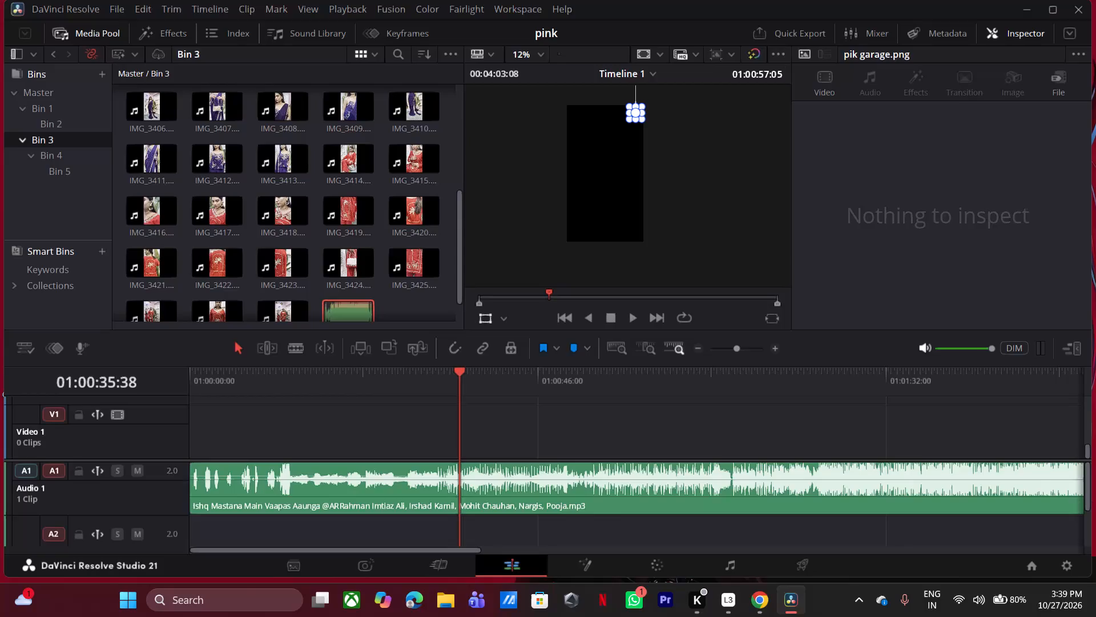
# Listen to passages of the song on Audio 1 between about 21 and 54 seconds for a suitable starting point.
pyautogui.click(396, 381)
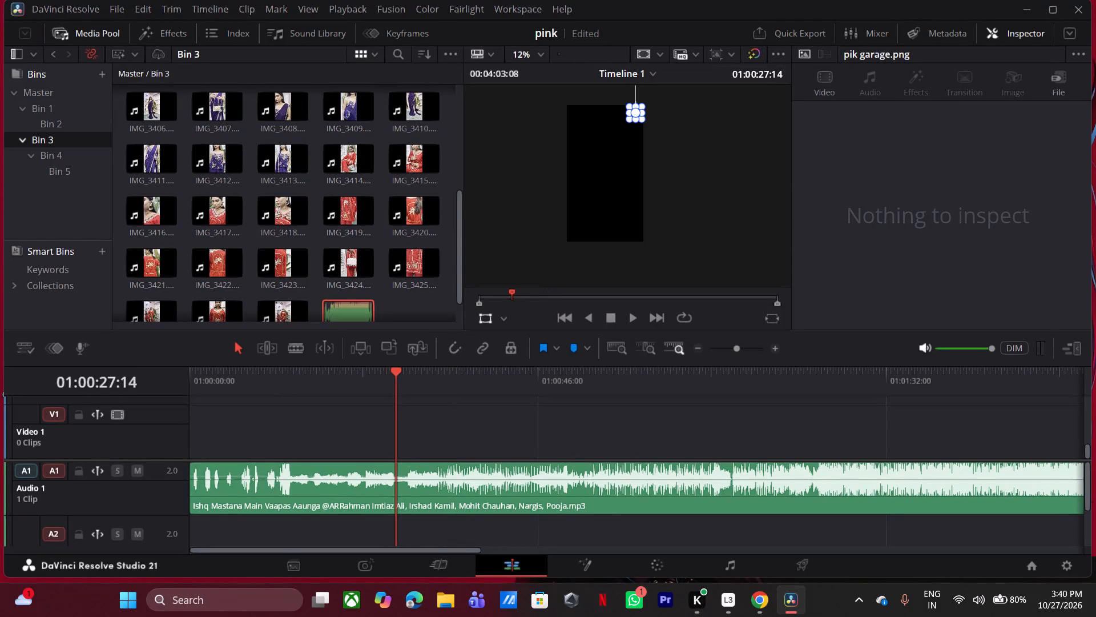
pyautogui.click(351, 379)
pyautogui.press('space')
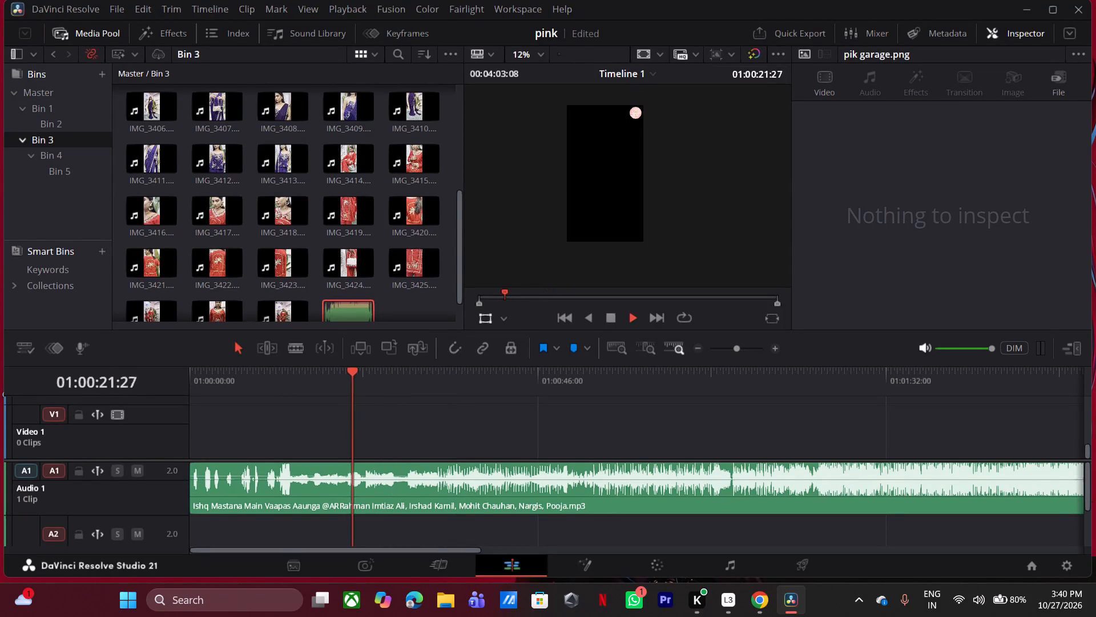
pyautogui.click(392, 372)
pyautogui.click(416, 372)
pyautogui.click(433, 376)
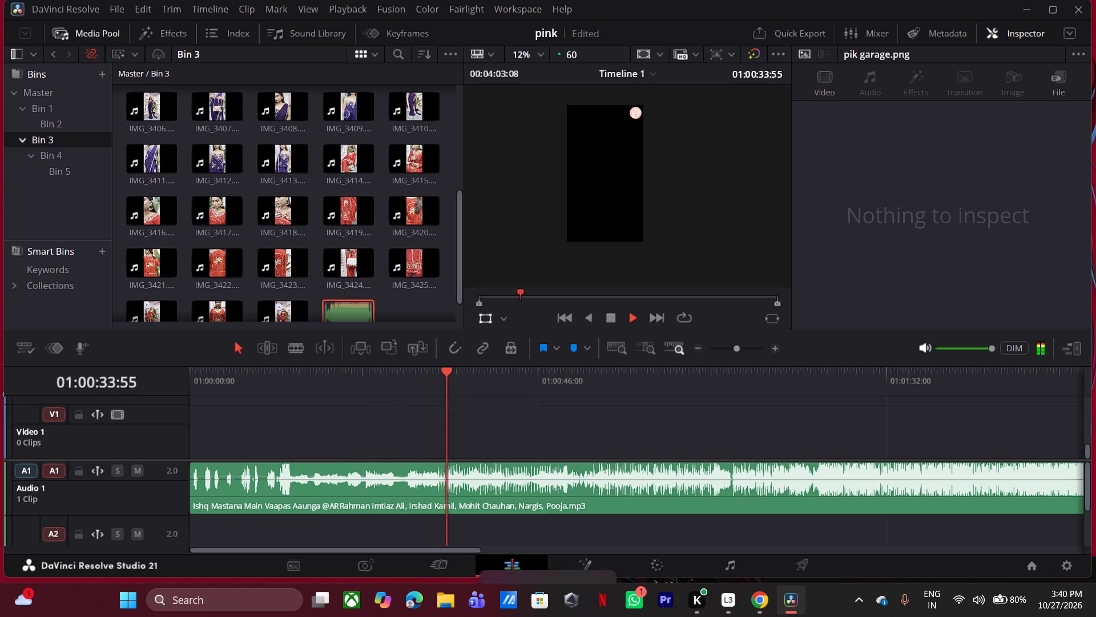
pyautogui.click(465, 377)
pyautogui.click(493, 379)
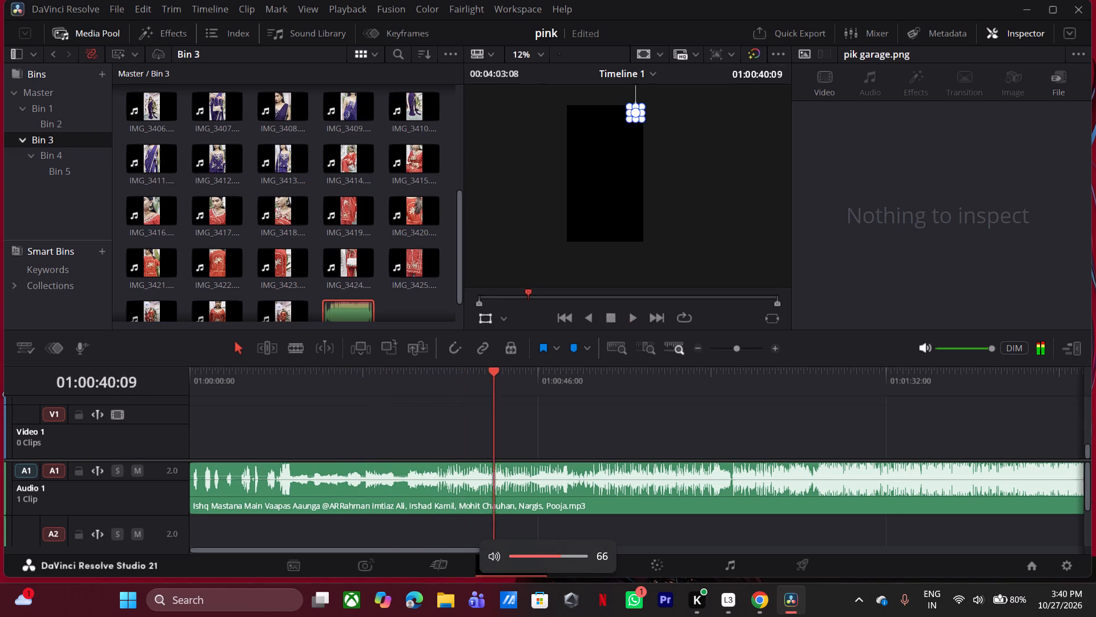
pyautogui.click(549, 379)
pyautogui.click(574, 384)
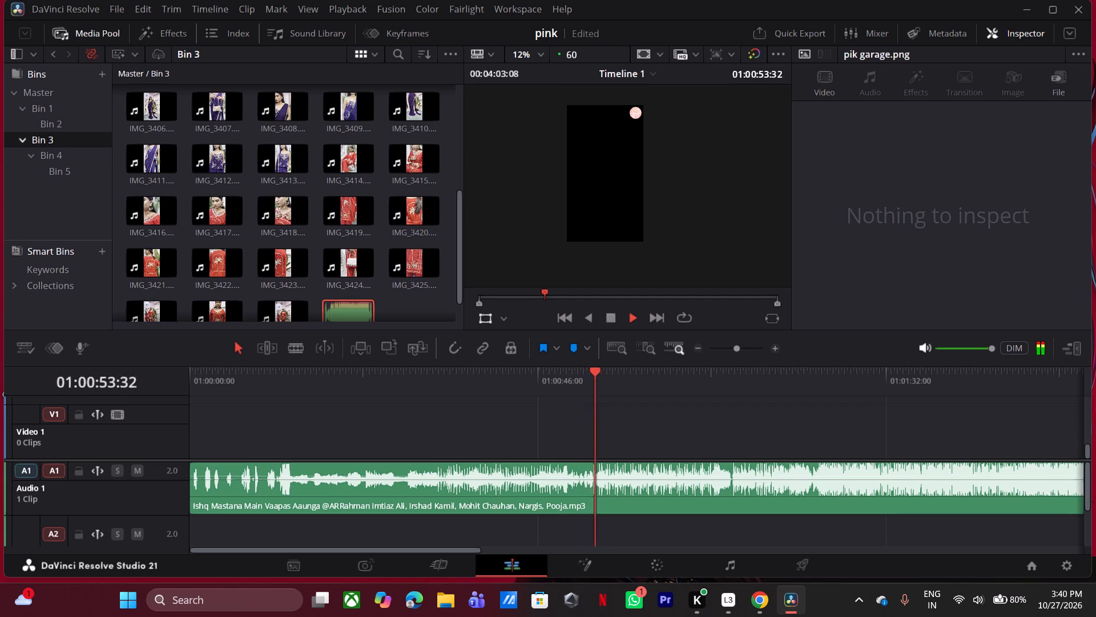
pyautogui.click(578, 383)
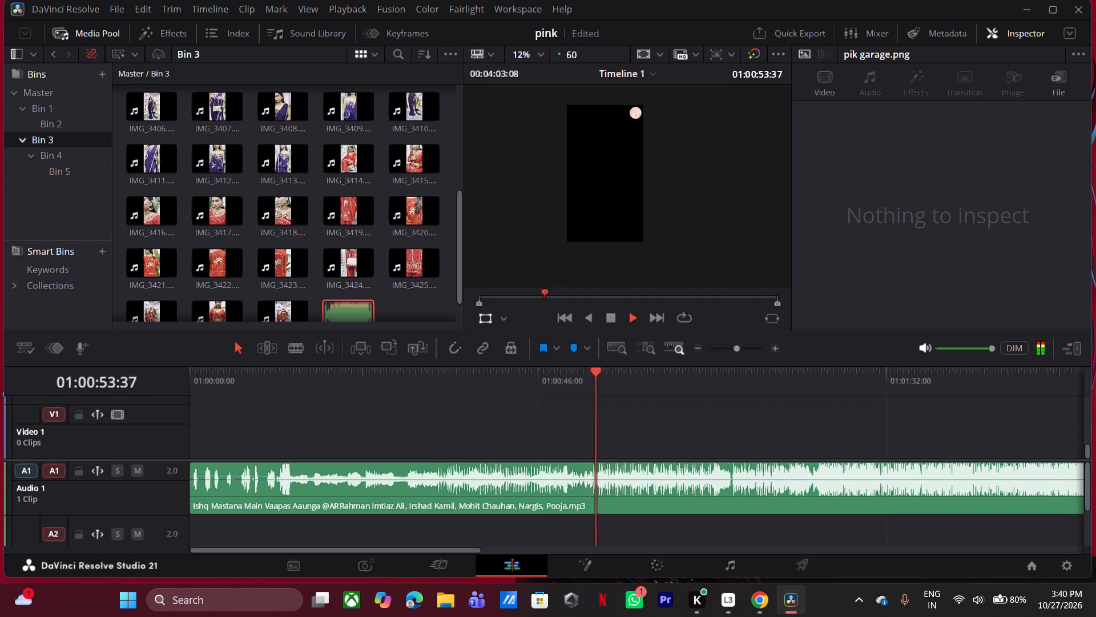
pyautogui.click(570, 377)
pyautogui.click(565, 377)
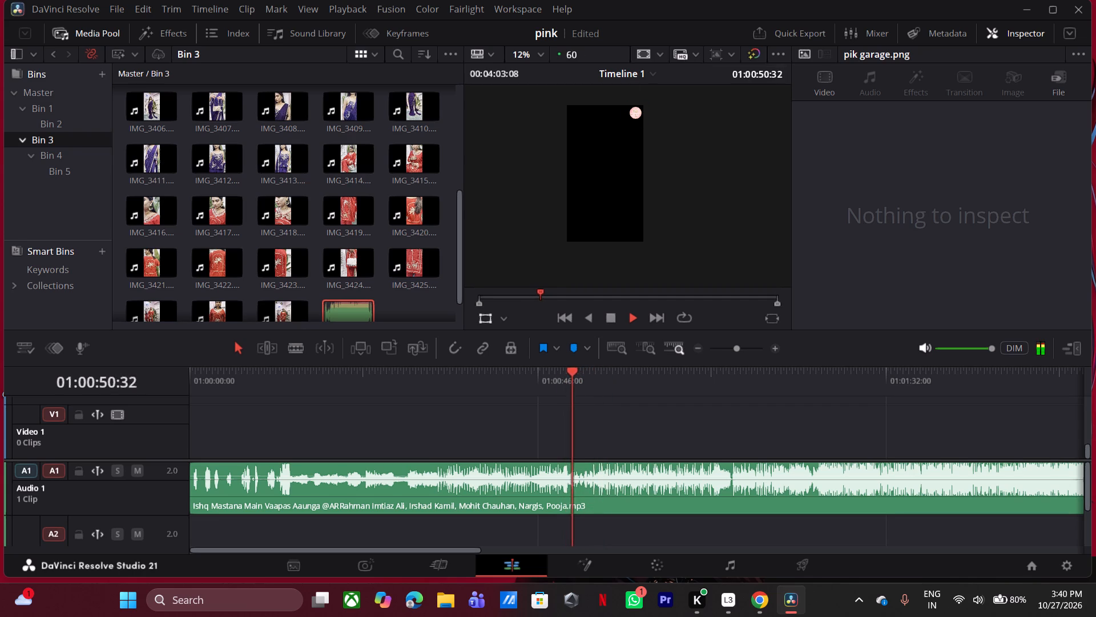
pyautogui.click(556, 379)
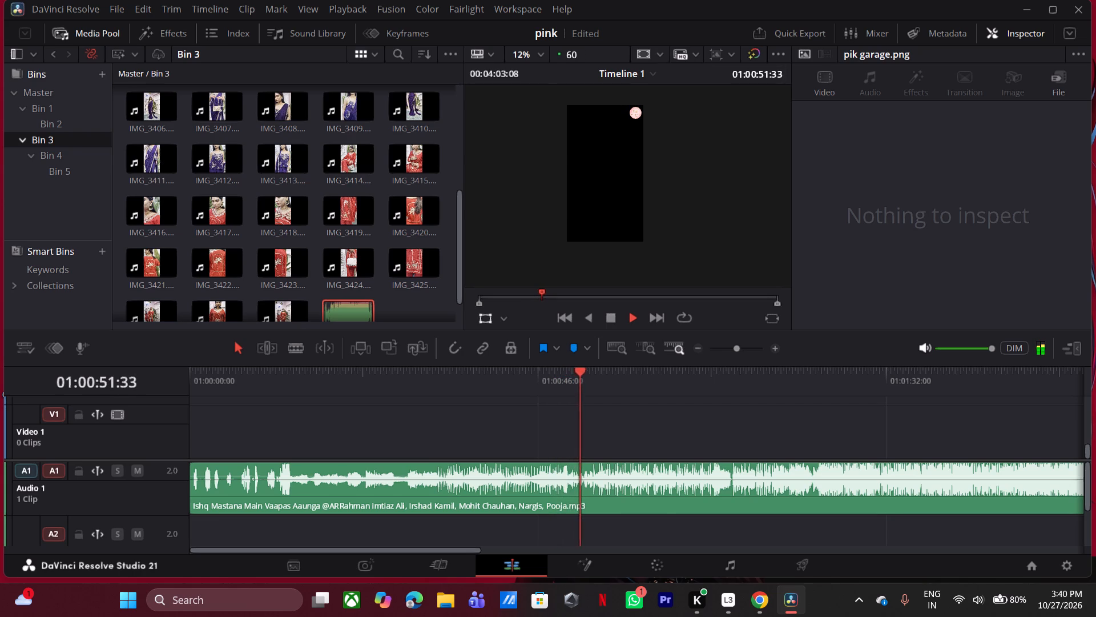
pyautogui.press('space')
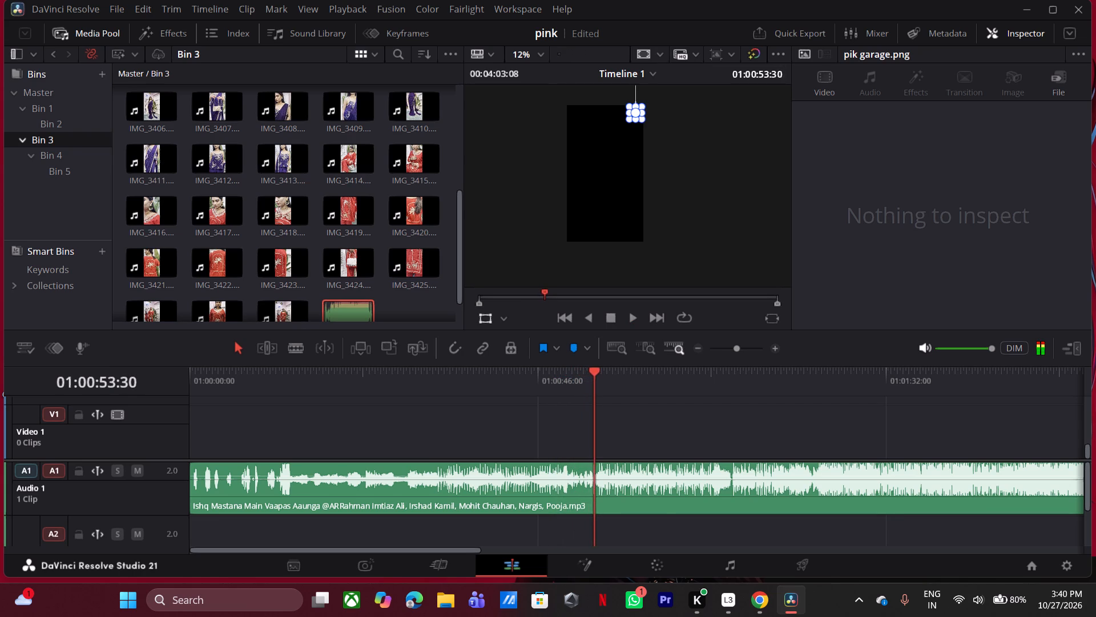
# Split the song clip on Audio 1 at 01:00:53:21.
pyautogui.click(590, 379)
pyautogui.press('space')
pyautogui.press('space')
pyautogui.click(593, 378)
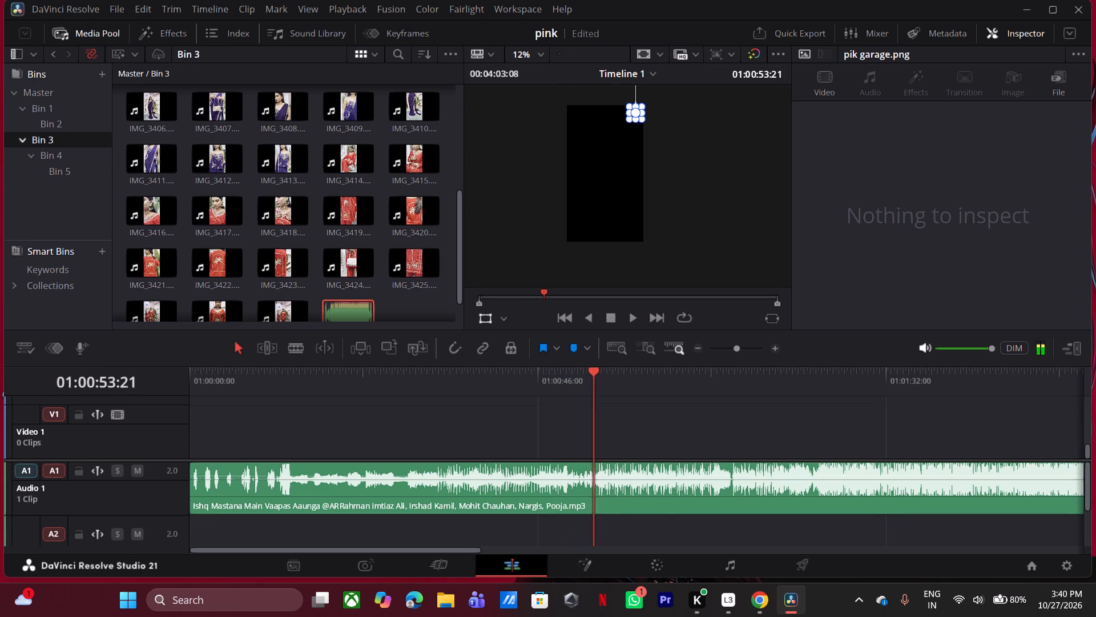
pyautogui.press('space')
pyautogui.press('space')
pyautogui.click(593, 378)
pyautogui.hotkey('ctrl', 'b')
# Move the second part of the split song to the timeline start, overwriting the intro part.
pyautogui.moveTo(660, 500); pyautogui.dragTo(362, 504)
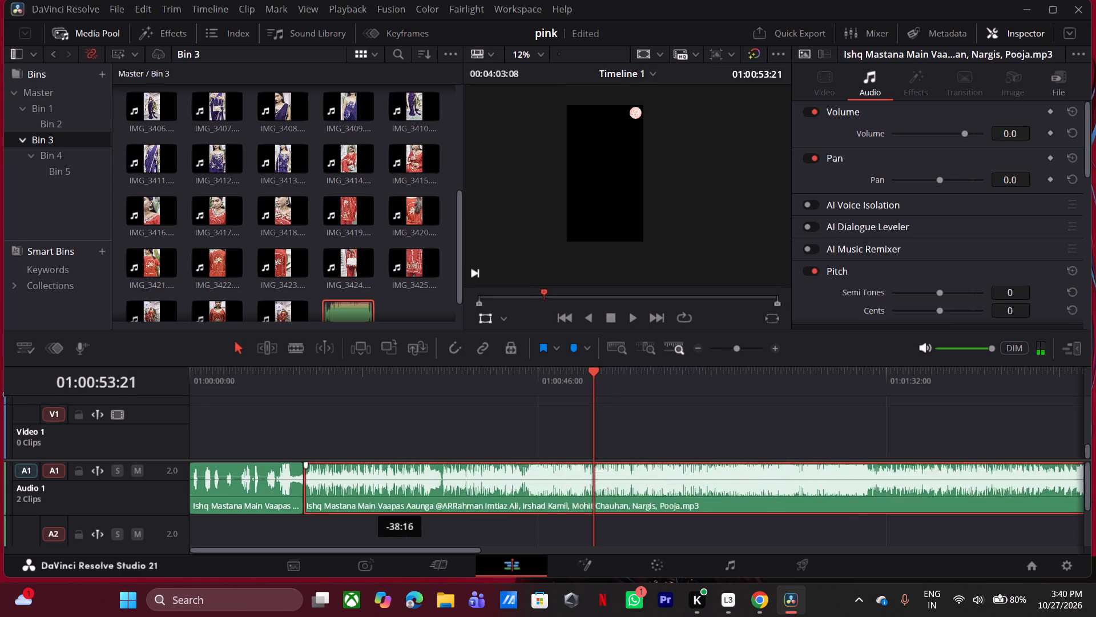
pyautogui.moveTo(362, 504); pyautogui.dragTo(222, 499)
# Listen through the shortened song from its start to about 01:01:19, sampling passages for a better starting point.
pyautogui.moveTo(198, 376); pyautogui.dragTo(178, 379)
pyautogui.press('space')
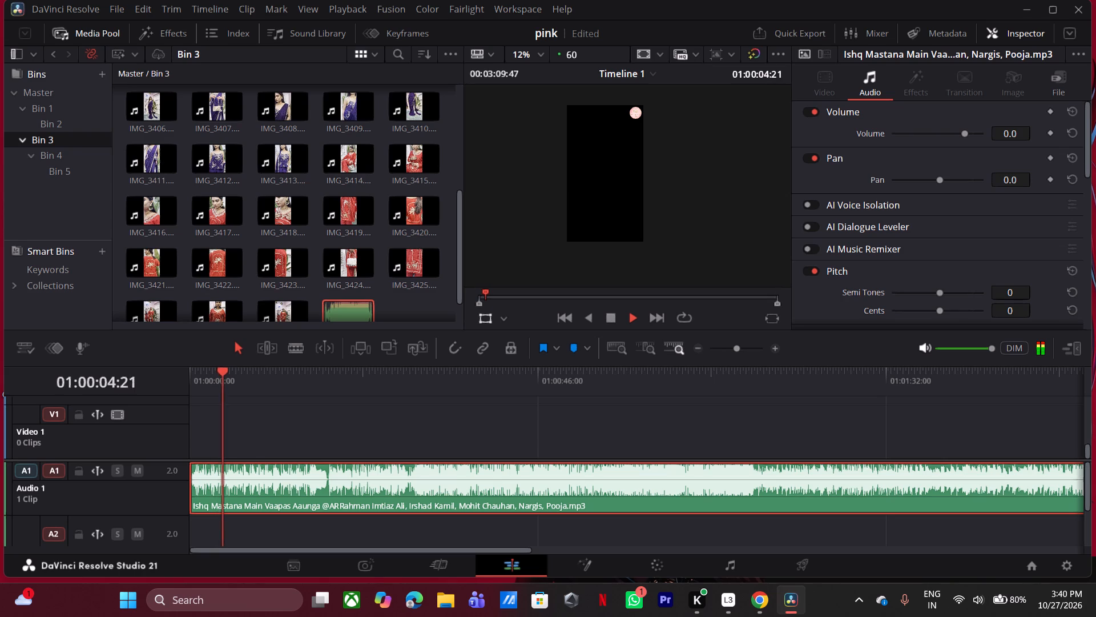
pyautogui.click(701, 348)
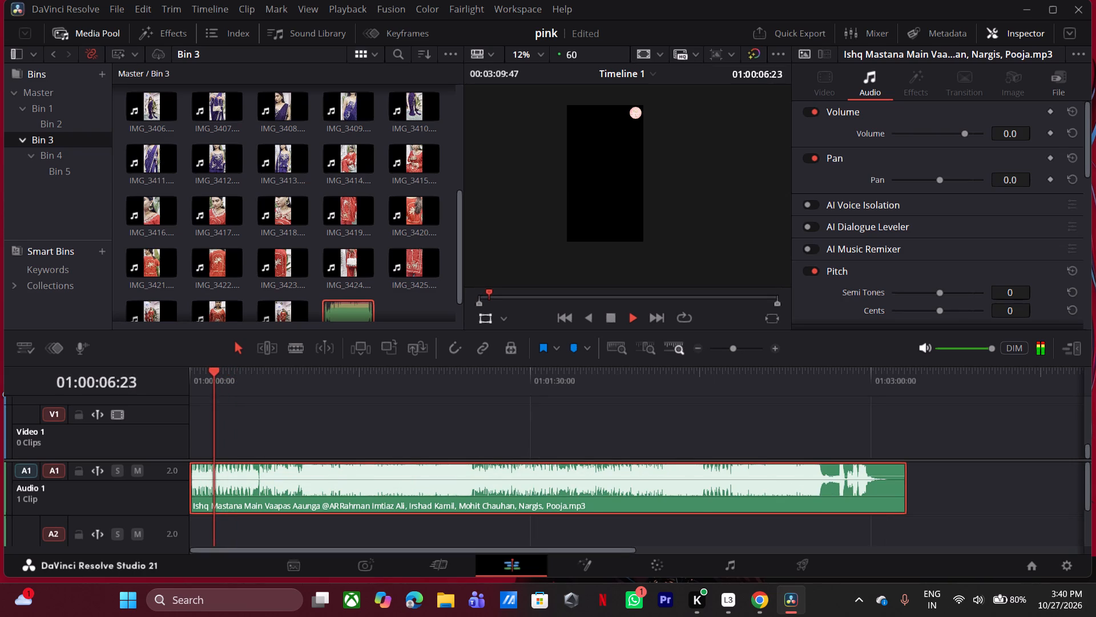
pyautogui.click(775, 350)
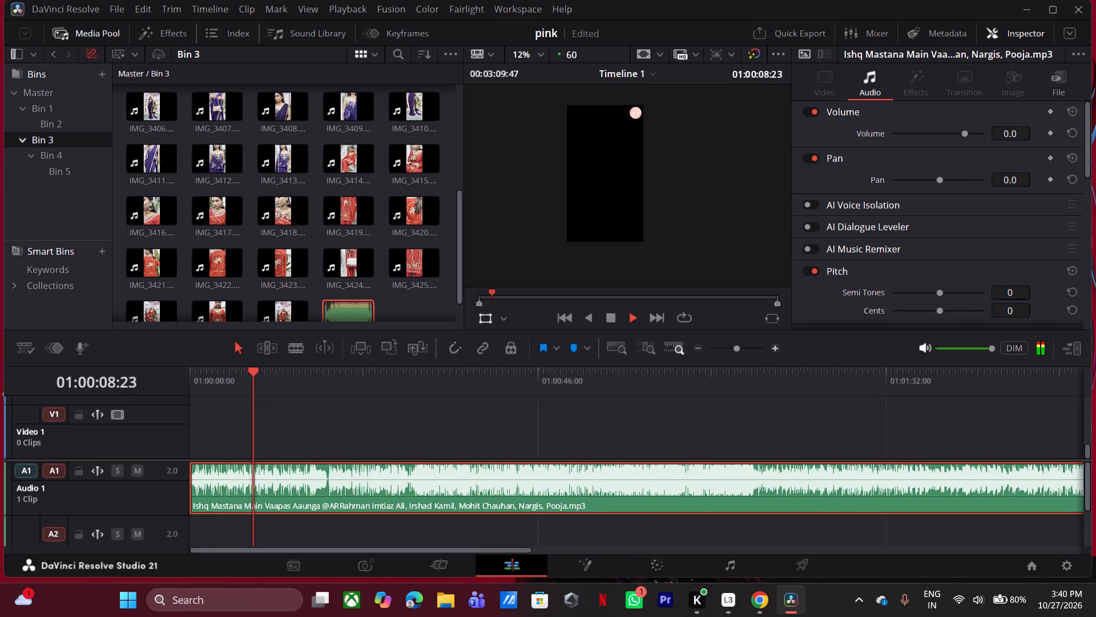
pyautogui.click(286, 379)
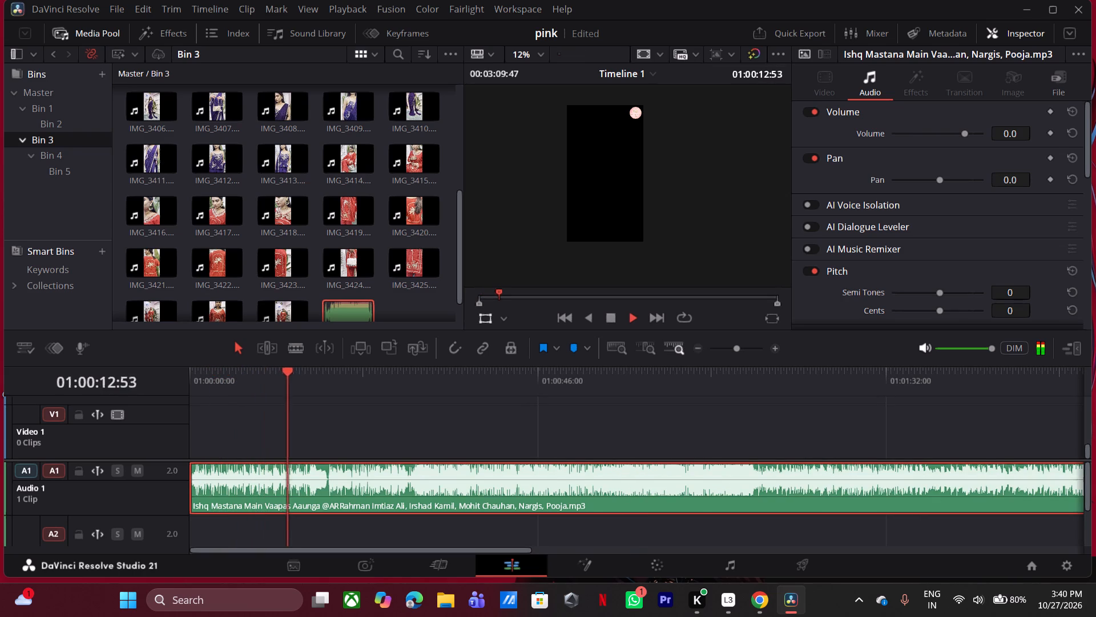
pyautogui.click(317, 375)
pyautogui.click(331, 375)
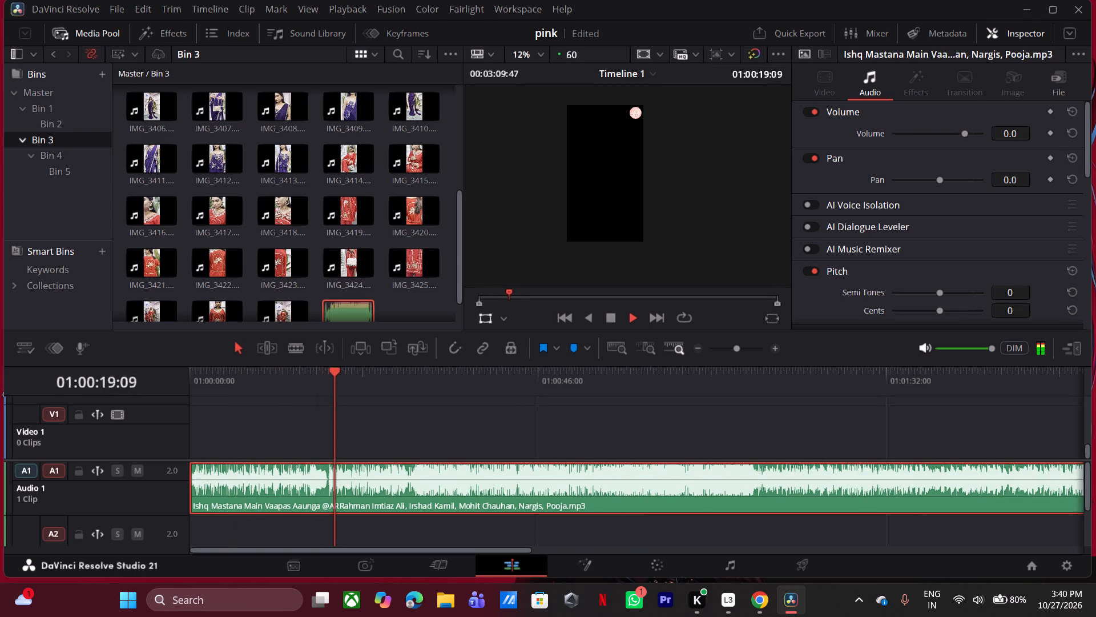
pyautogui.click(351, 375)
pyautogui.click(377, 372)
pyautogui.click(401, 375)
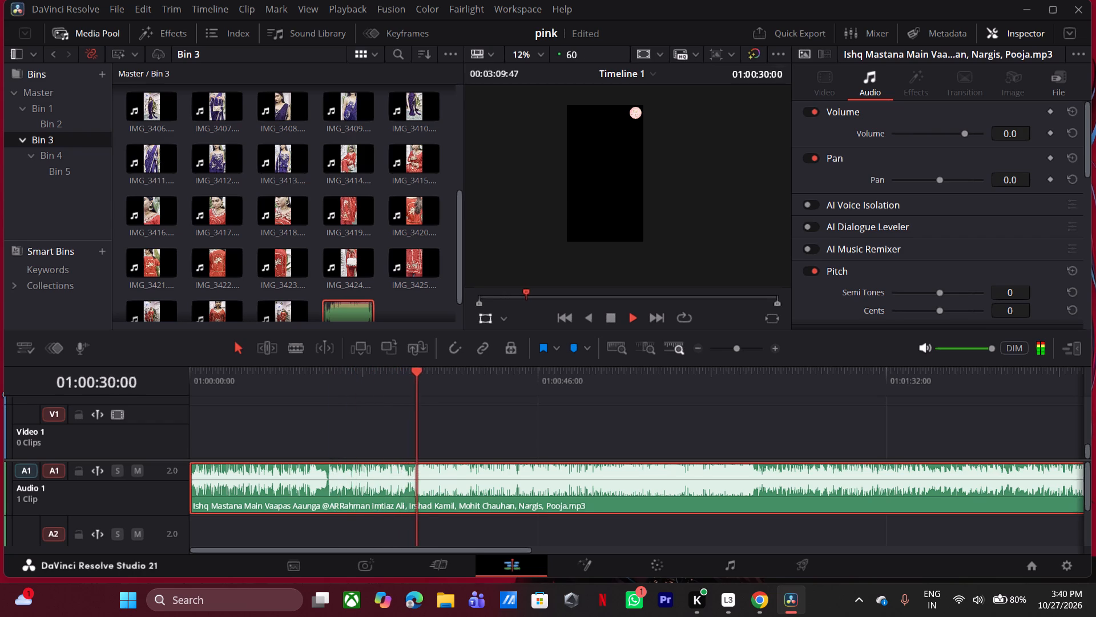
pyautogui.click(425, 371)
pyautogui.click(465, 373)
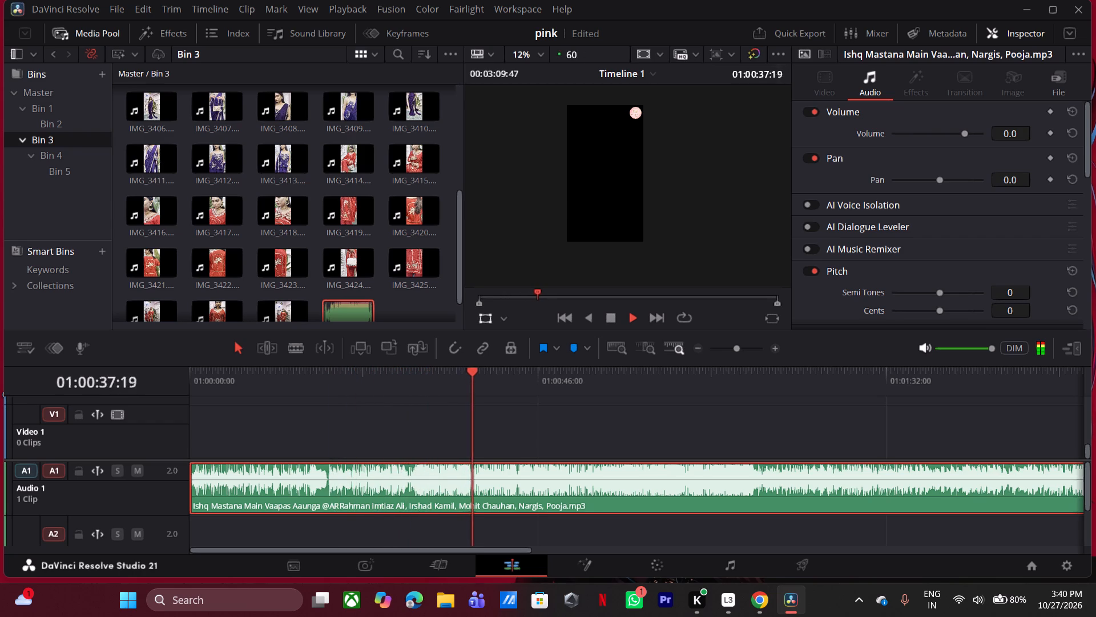
pyautogui.click(503, 376)
pyautogui.click(539, 376)
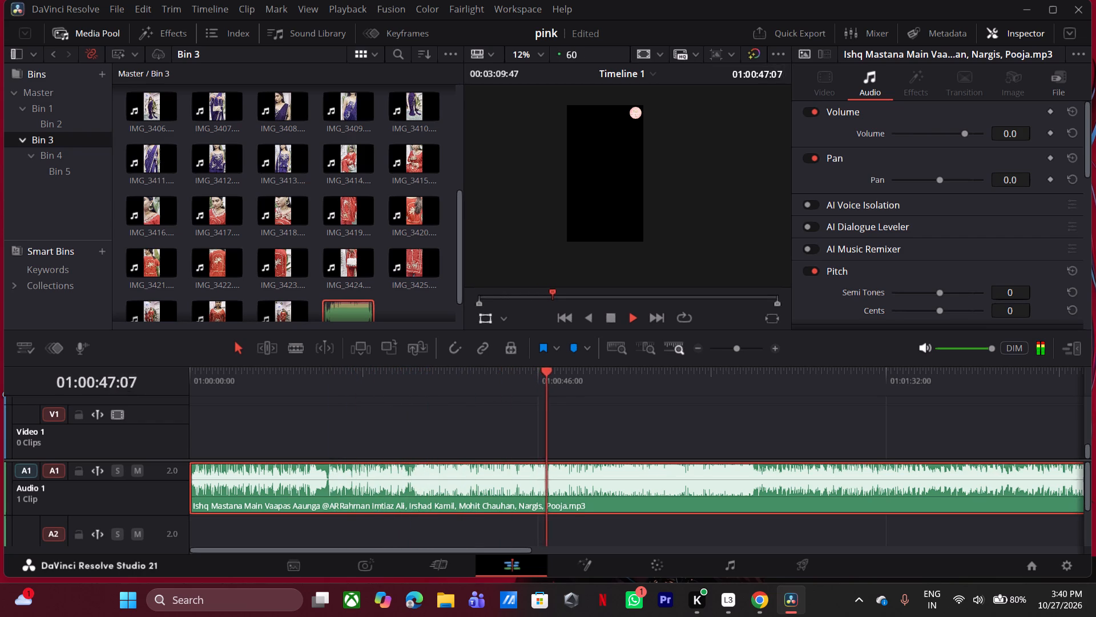
pyautogui.click(573, 374)
pyautogui.click(603, 378)
pyautogui.click(630, 379)
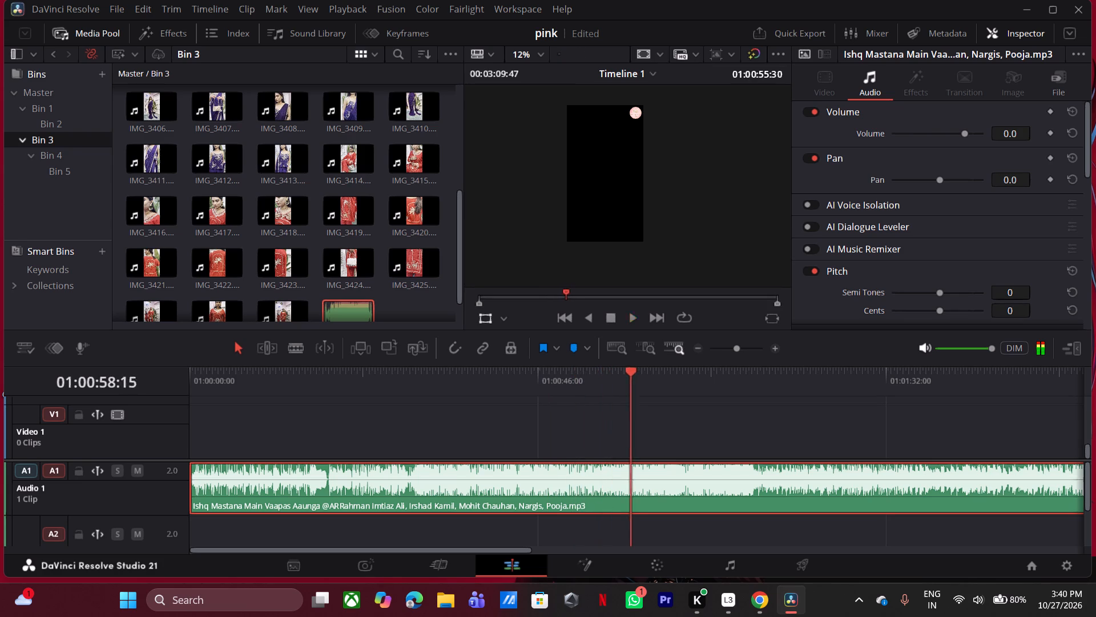
pyautogui.click(669, 379)
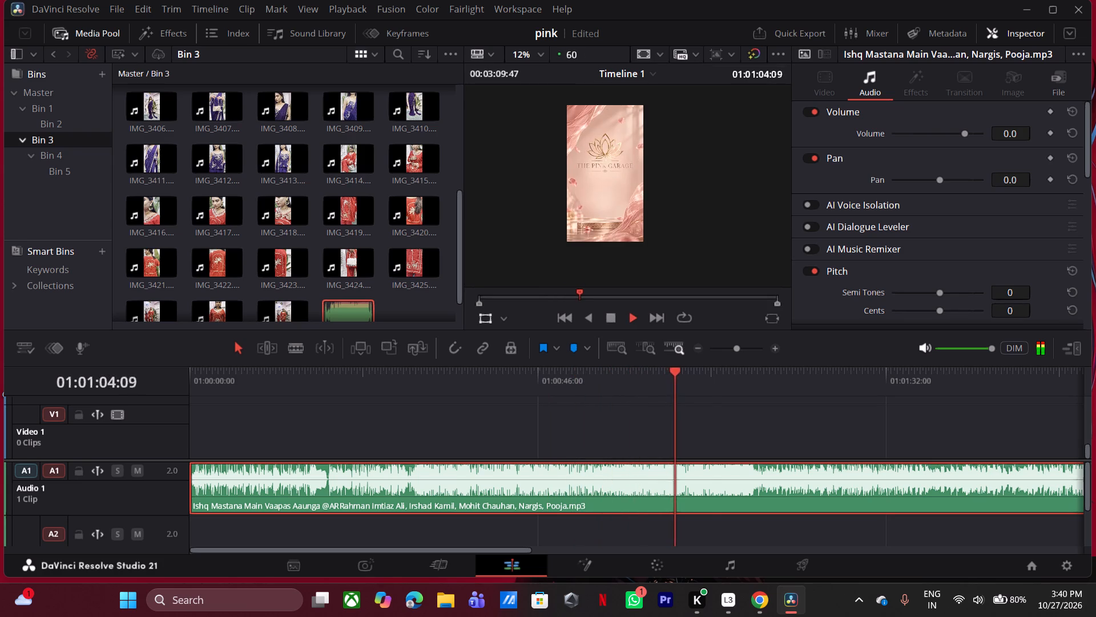
pyautogui.click(707, 383)
pyautogui.click(734, 378)
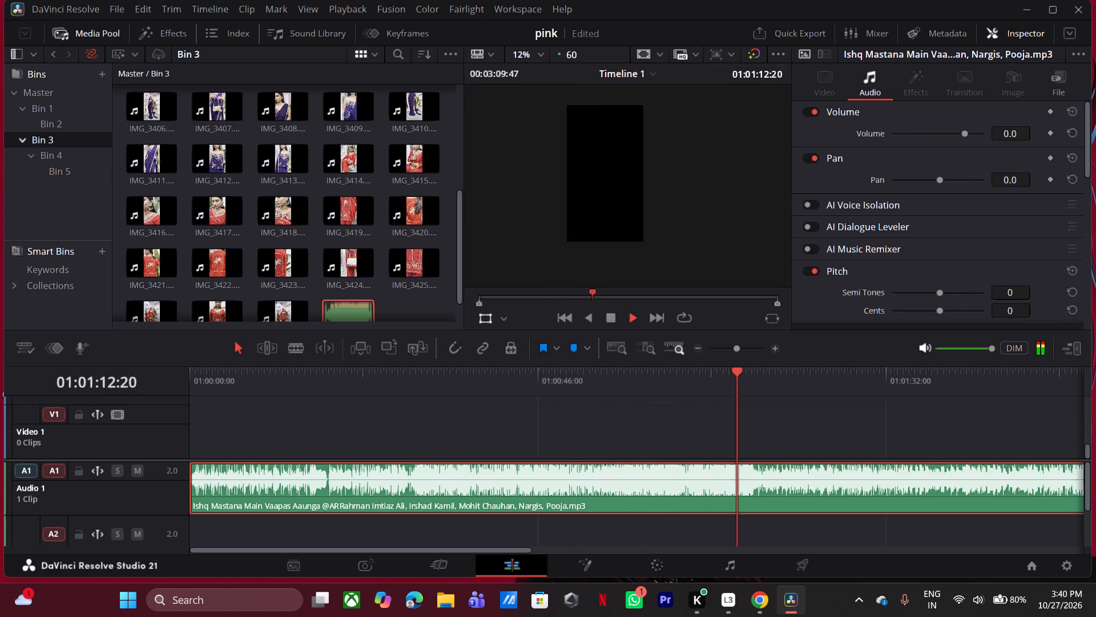
pyautogui.click(748, 375)
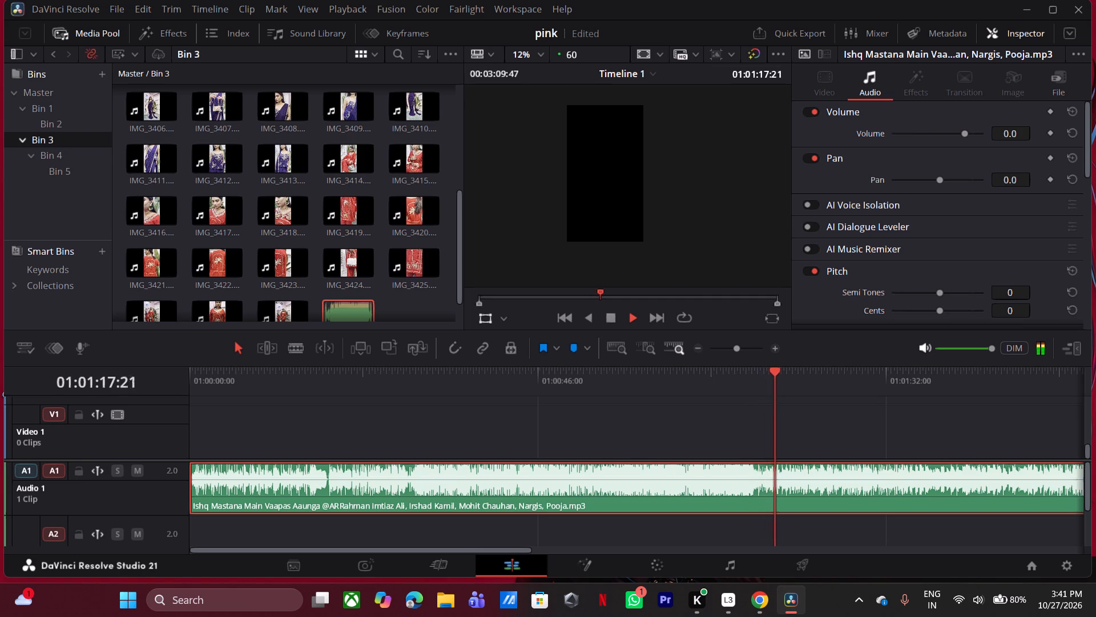
pyautogui.press('space')
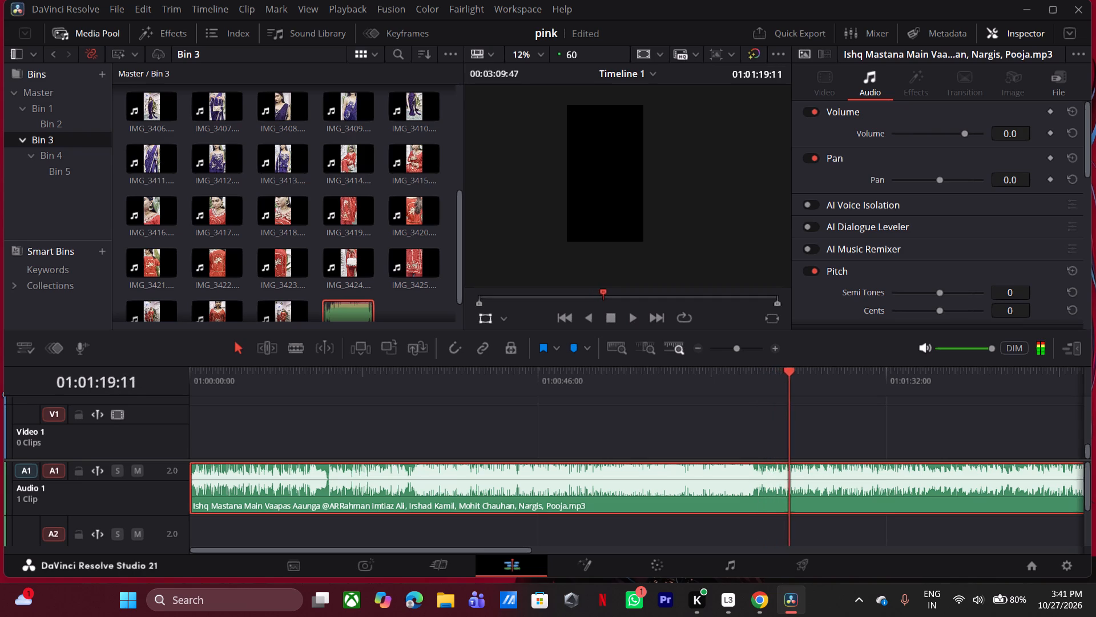
# Trim the beginning of the song clip on Audio 1 up to 01:01:15:02.
pyautogui.click(757, 375)
pyautogui.moveTo(195, 491); pyautogui.dragTo(724, 482)
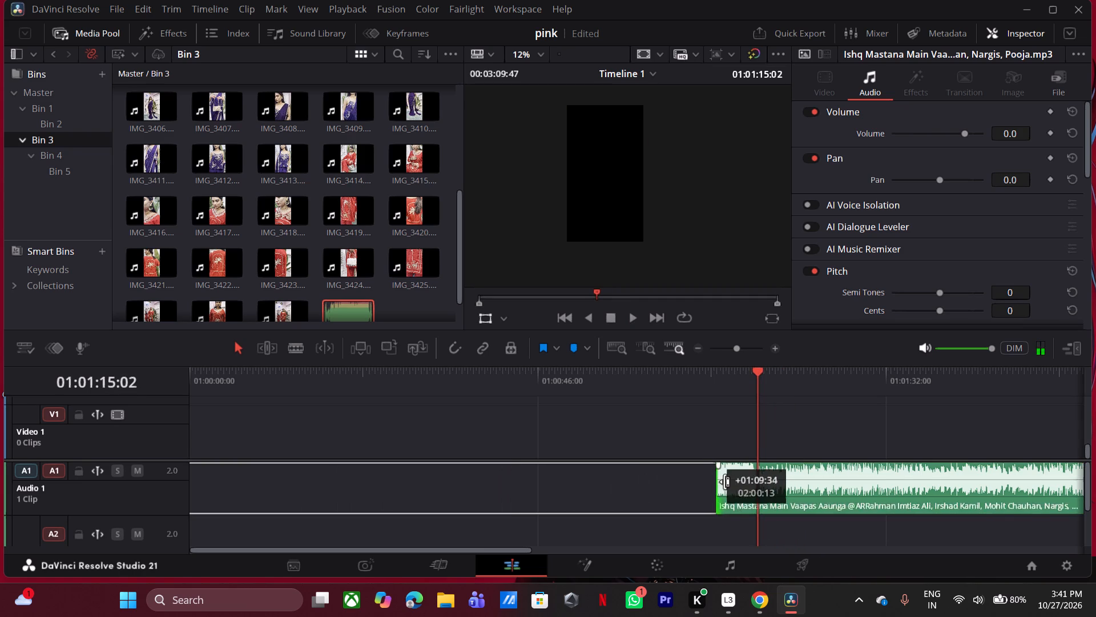
pyautogui.moveTo(724, 482); pyautogui.dragTo(756, 483)
# Move the trimmed song clip back to the start of the timeline on Audio 1.
pyautogui.moveTo(784, 483); pyautogui.dragTo(184, 496)
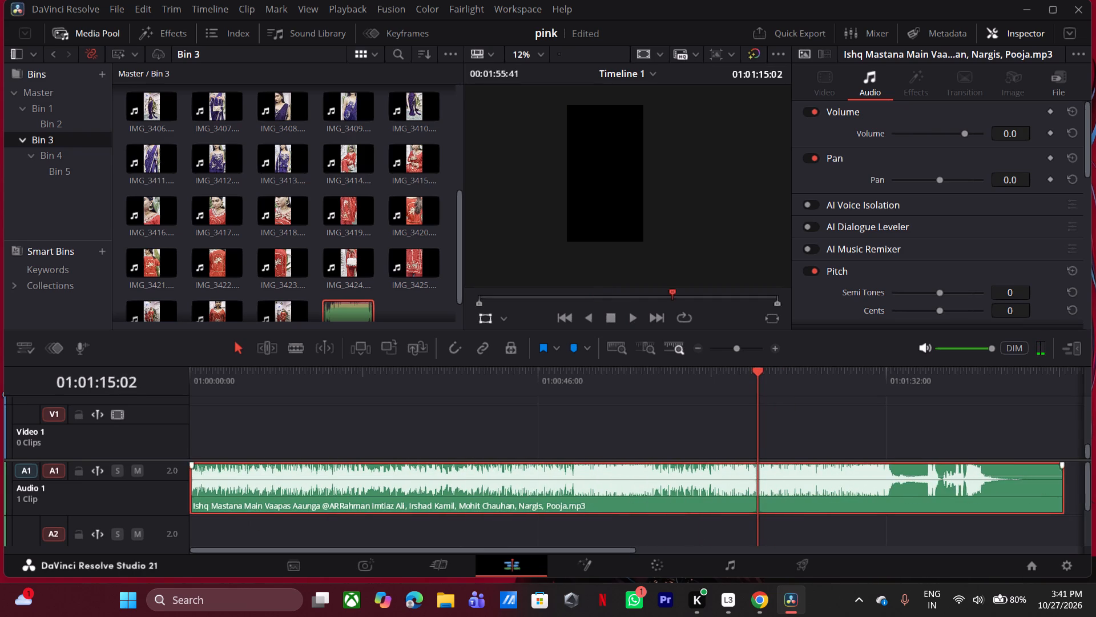
# Listen through the trimmed song on Audio 1 from the timeline start to about 01:00:46, sampling passages along the way.
pyautogui.moveTo(214, 387); pyautogui.dragTo(179, 386)
pyautogui.press('space')
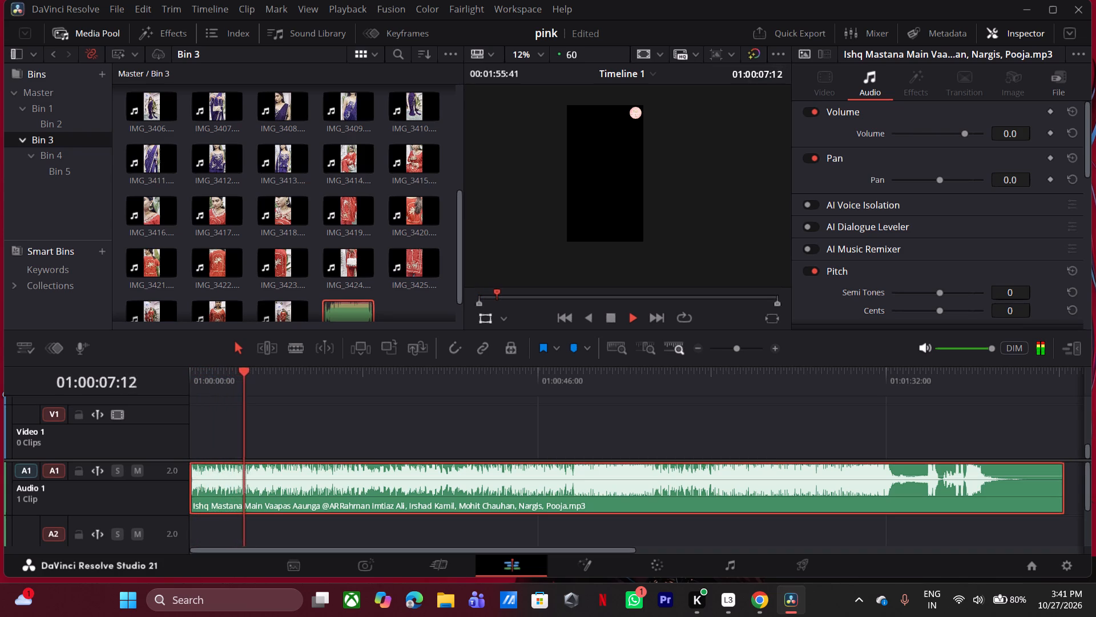
pyautogui.click(273, 385)
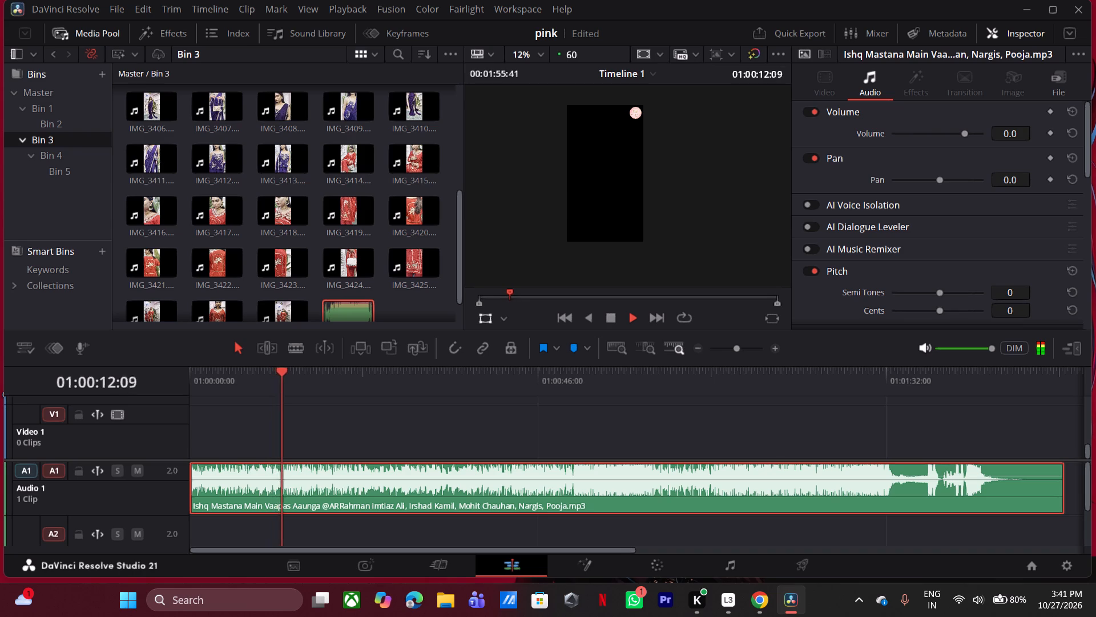
pyautogui.click(323, 380)
pyautogui.click(375, 382)
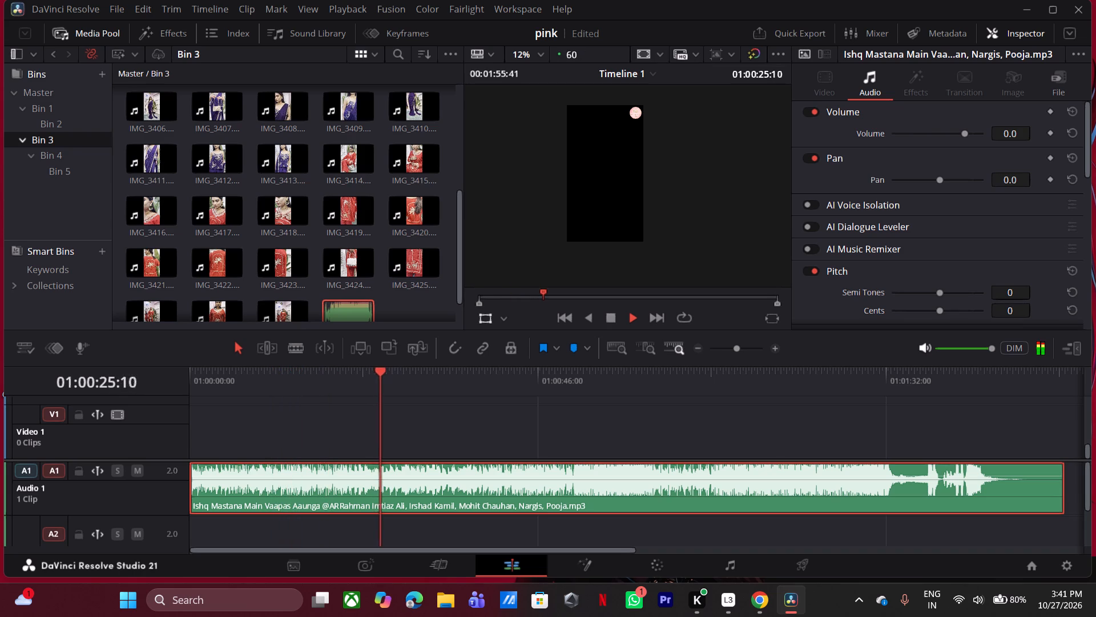
pyautogui.press('space')
pyautogui.click(334, 382)
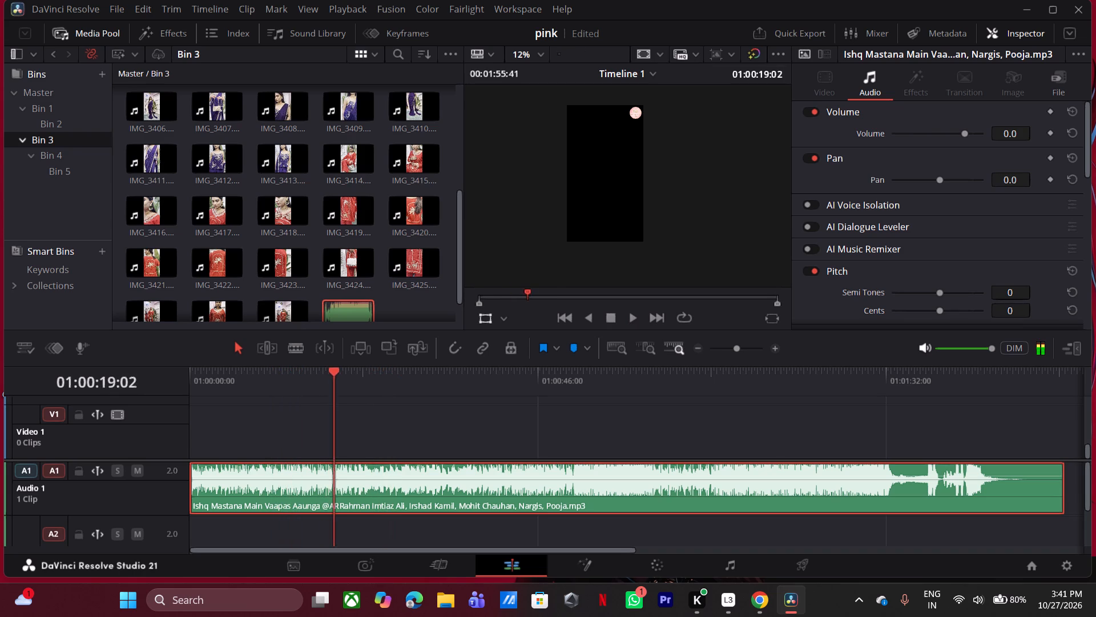
pyautogui.press('space')
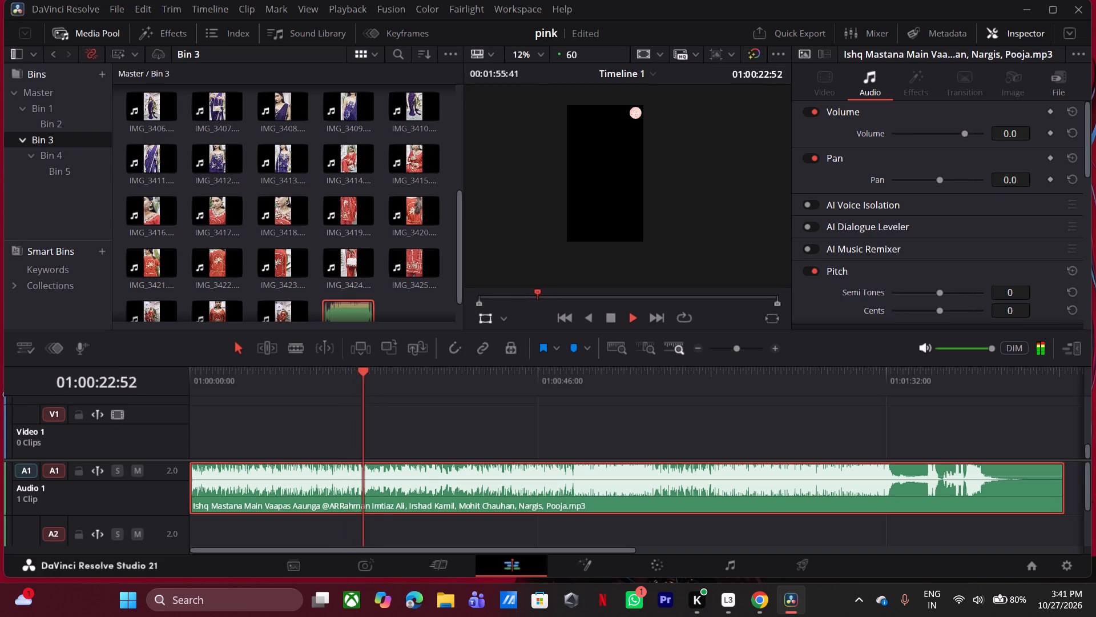
pyautogui.click(379, 374)
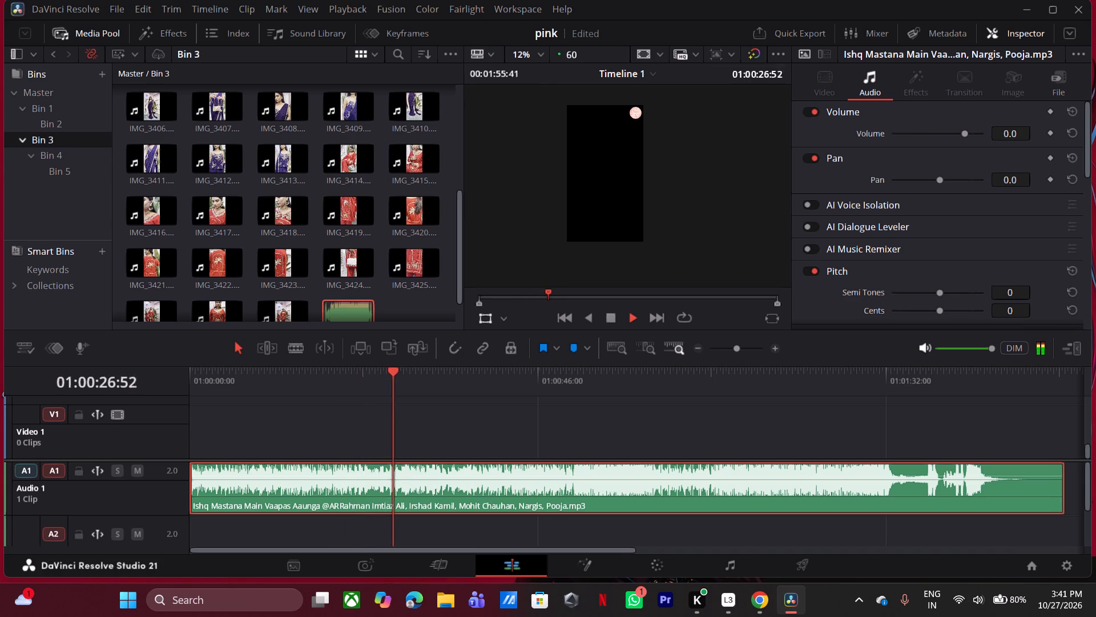
pyautogui.click(412, 379)
pyautogui.click(471, 378)
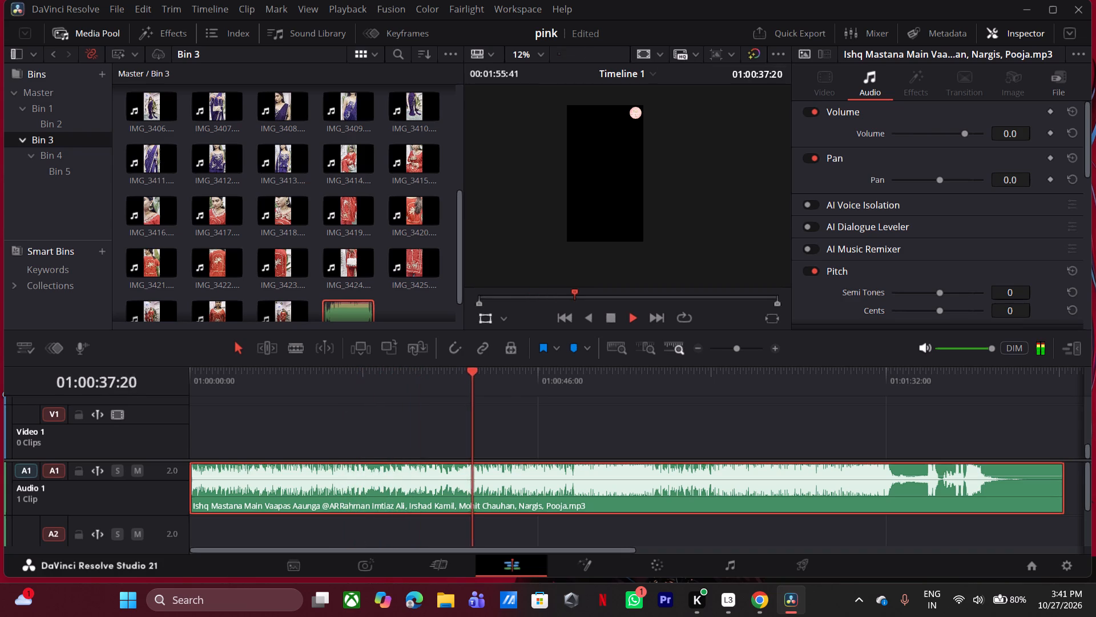
pyautogui.click(509, 381)
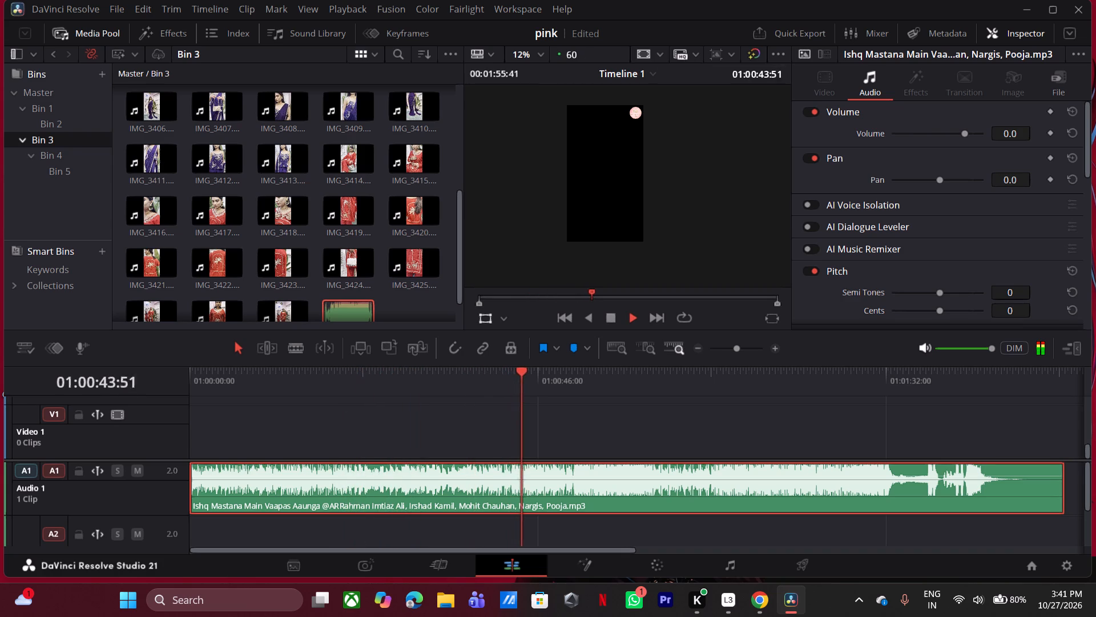
pyautogui.click(556, 382)
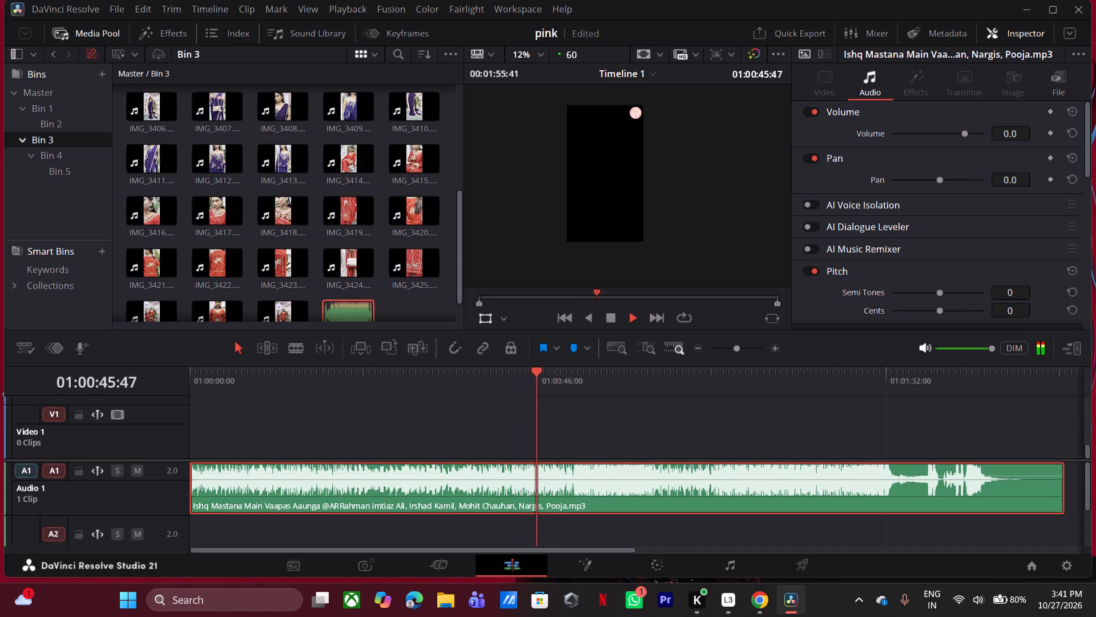
# Set the volume of the song clip on Audio 1 to -3.0.
pyautogui.click(521, 494)
pyautogui.click(1007, 131)
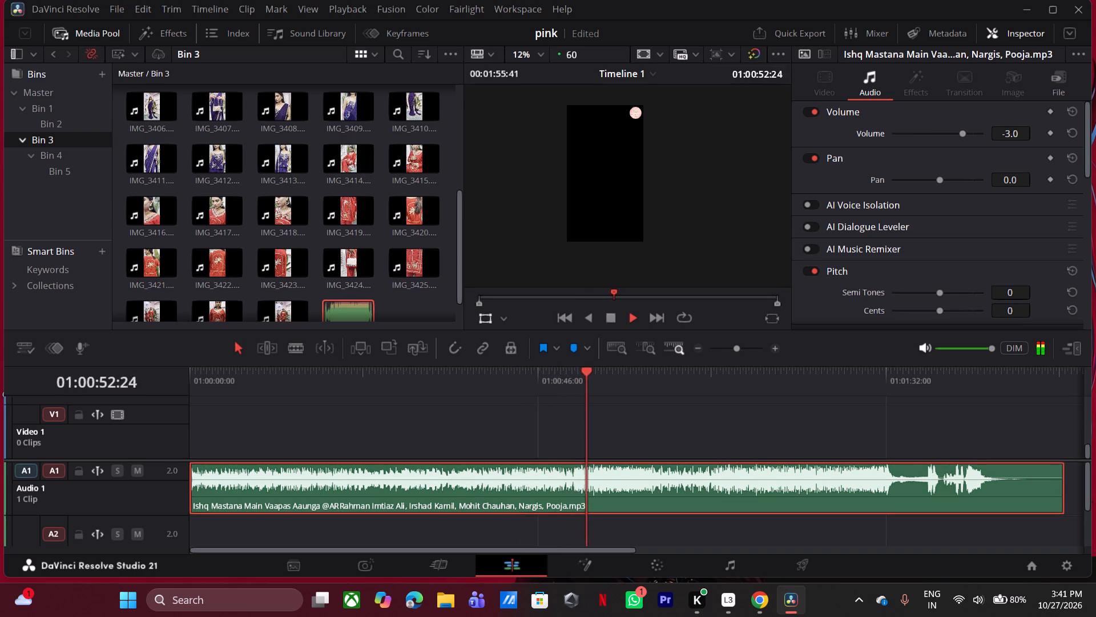
# Replay the song's opening at the new volume and move the clip later on Audio 1 to start at about 01:00:46.
pyautogui.click(404, 378)
pyautogui.moveTo(229, 380); pyautogui.dragTo(190, 380)
pyautogui.click(260, 372)
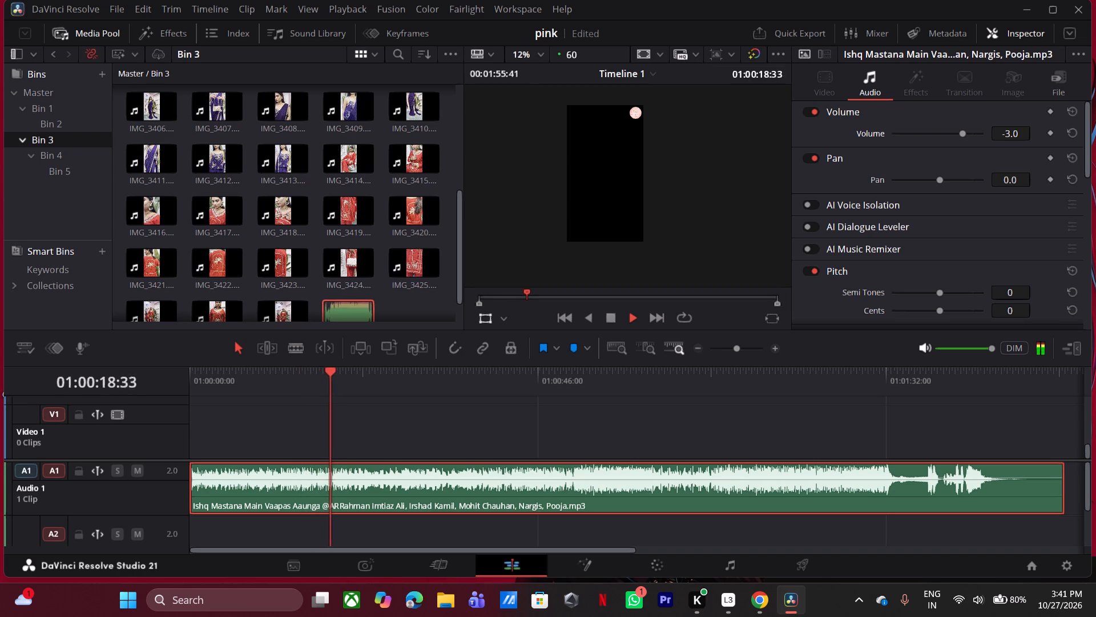
pyautogui.press('space')
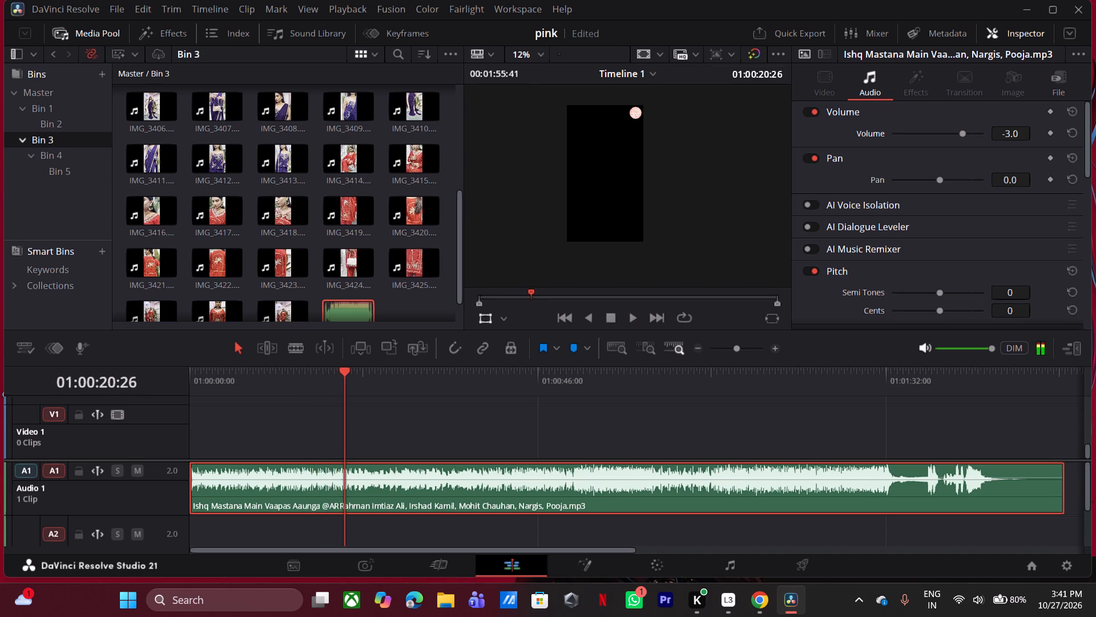
pyautogui.moveTo(280, 498); pyautogui.dragTo(634, 492)
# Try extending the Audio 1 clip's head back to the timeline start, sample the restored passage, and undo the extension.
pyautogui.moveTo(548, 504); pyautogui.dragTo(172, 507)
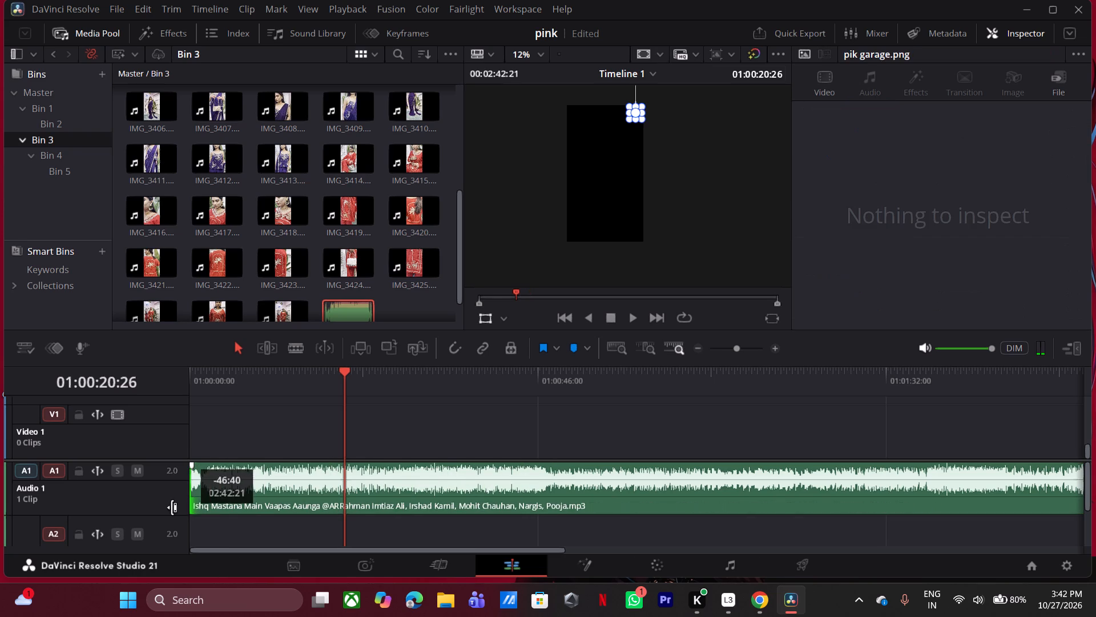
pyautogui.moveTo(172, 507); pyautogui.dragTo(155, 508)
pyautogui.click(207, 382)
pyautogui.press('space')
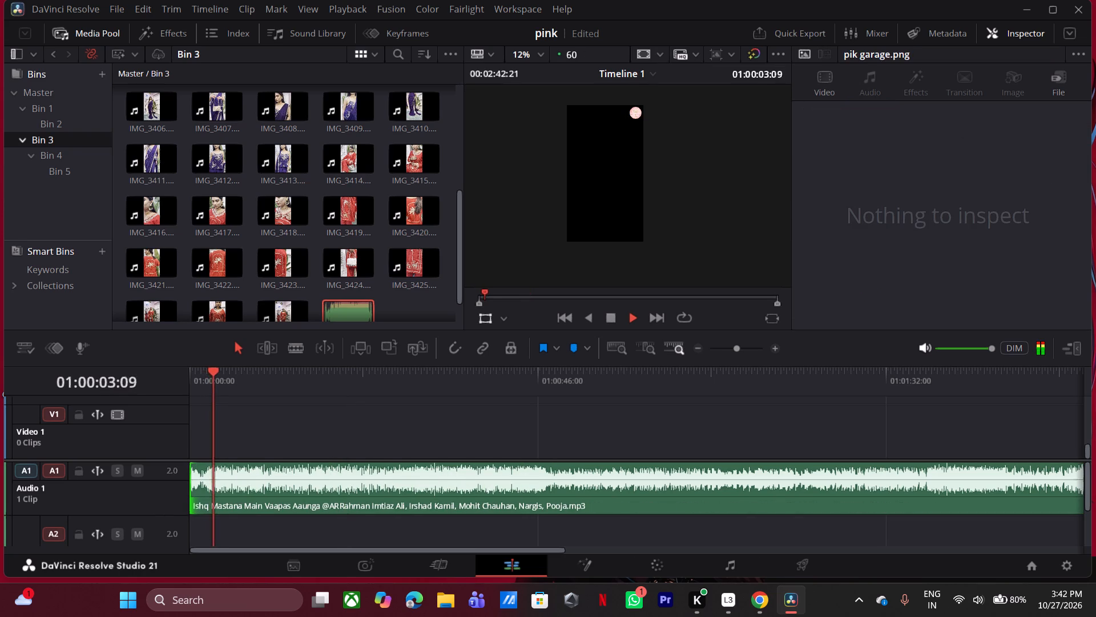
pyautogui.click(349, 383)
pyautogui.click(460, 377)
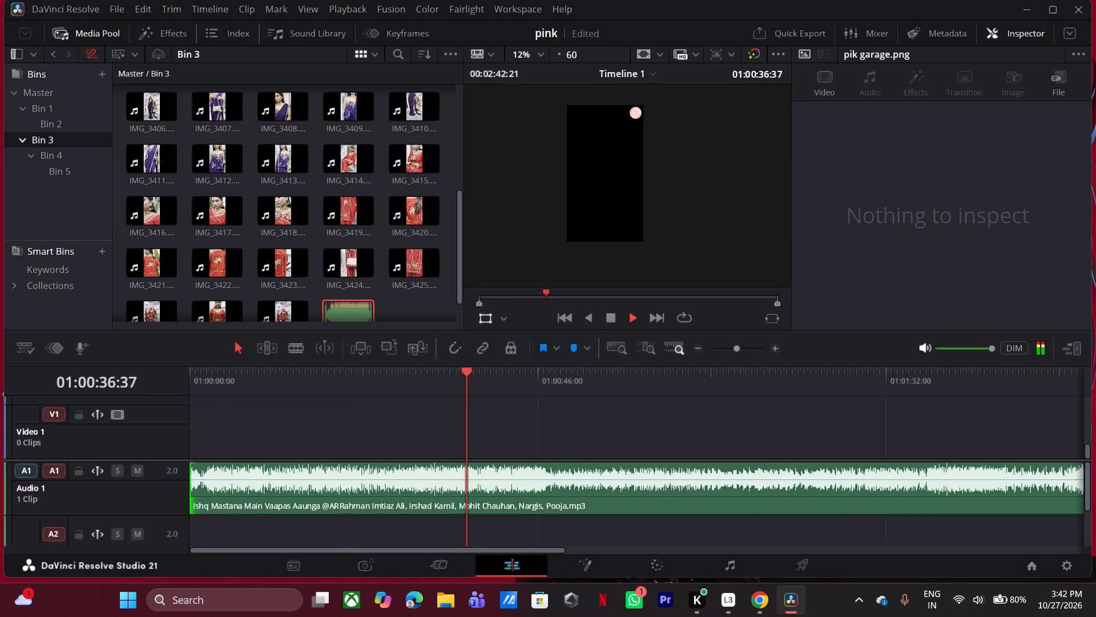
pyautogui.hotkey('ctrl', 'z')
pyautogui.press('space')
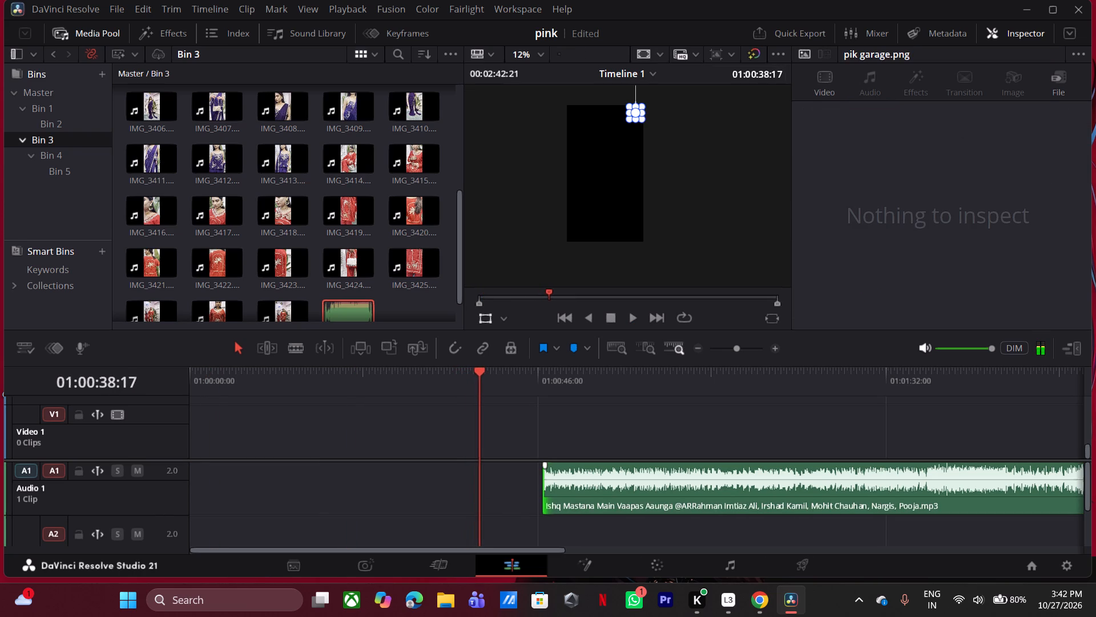
# Duplicate the song clip onto Audio 2 and move the copy to the start of the timeline.
pyautogui.keyDown('alt'); pyautogui.moveTo(604, 500); pyautogui.dragTo(604, 520); pyautogui.keyUp('alt')
pyautogui.moveTo(621, 537); pyautogui.dragTo(288, 536)
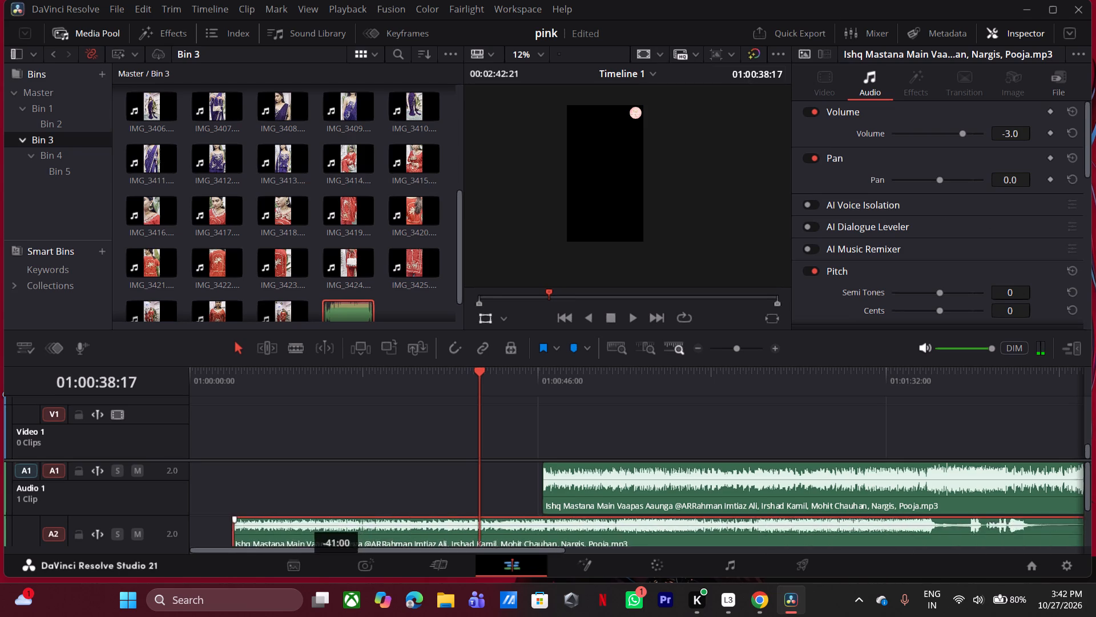
pyautogui.moveTo(288, 536); pyautogui.dragTo(180, 481)
# Shift the Audio 2 copy about 40 seconds later and extend its head back to the timeline start.
pyautogui.moveTo(319, 494); pyautogui.dragTo(520, 490)
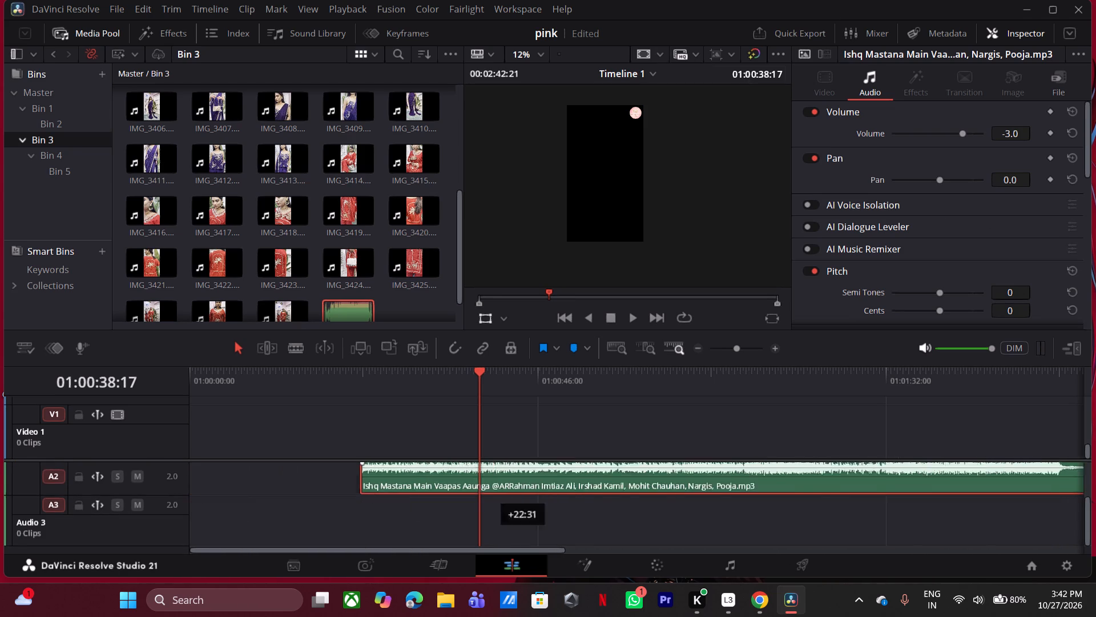
pyautogui.moveTo(520, 490); pyautogui.dragTo(620, 489)
pyautogui.moveTo(495, 491); pyautogui.dragTo(151, 488)
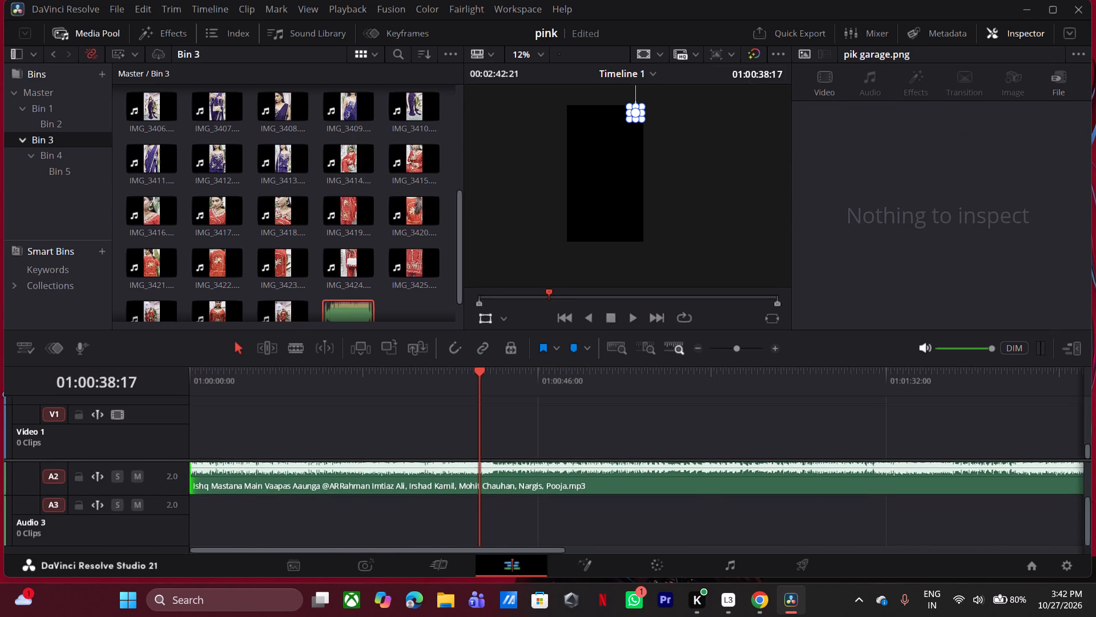
# Play the opening of the Audio 2 clip, shift it about 21 seconds later, and extend its head back to the timeline start.
pyautogui.click(190, 381)
pyautogui.press('space')
pyautogui.scroll(1, 444, 511)
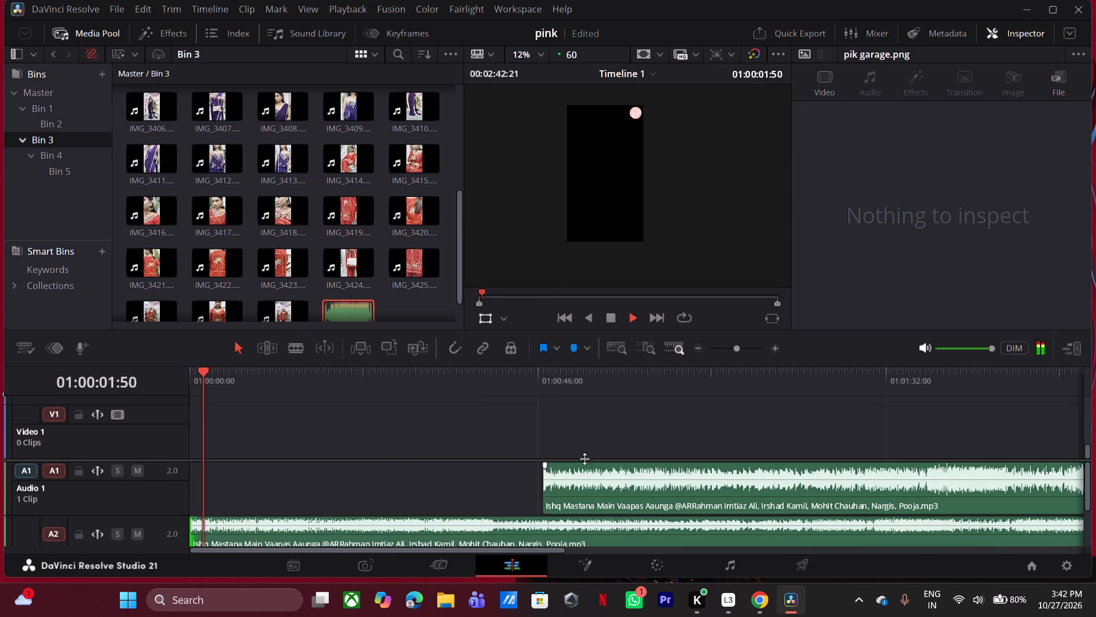
pyautogui.press('space')
pyautogui.moveTo(388, 542); pyautogui.dragTo(550, 538)
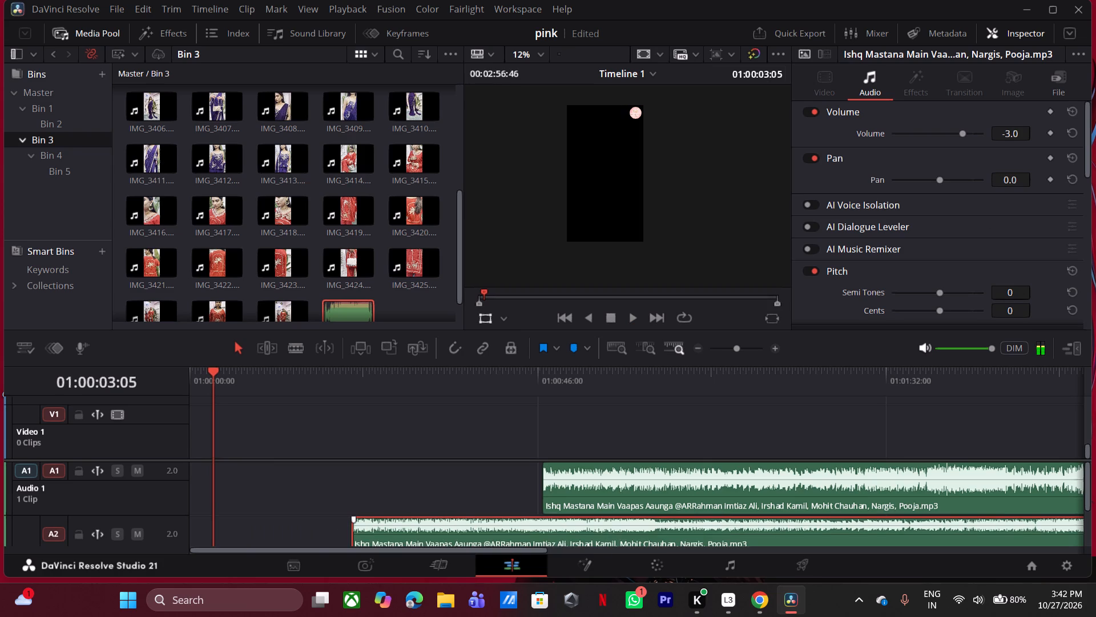
pyautogui.moveTo(358, 536); pyautogui.dragTo(168, 538)
# Sample the Audio 2 clip again, shift it about 36 seconds later, and extend its head back to the timeline start.
pyautogui.press('space')
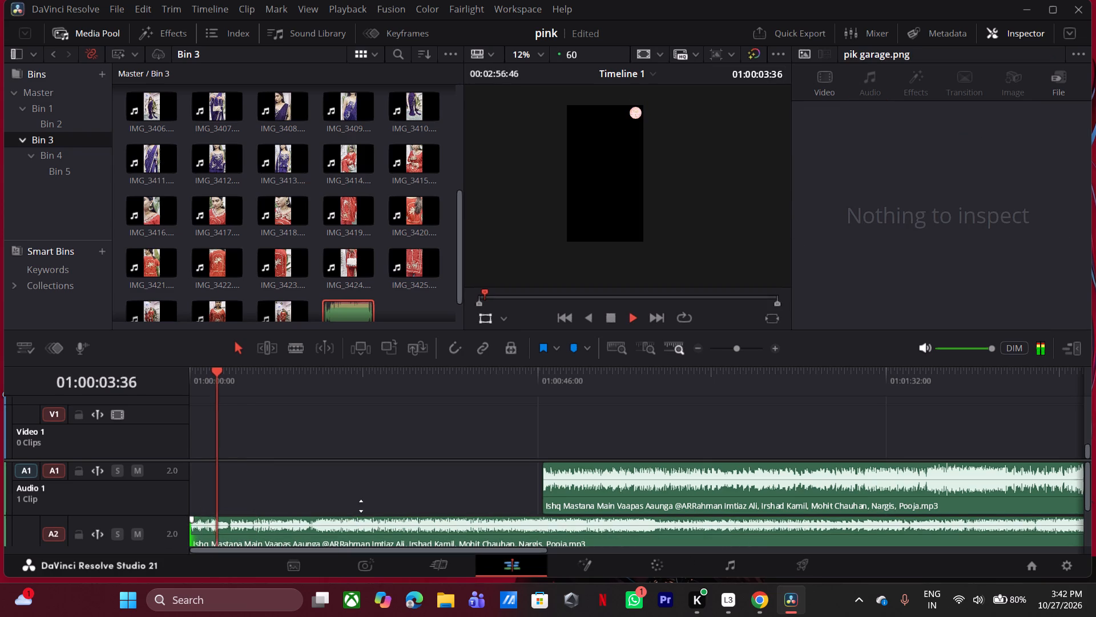
pyautogui.click(272, 388)
pyautogui.press('space')
pyautogui.moveTo(307, 539); pyautogui.dragTo(573, 537)
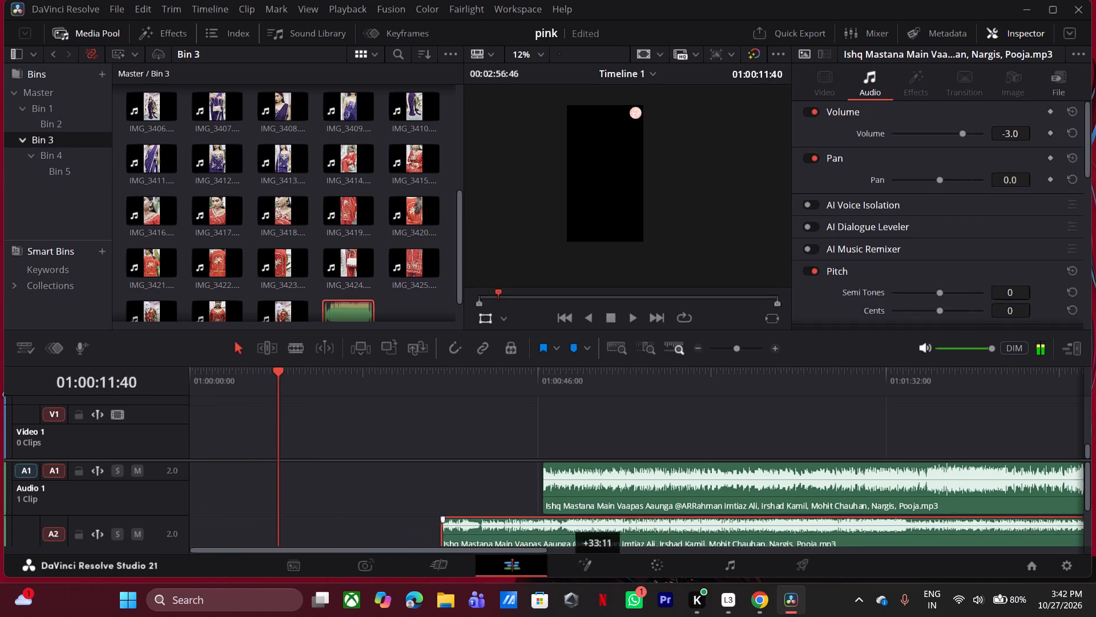
pyautogui.moveTo(573, 537); pyautogui.dragTo(578, 536)
pyautogui.moveTo(462, 538); pyautogui.dragTo(191, 535)
# Locate the desired starting passage on Audio 2 by ear and split the clip at 01:00:18:40.
pyautogui.press('space')
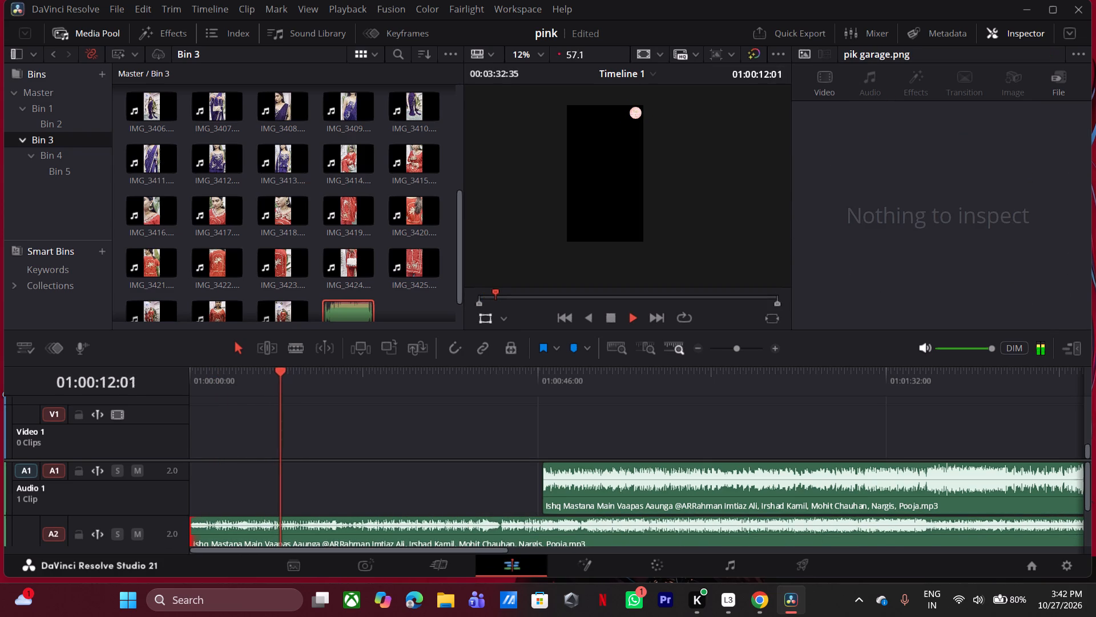
pyautogui.click(314, 379)
pyautogui.click(330, 379)
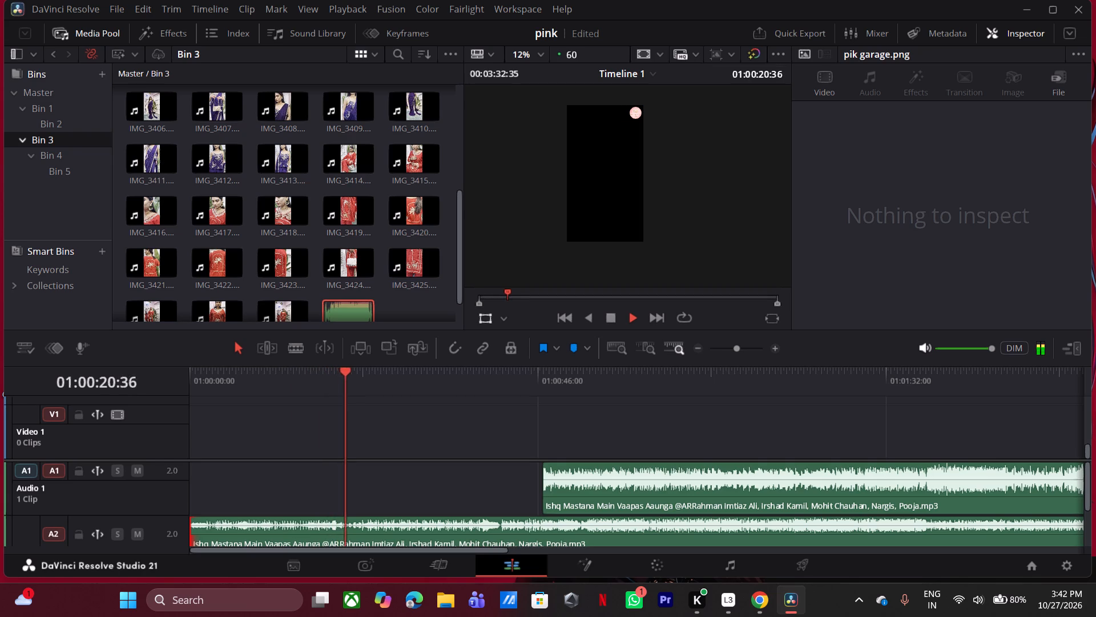
pyautogui.press('space')
pyautogui.click(342, 375)
pyautogui.press('space')
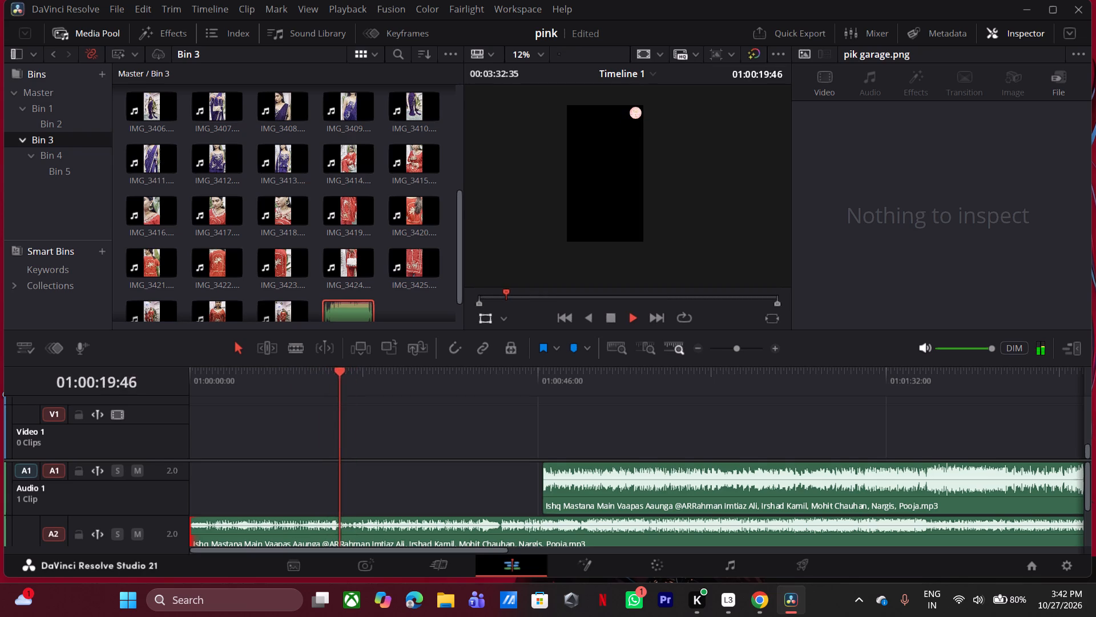
pyautogui.click(331, 378)
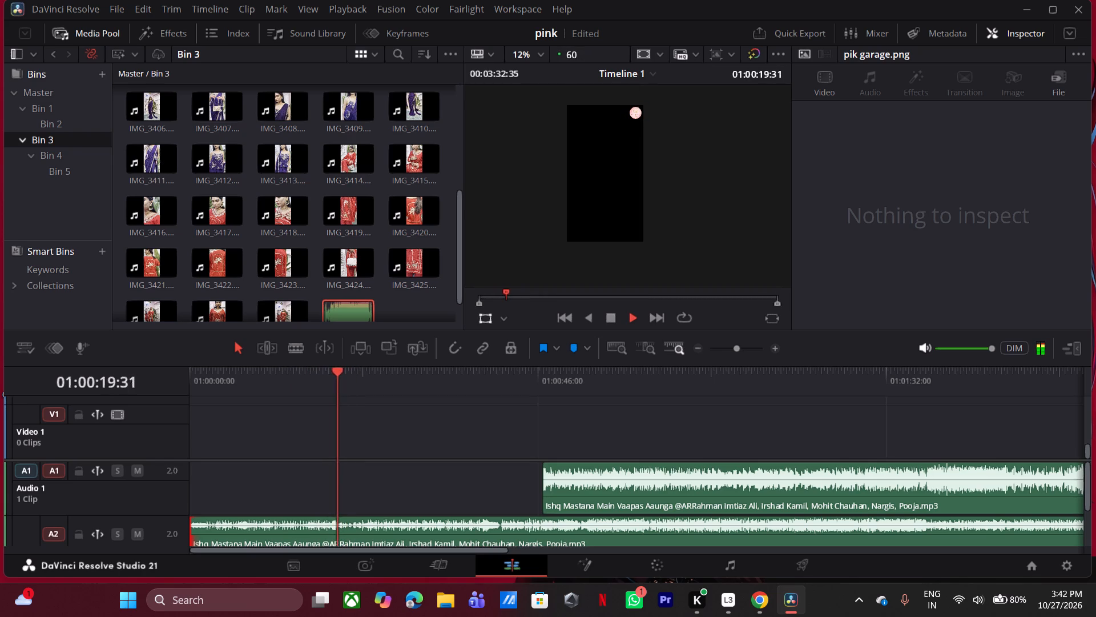
pyautogui.press('space')
pyautogui.click(333, 377)
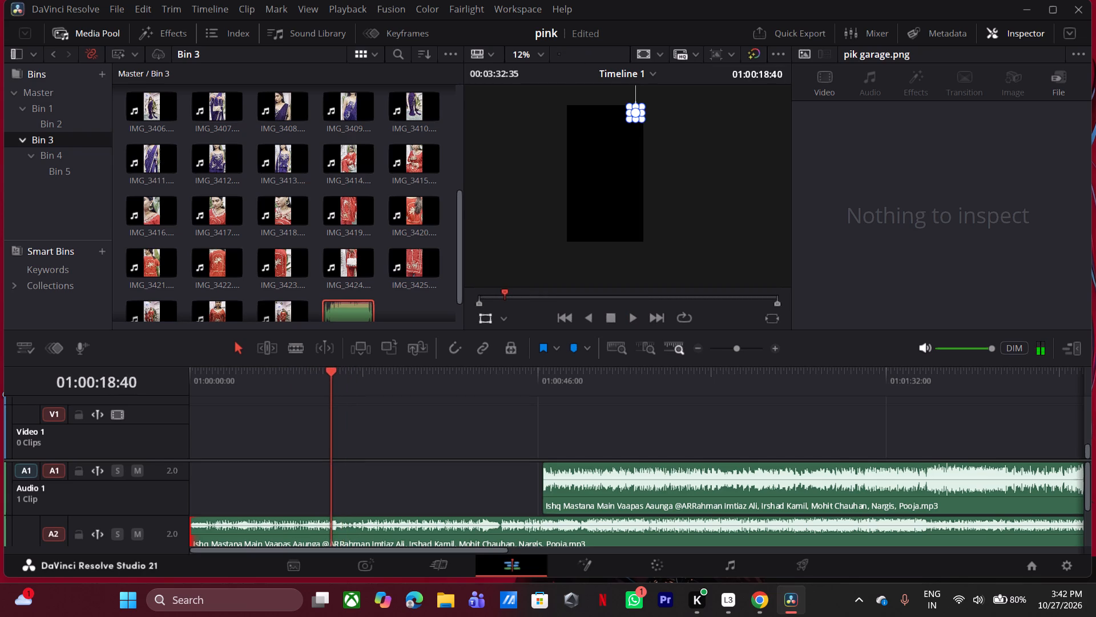
pyautogui.hotkey('ctrl', 'b')
# Move the second part of the split Audio 2 clip to the timeline start, overwriting the first part.
pyautogui.moveTo(396, 540); pyautogui.dragTo(219, 524)
# Listen to the Audio 2 clip from the timeline start to about 01:00:34, sampling where the other song section could join.
pyautogui.moveTo(211, 383); pyautogui.dragTo(167, 386)
pyautogui.press('space')
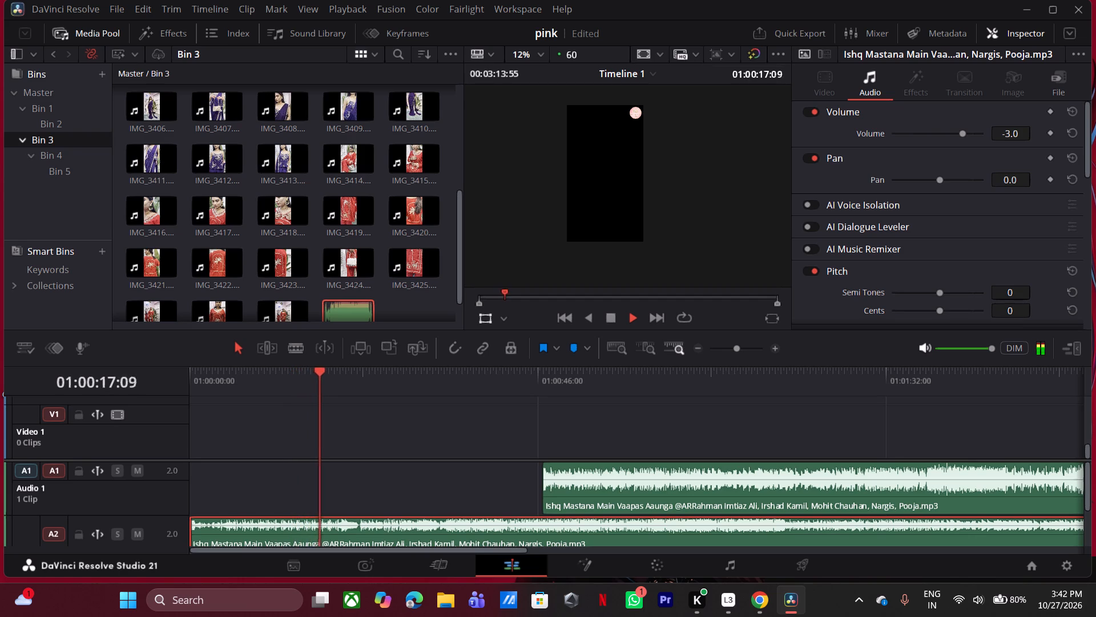
pyautogui.click(276, 383)
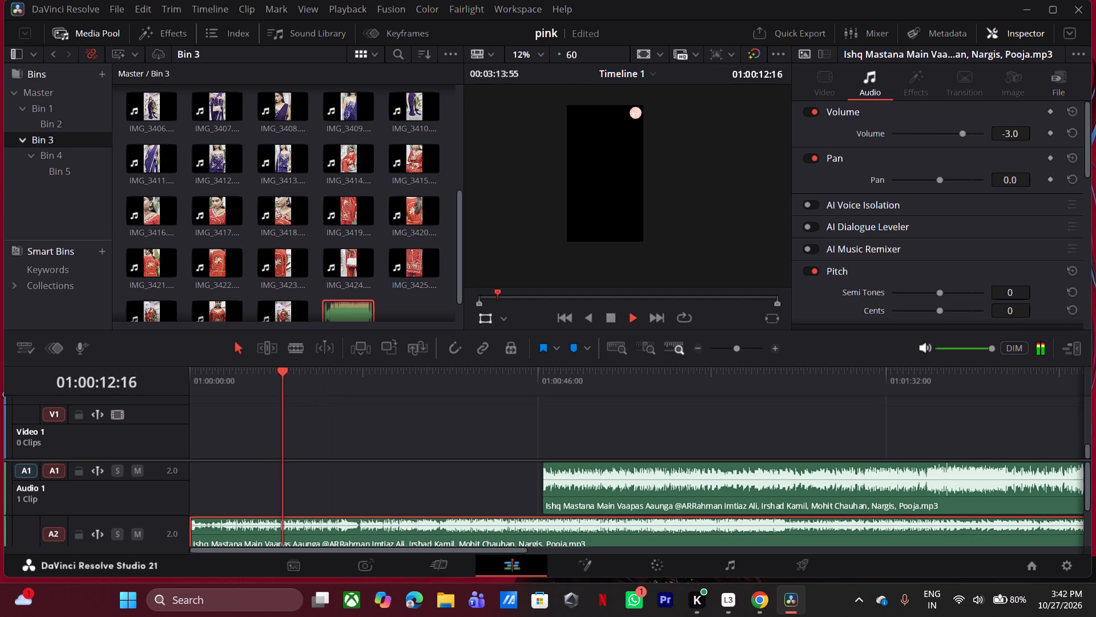
pyautogui.press('space')
pyautogui.click(374, 379)
pyautogui.press('space')
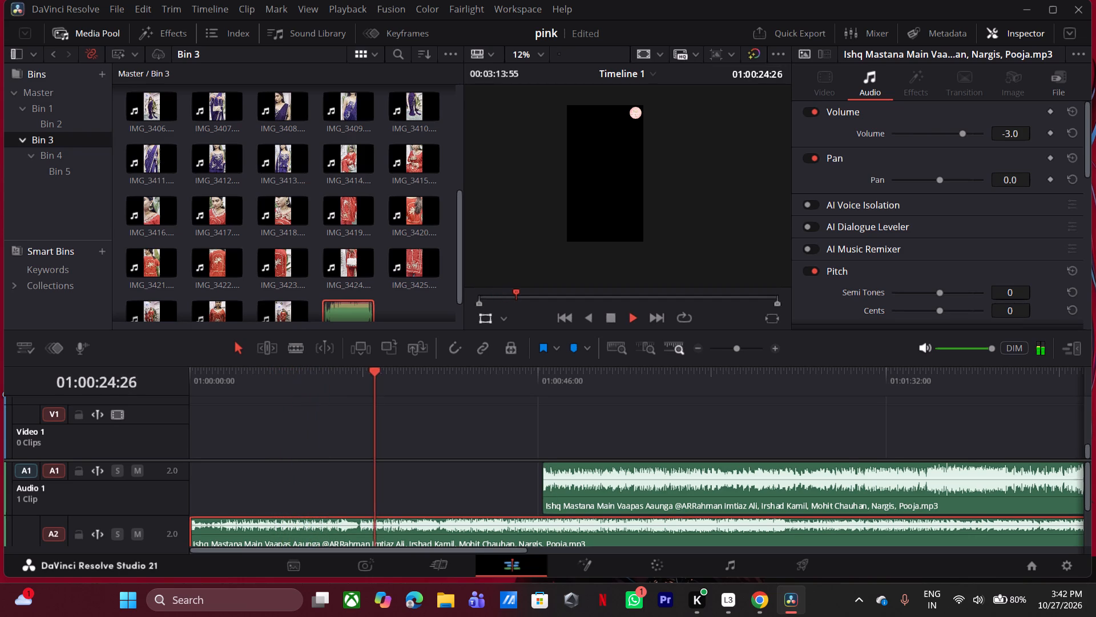
pyautogui.click(397, 380)
pyautogui.click(450, 378)
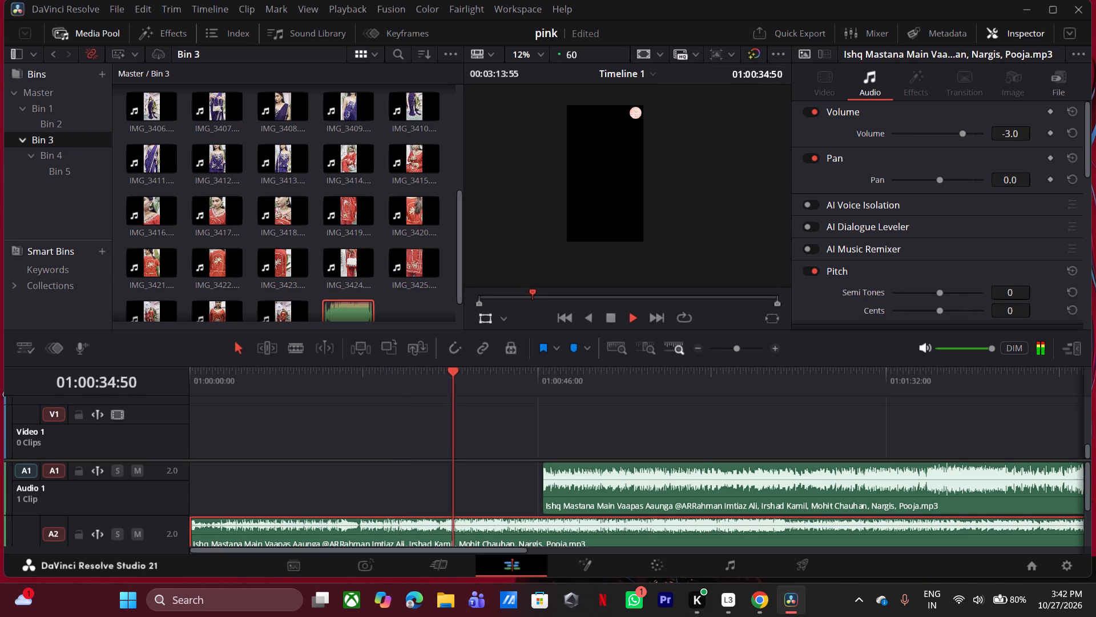
pyautogui.press('space')
# Move the song clip on Audio 1 earlier so that it starts at about 01:00:21.
pyautogui.moveTo(566, 501); pyautogui.dragTo(371, 503)
# Find the join point by ear and move the Audio 1 song clip onto Audio 2 at 01:00:12:31, overwriting the rest there.
pyautogui.click(312, 388)
pyautogui.press('space')
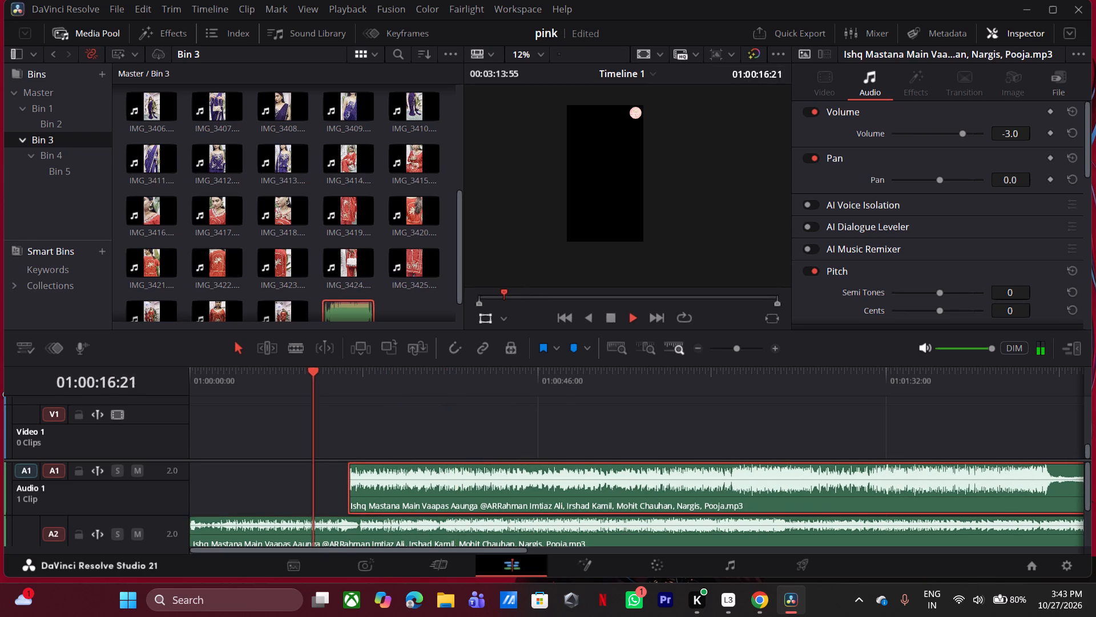
pyautogui.click(265, 385)
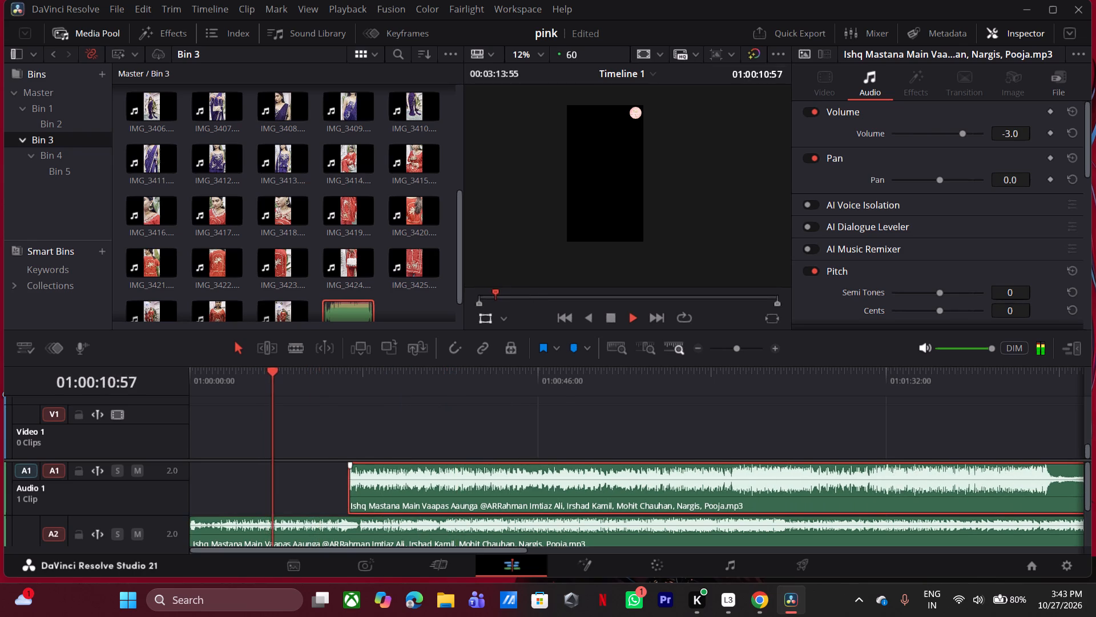
pyautogui.press('space')
pyautogui.moveTo(384, 498); pyautogui.dragTo(358, 507)
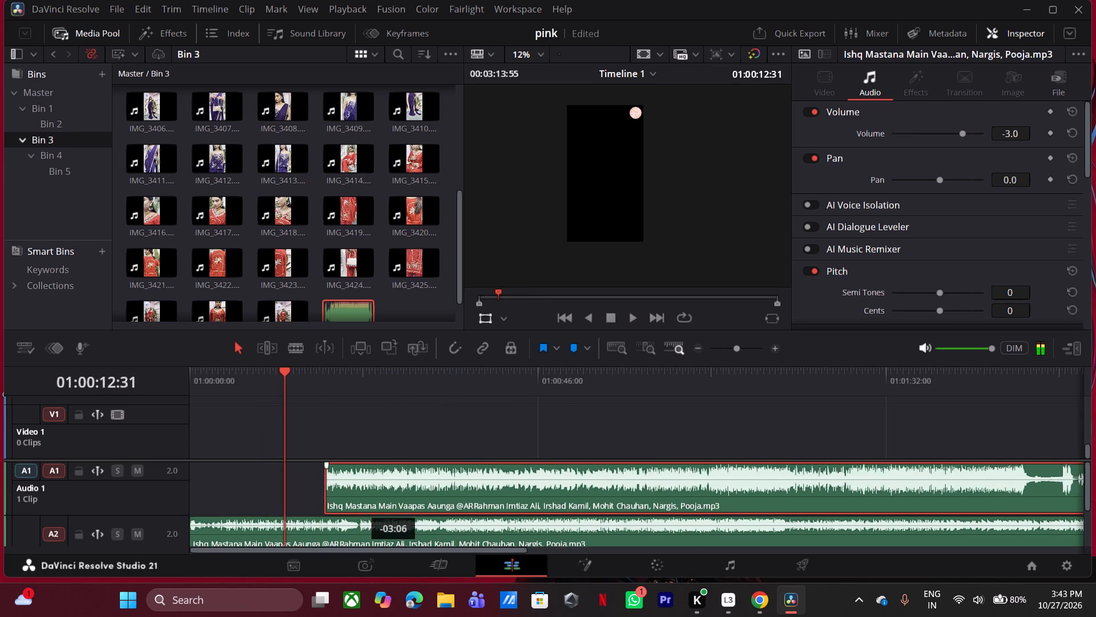
pyautogui.moveTo(358, 507); pyautogui.dragTo(320, 518)
# Move both song clips together from Audio 2 up to Audio 1, keeping their timing.
pyautogui.moveTo(253, 506); pyautogui.dragTo(253, 505)
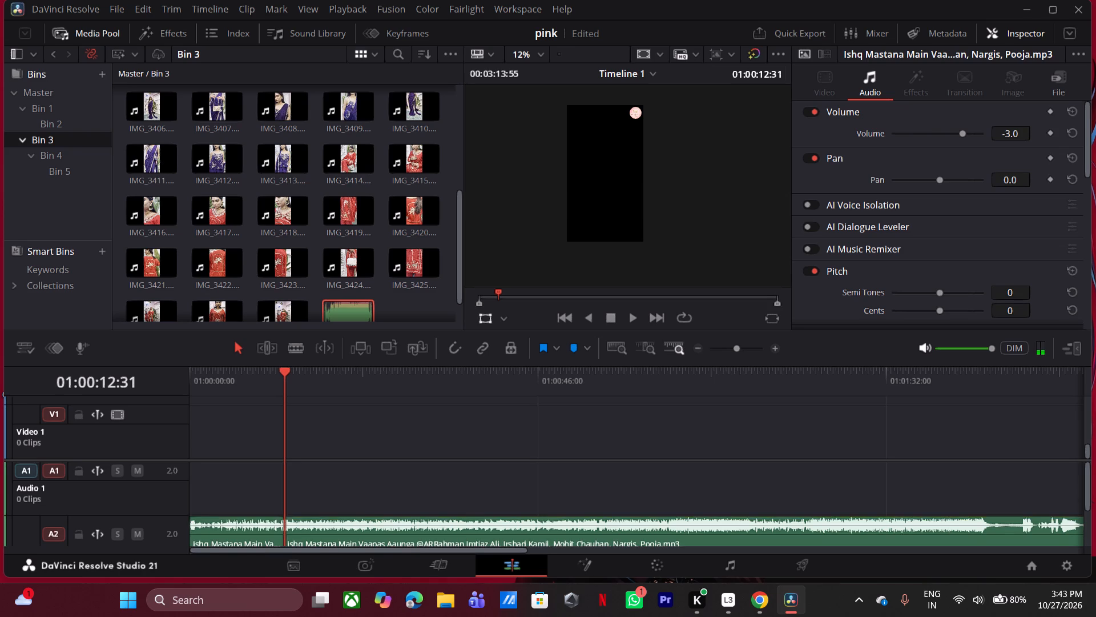
pyautogui.moveTo(253, 505); pyautogui.dragTo(341, 534)
pyautogui.moveTo(345, 536); pyautogui.dragTo(344, 499)
# Listen across the join on Audio 1 and pull it earlier to about 01:00:11:40.
pyautogui.click(266, 381)
pyautogui.press('space')
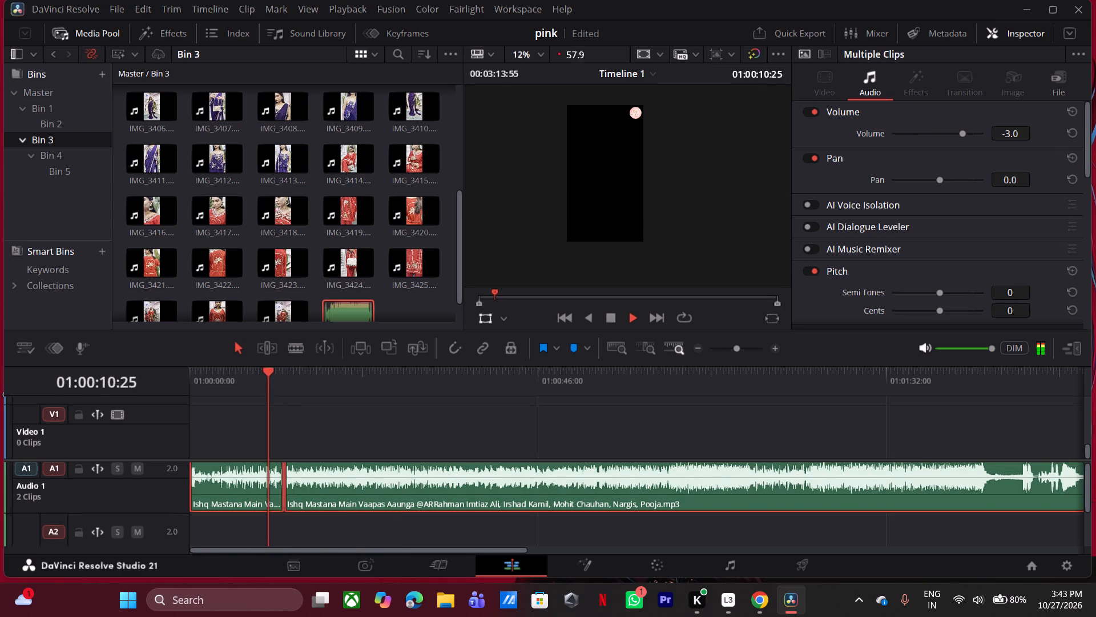
pyautogui.doubleClick(776, 351)
pyautogui.click(647, 417)
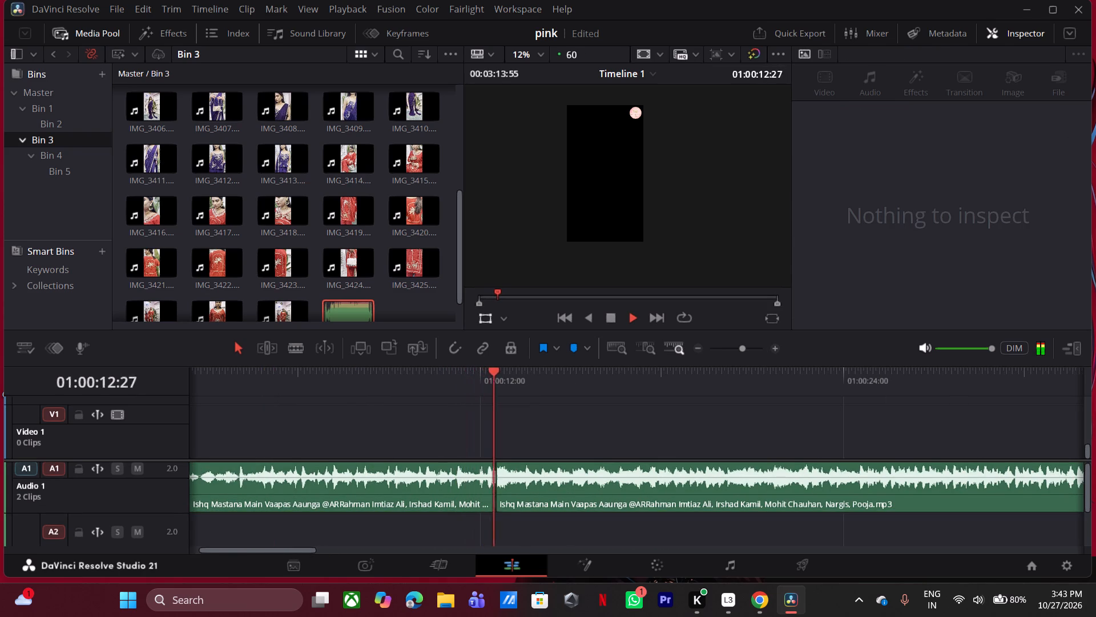
pyautogui.click(388, 380)
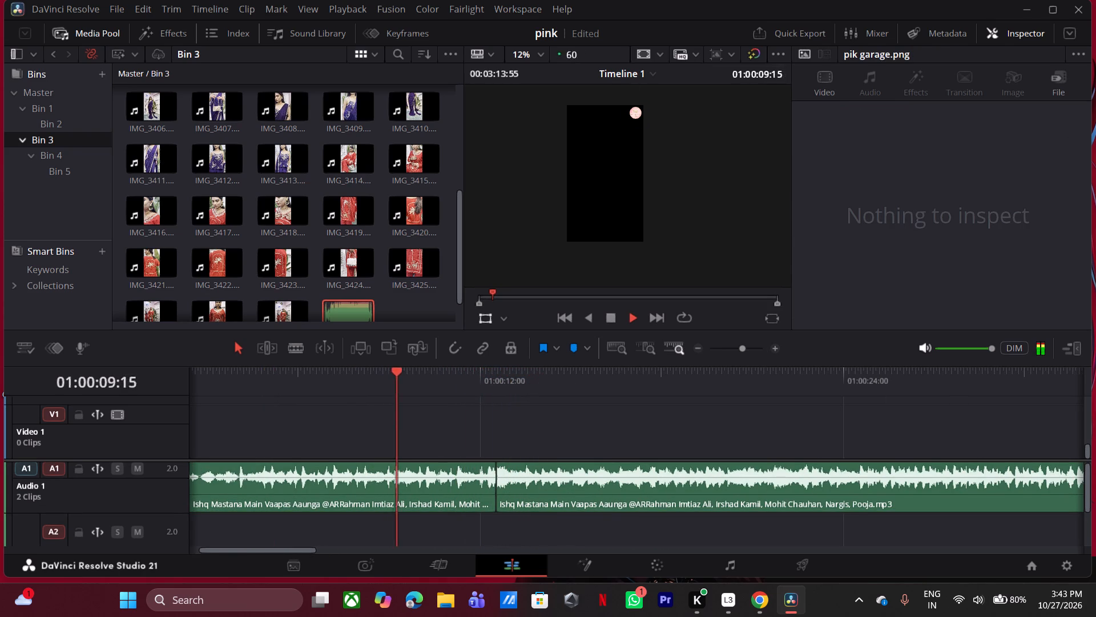
pyautogui.moveTo(521, 501); pyautogui.dragTo(502, 503)
pyautogui.press('space')
pyautogui.moveTo(479, 499); pyautogui.dragTo(470, 503)
# Move the second clip clear of the first and re-trim its start by ear to about 01:00:14:40.
pyautogui.moveTo(526, 499); pyautogui.dragTo(538, 501)
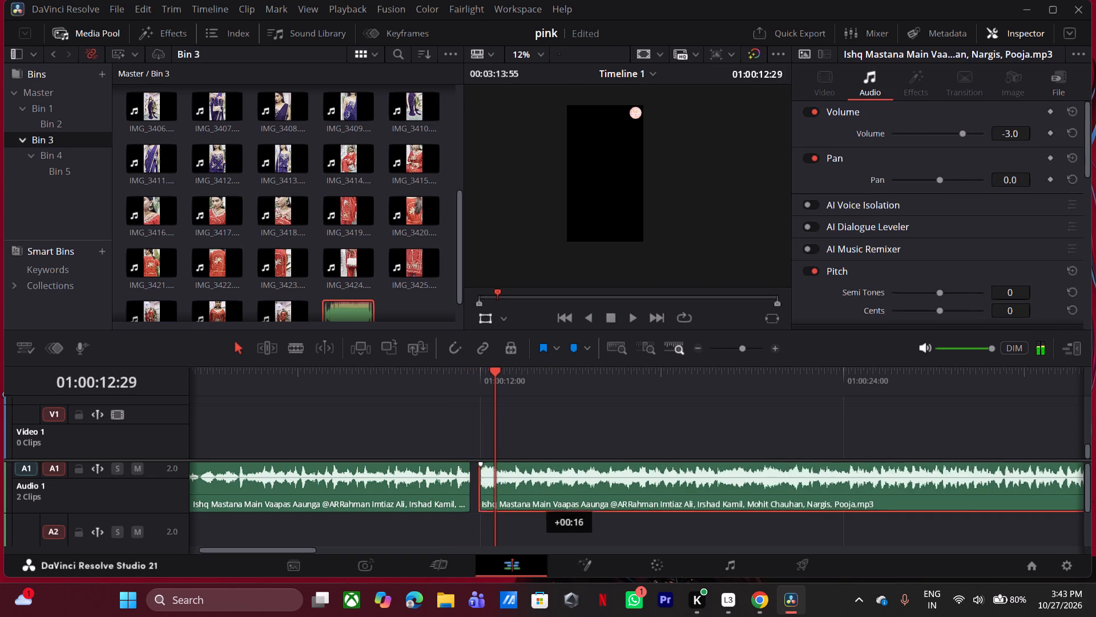
pyautogui.moveTo(538, 501); pyautogui.dragTo(597, 500)
pyautogui.moveTo(542, 497); pyautogui.dragTo(494, 502)
pyautogui.press('space')
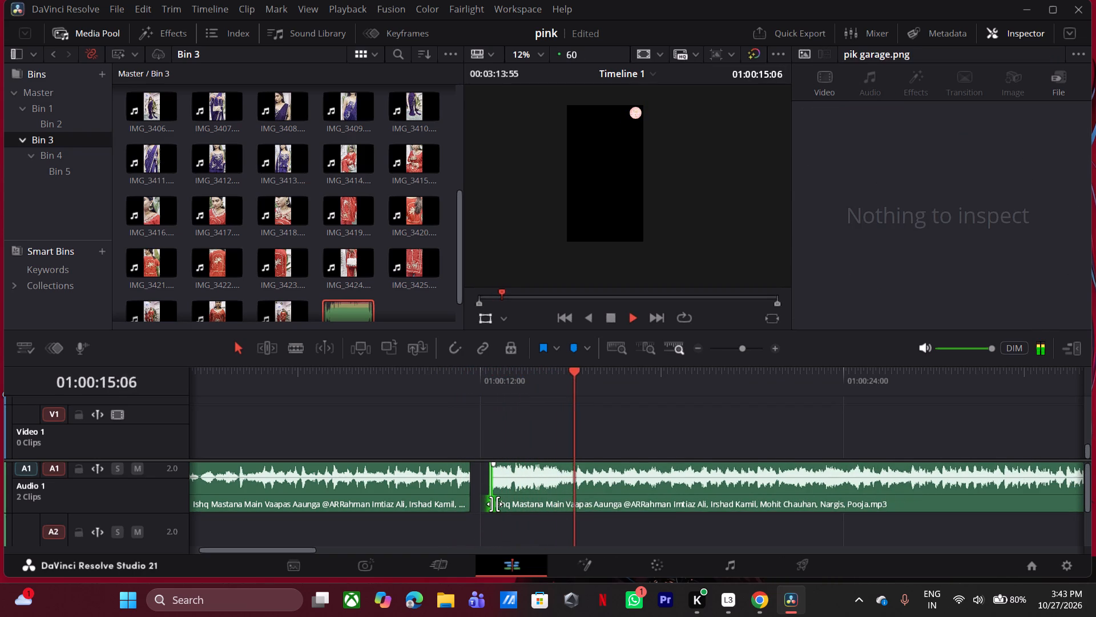
pyautogui.press('space')
pyautogui.moveTo(494, 504); pyautogui.dragTo(565, 505)
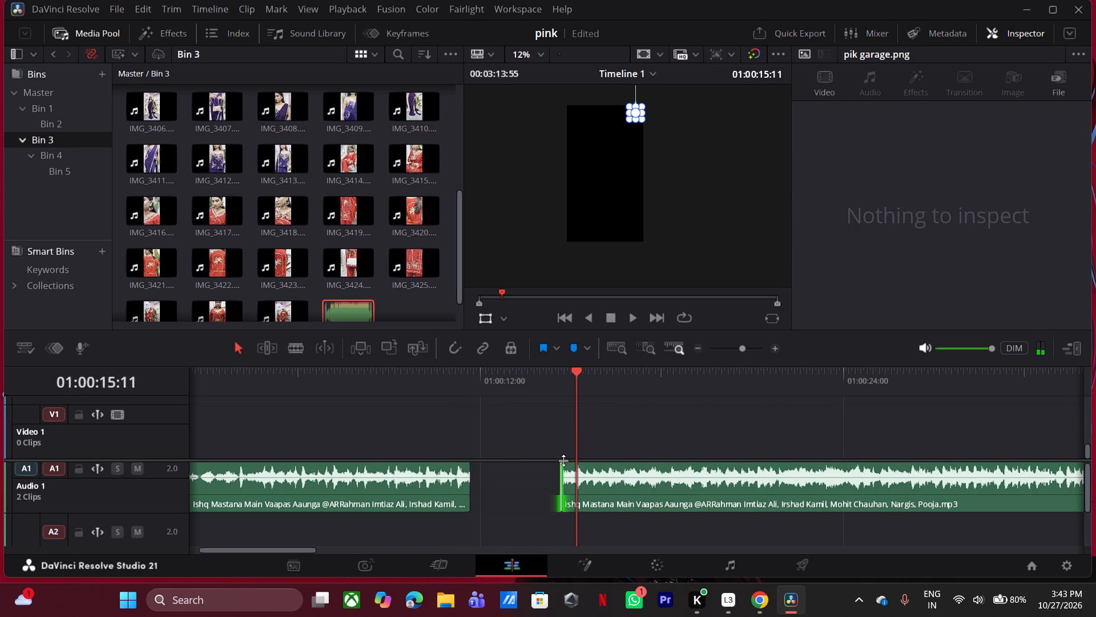
# Add a fade-in of about 0.8 seconds to the second clip and listen to it.
pyautogui.moveTo(563, 465); pyautogui.dragTo(587, 467)
pyautogui.click(560, 374)
pyautogui.press('space')
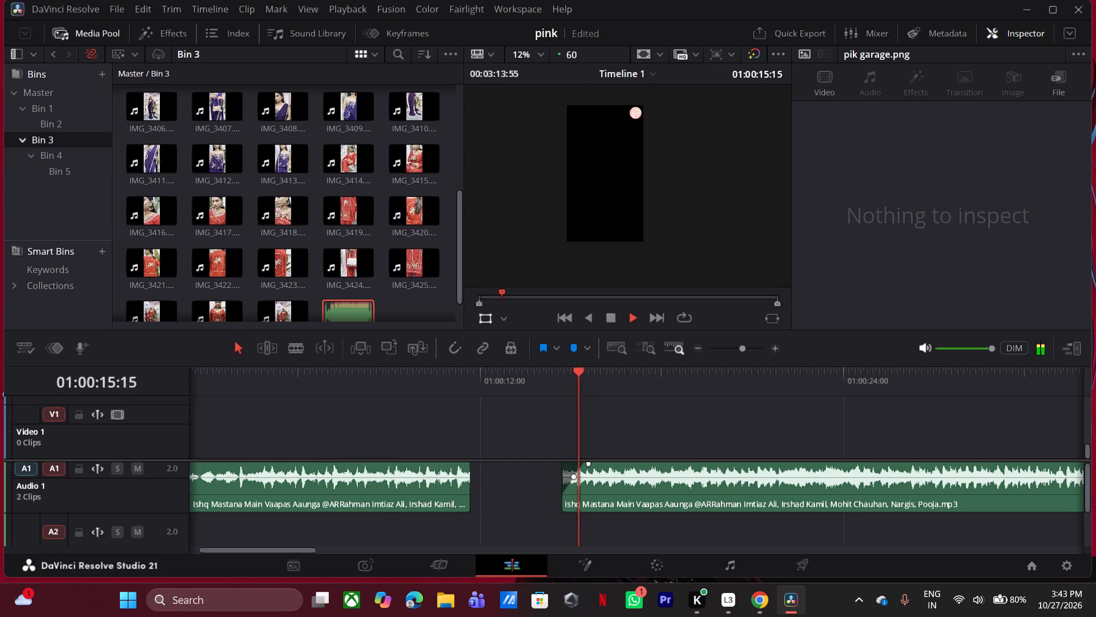
pyautogui.press('space')
# Move the second clip to Audio 2, starting at about 01:00:11:20 under the first clip's end, and play the overlap.
pyautogui.moveTo(600, 500); pyautogui.dragTo(495, 510)
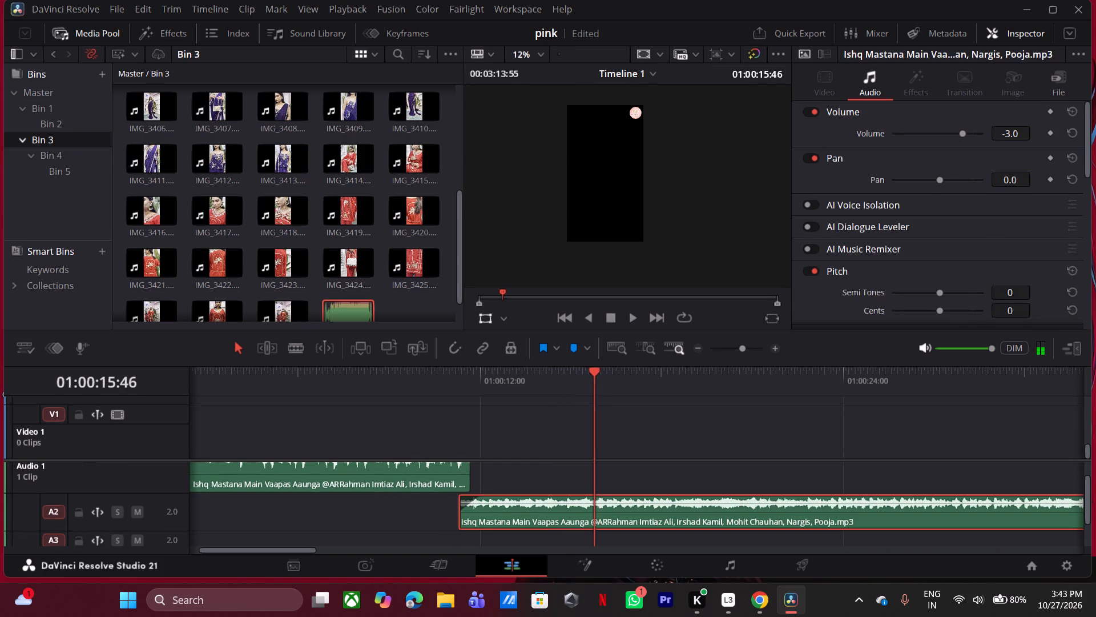
pyautogui.click(432, 370)
pyautogui.press('space')
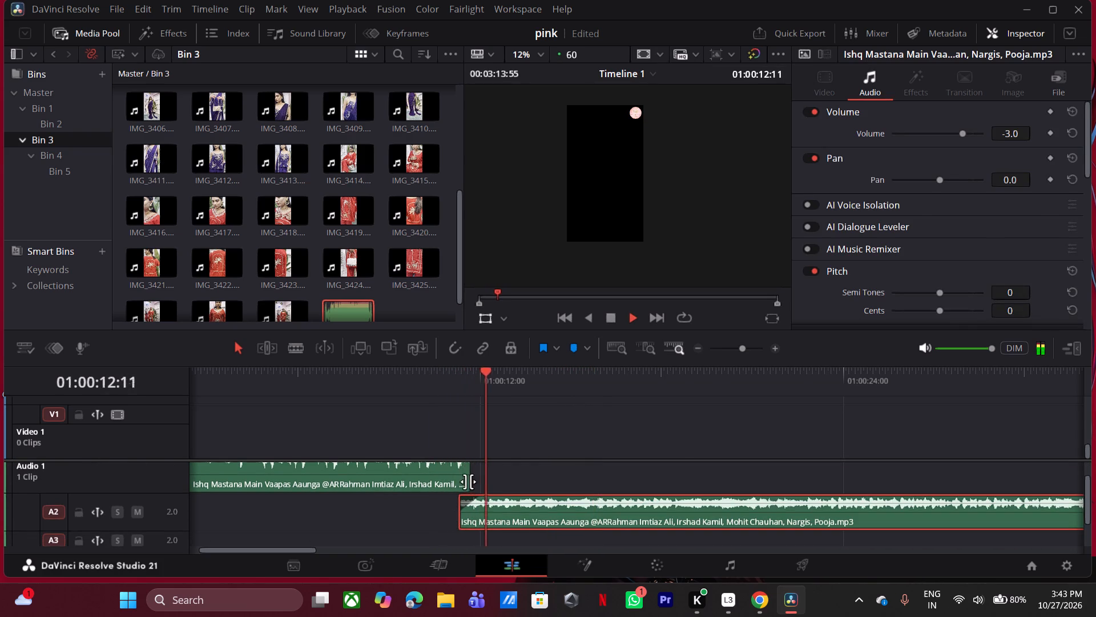
# Extend the first clip's end on Audio 1 to about 01:00:11:50 and give it a fade-out of about half a second.
pyautogui.moveTo(468, 482); pyautogui.dragTo(476, 482)
pyautogui.scroll(1, 478, 490)
pyautogui.moveTo(476, 466); pyautogui.dragTo(466, 466)
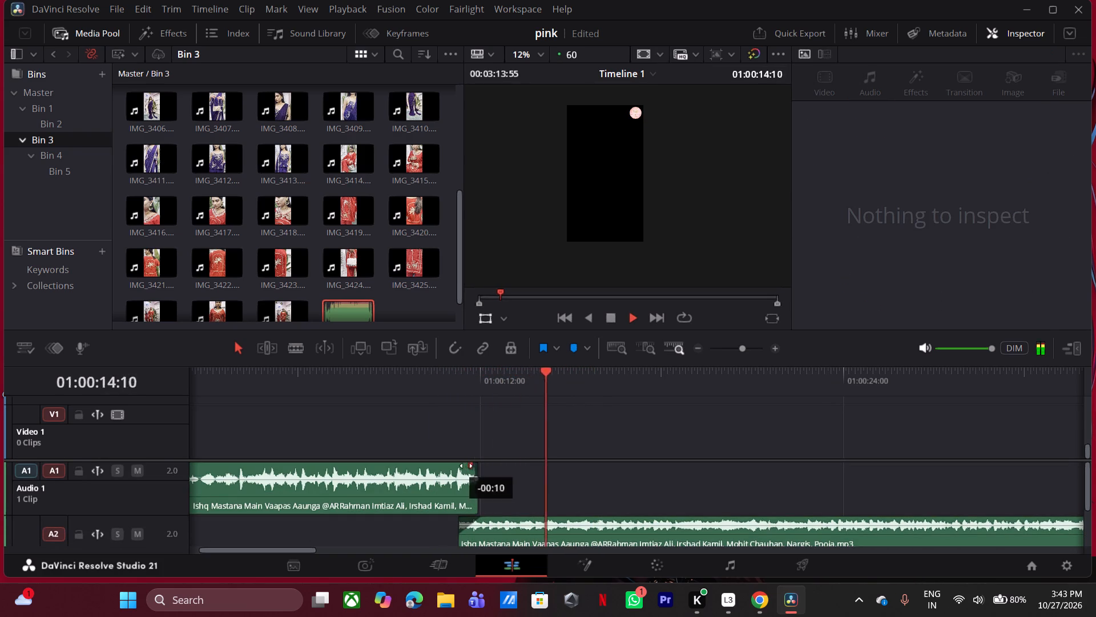
pyautogui.moveTo(466, 466); pyautogui.dragTo(458, 464)
# Listen to the joined song from near the timeline start through the crossfade to check the transition.
pyautogui.click(432, 380)
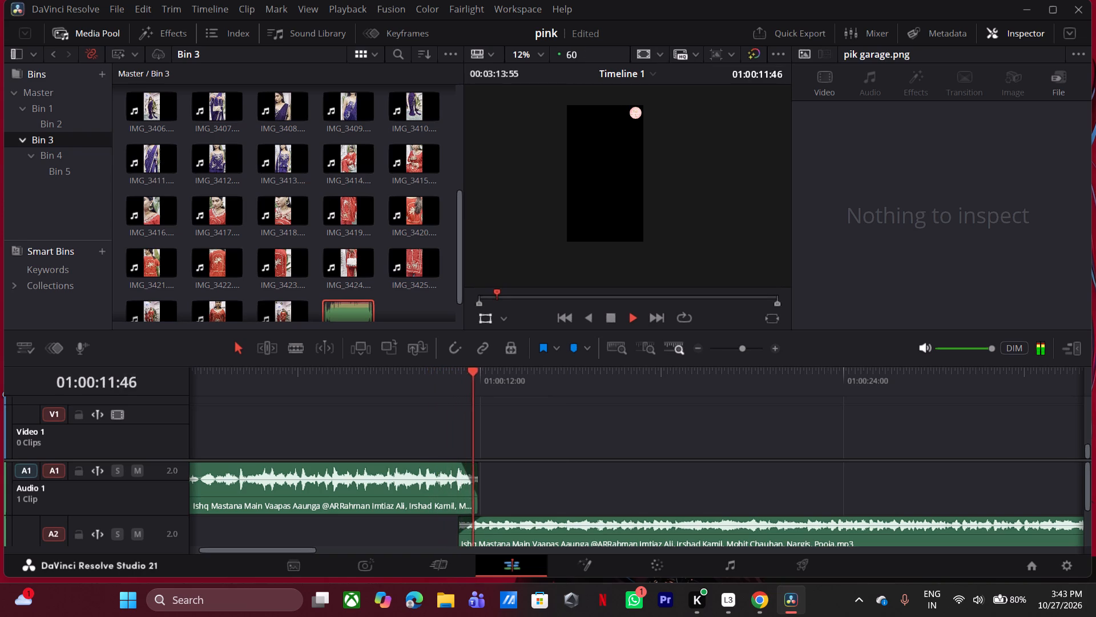
pyautogui.click(701, 348)
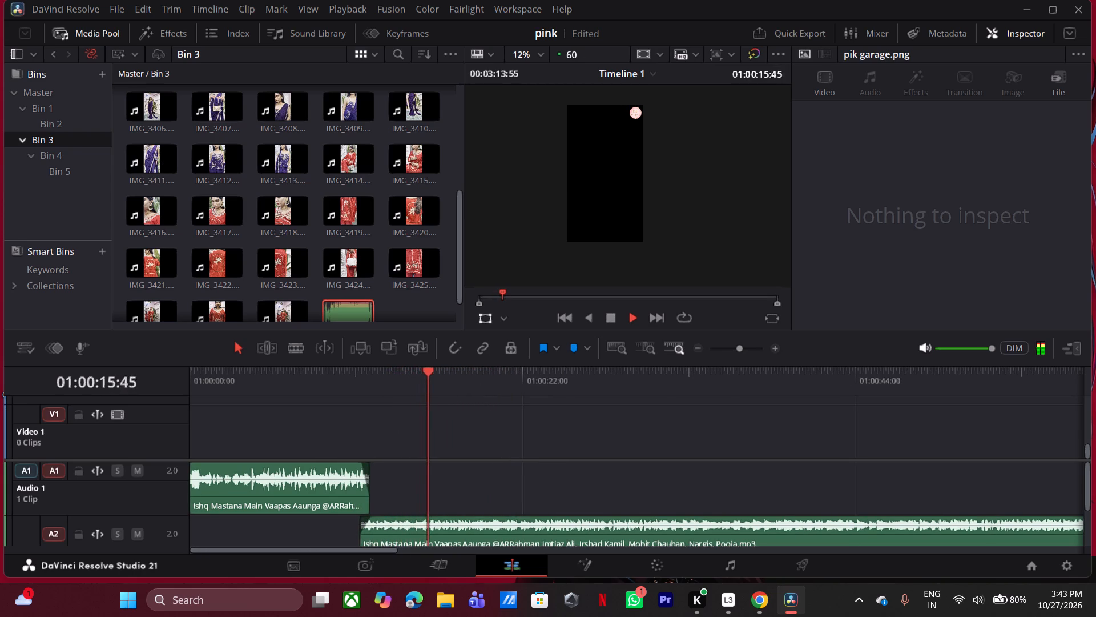
pyautogui.click(217, 380)
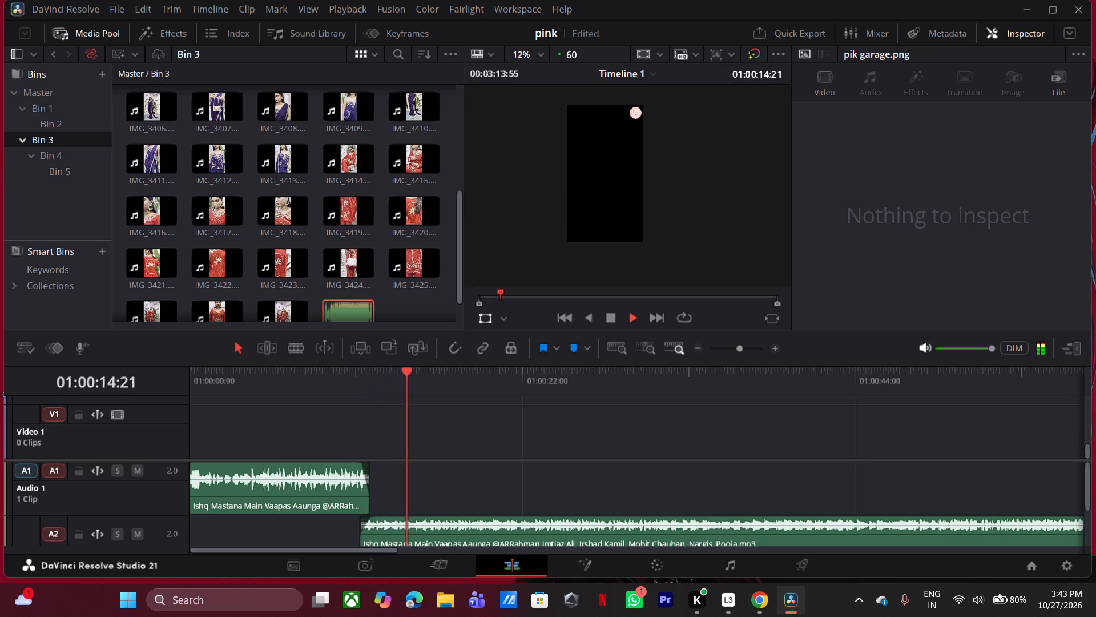
pyautogui.press('space')
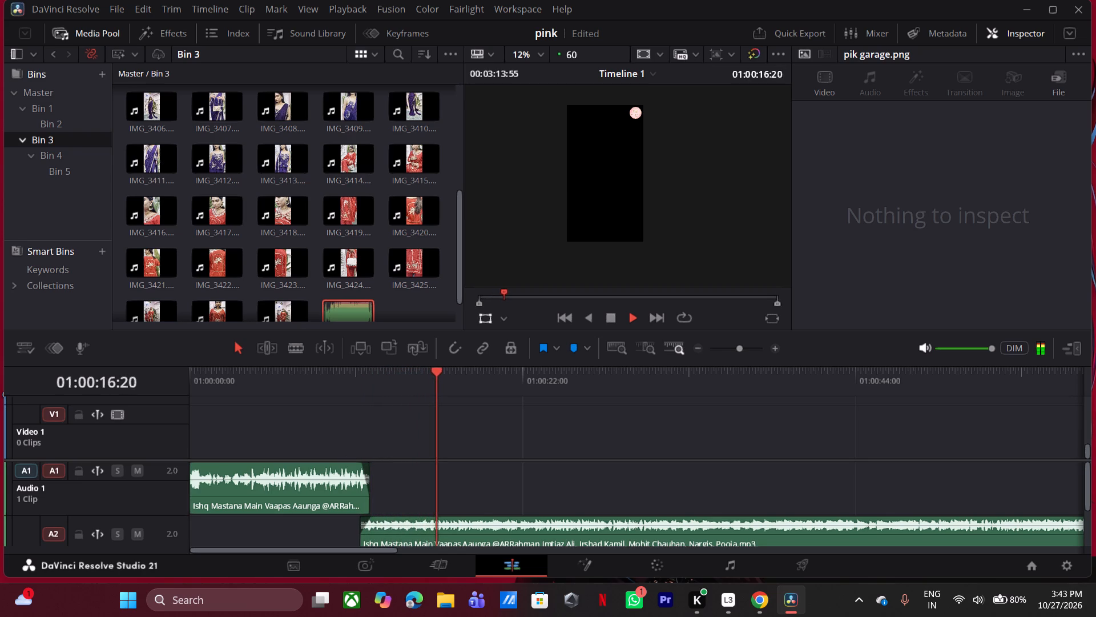
# Return to the first clips of Bin 3 in the media pool.
pyautogui.moveTo(460, 281); pyautogui.dragTo(481, 161)
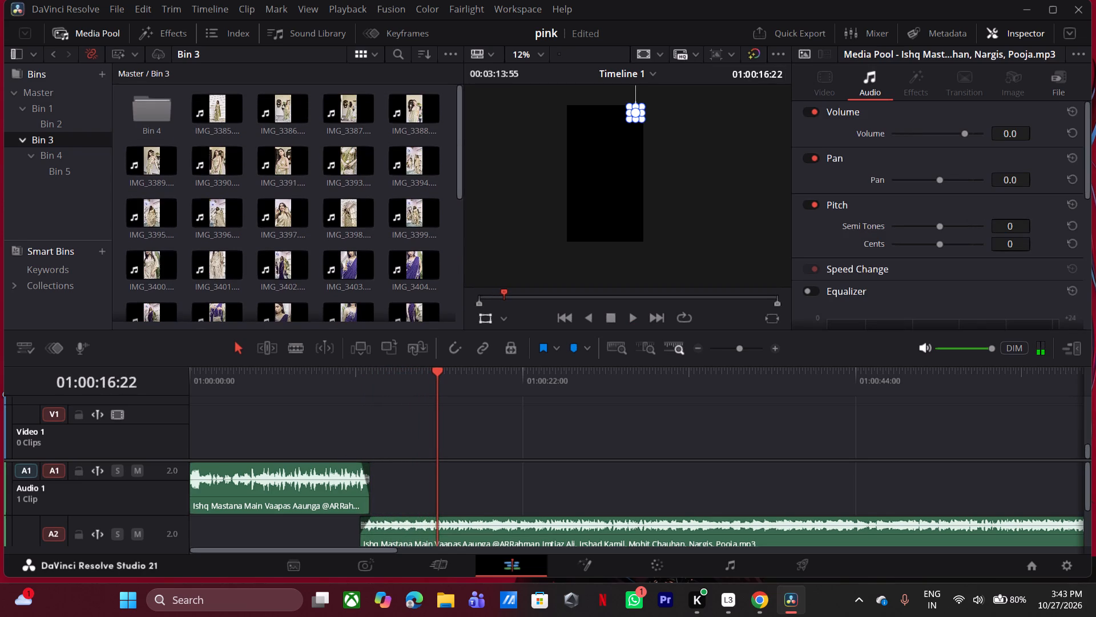
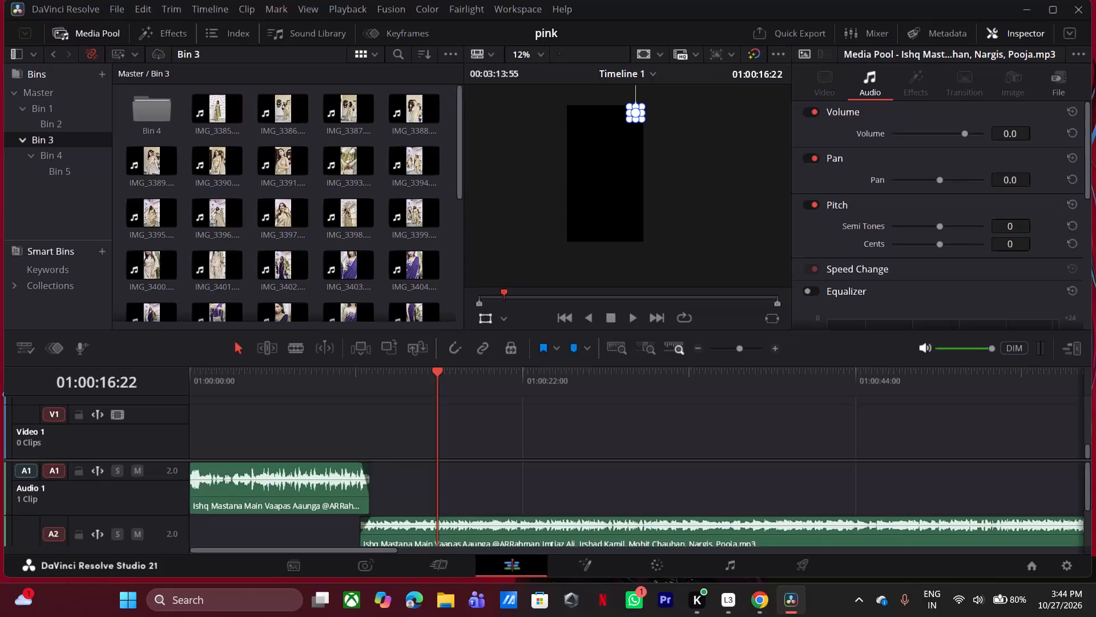
# Return the playhead to the timeline start and remove IMG_3385.MOV from Bin 3.
pyautogui.scroll(5, 460, 247)
pyautogui.moveTo(198, 378); pyautogui.dragTo(189, 379)
pyautogui.moveTo(199, 380); pyautogui.dragTo(187, 380)
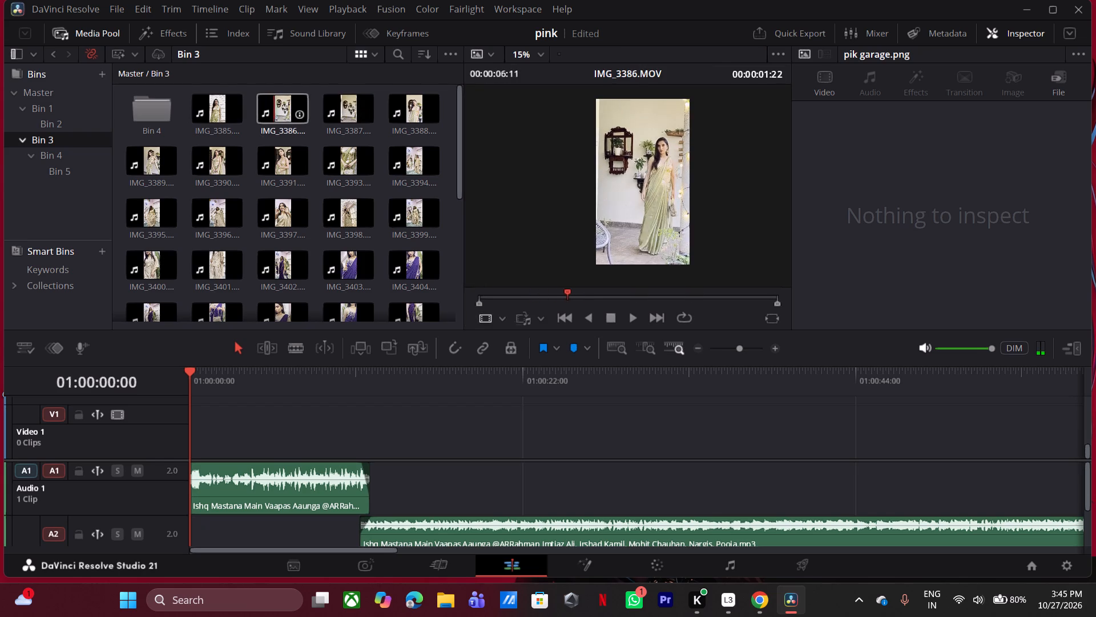
pyautogui.click(223, 112)
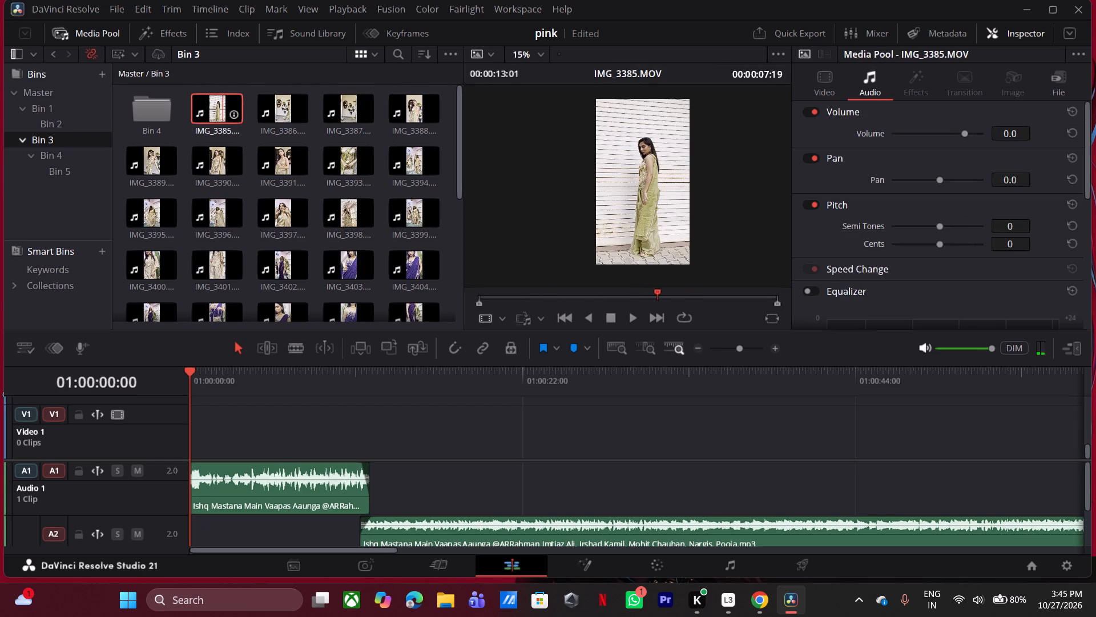
pyautogui.press('Delete')
# Scrub through IMG_3386.MOV from Bin 3 and set its In point about half a second in.
pyautogui.doubleClick(206, 107)
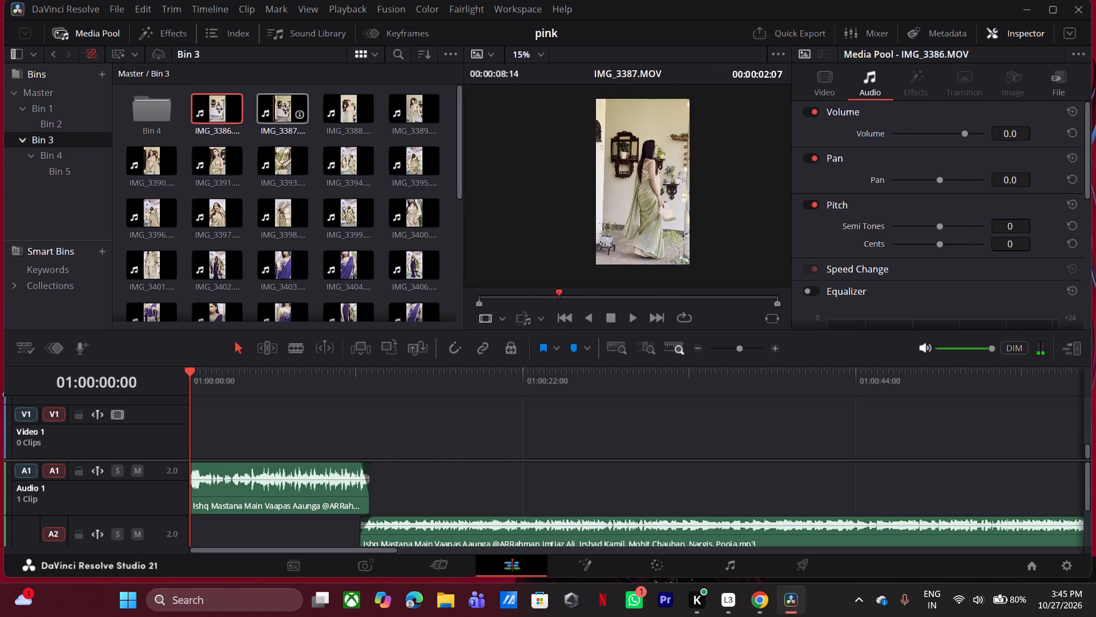
pyautogui.doubleClick(220, 108)
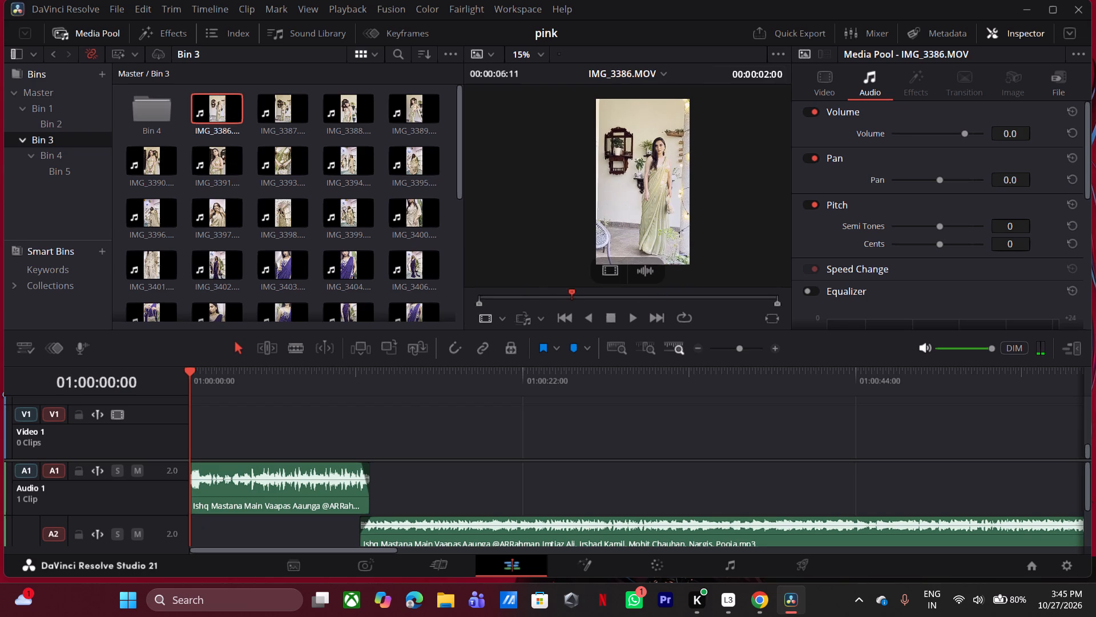
pyautogui.press('z')
pyautogui.moveTo(489, 298); pyautogui.dragTo(499, 298)
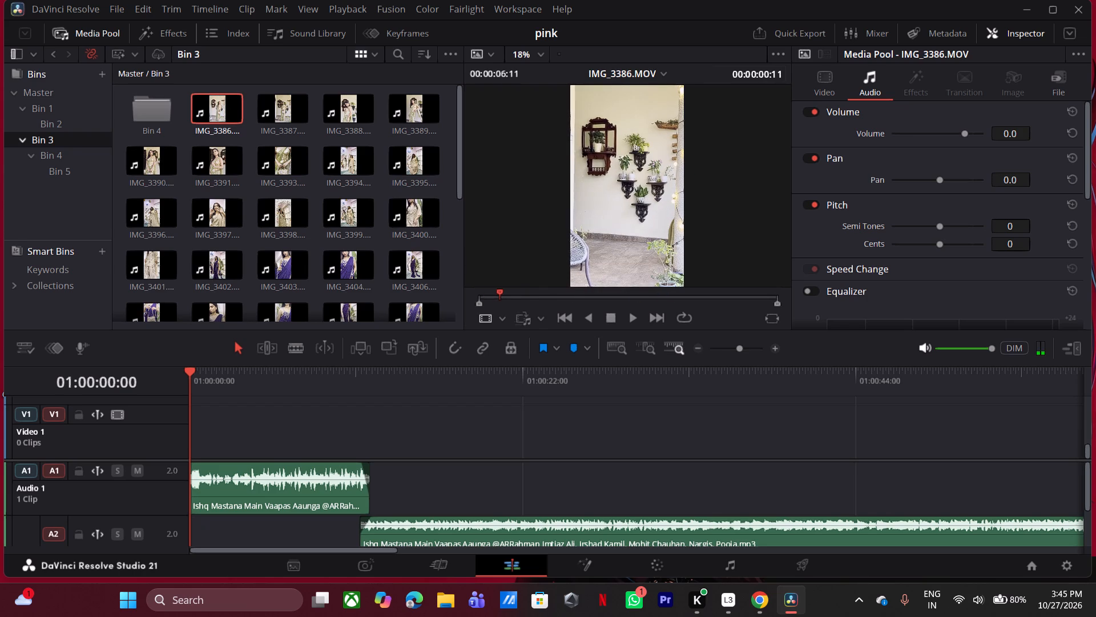
pyautogui.moveTo(499, 298); pyautogui.dragTo(563, 299)
pyautogui.press('i')
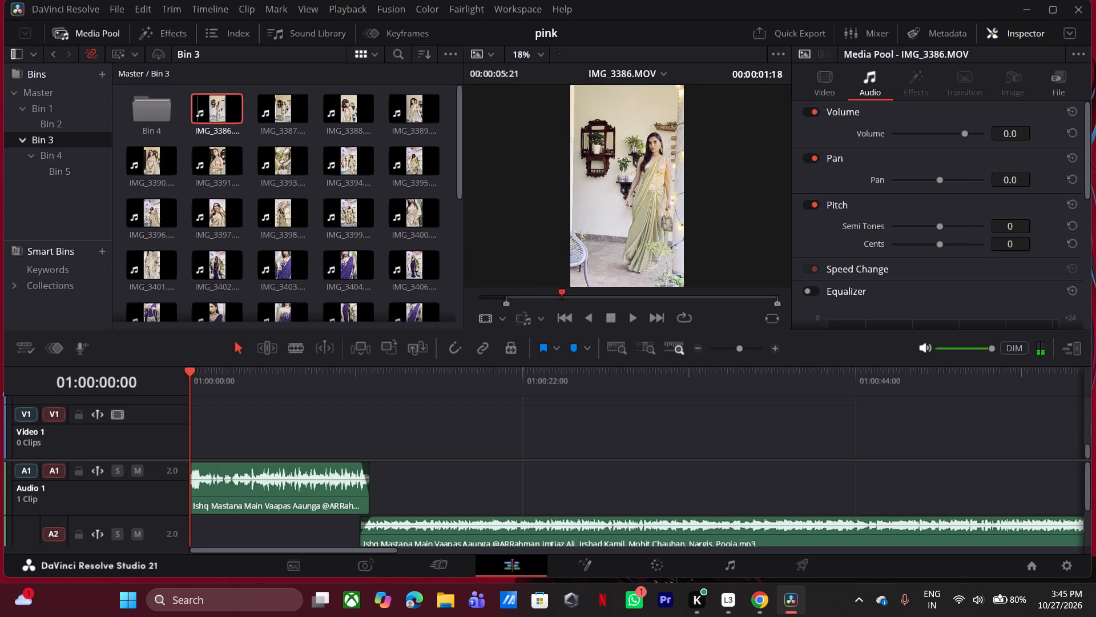
pyautogui.moveTo(563, 299); pyautogui.dragTo(611, 299)
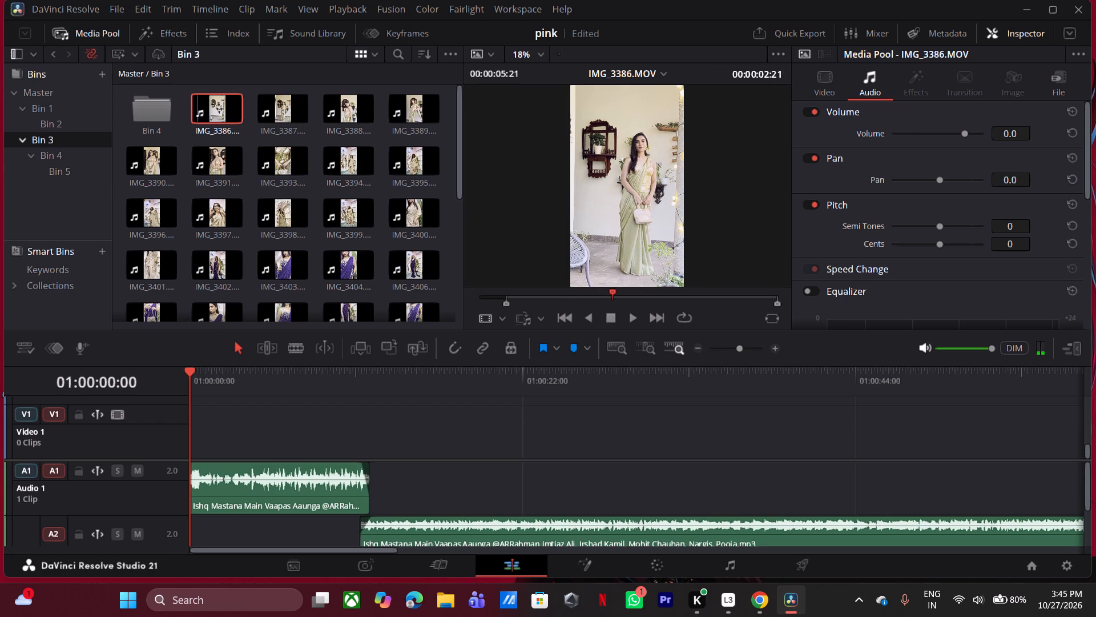
# Mark IMG_3387.MOV from about 00:00:00:04 to 00:00:03:05 and place its video only at the start of Video 1.
pyautogui.doubleClick(275, 118)
pyautogui.moveTo(495, 294); pyautogui.dragTo(488, 298)
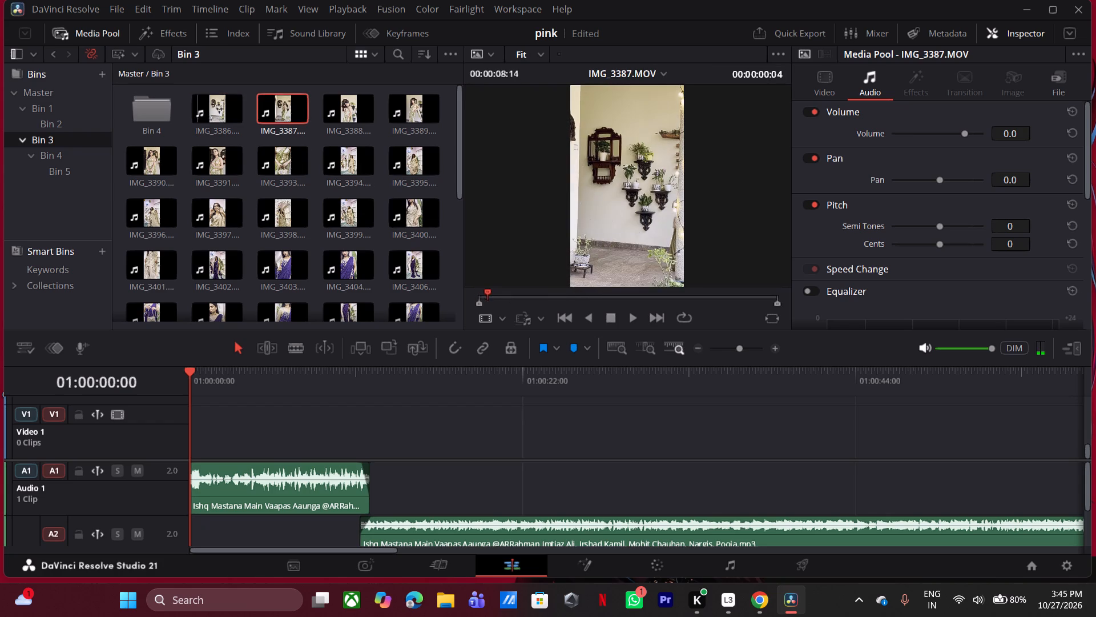
pyautogui.moveTo(488, 298); pyautogui.dragTo(560, 301)
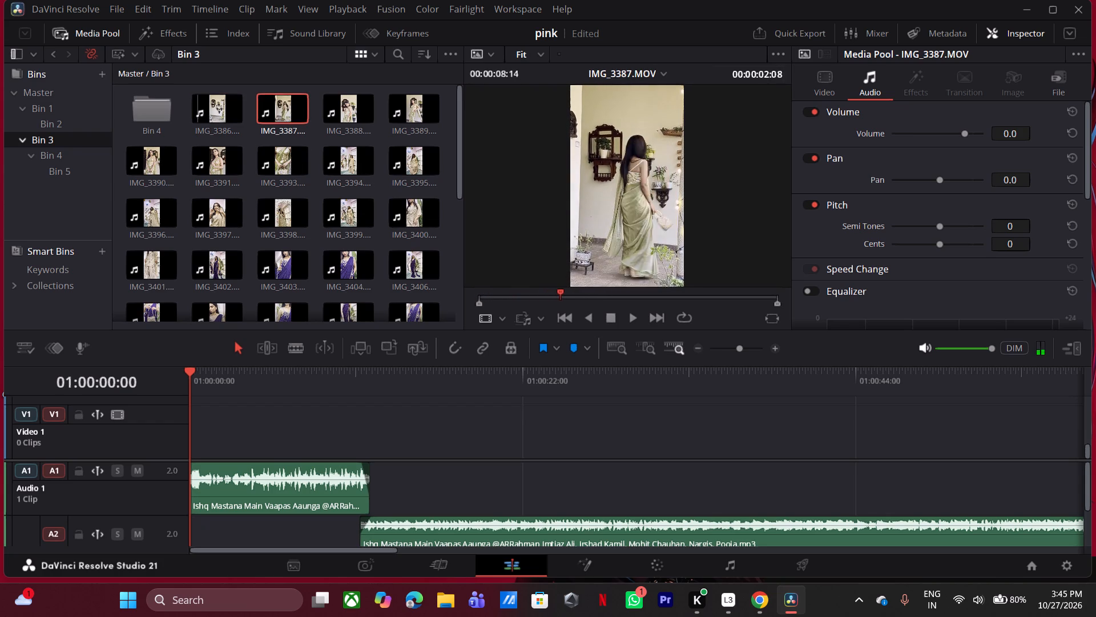
pyautogui.moveTo(560, 301); pyautogui.dragTo(491, 304)
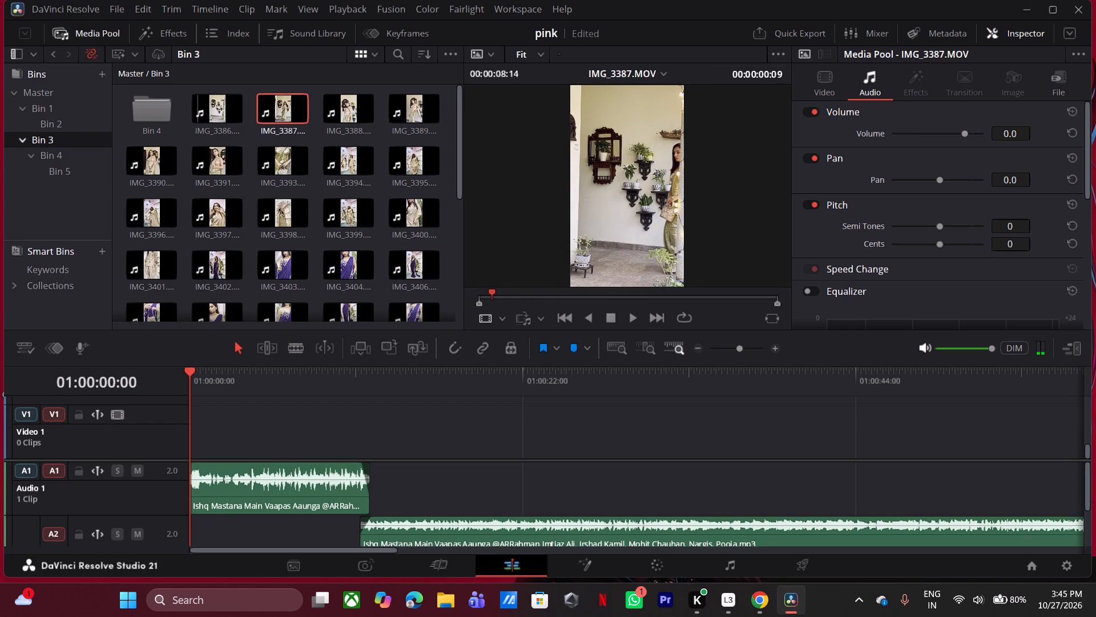
pyautogui.moveTo(491, 304); pyautogui.dragTo(490, 305)
pyautogui.press('i')
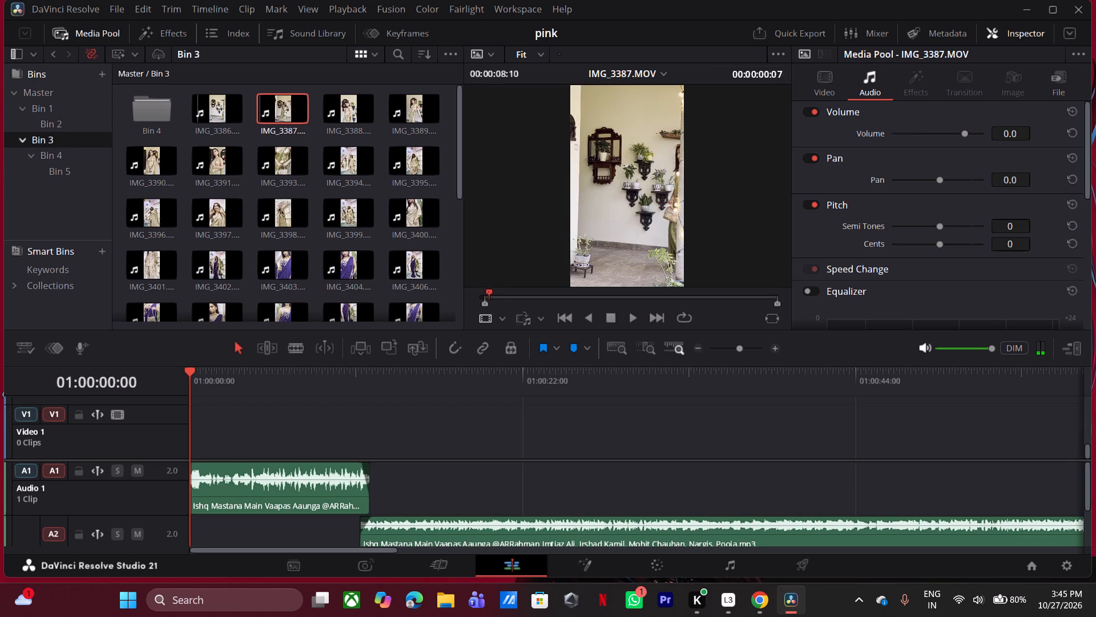
pyautogui.moveTo(490, 305); pyautogui.dragTo(593, 306)
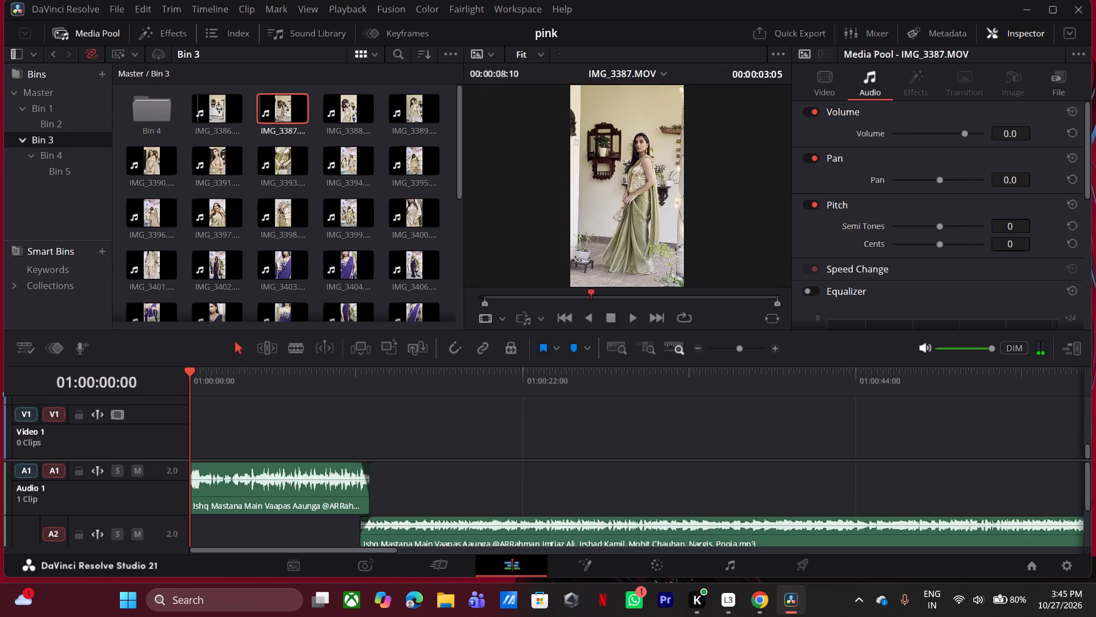
pyautogui.moveTo(593, 306); pyautogui.dragTo(593, 306)
pyautogui.press('o')
pyautogui.moveTo(607, 273); pyautogui.dragTo(240, 429)
pyautogui.moveTo(275, 434); pyautogui.dragTo(213, 438)
# Play the timeline from the start through the IMG_3387.MOV clip to check it against the song.
pyautogui.press('space')
pyautogui.press('space')
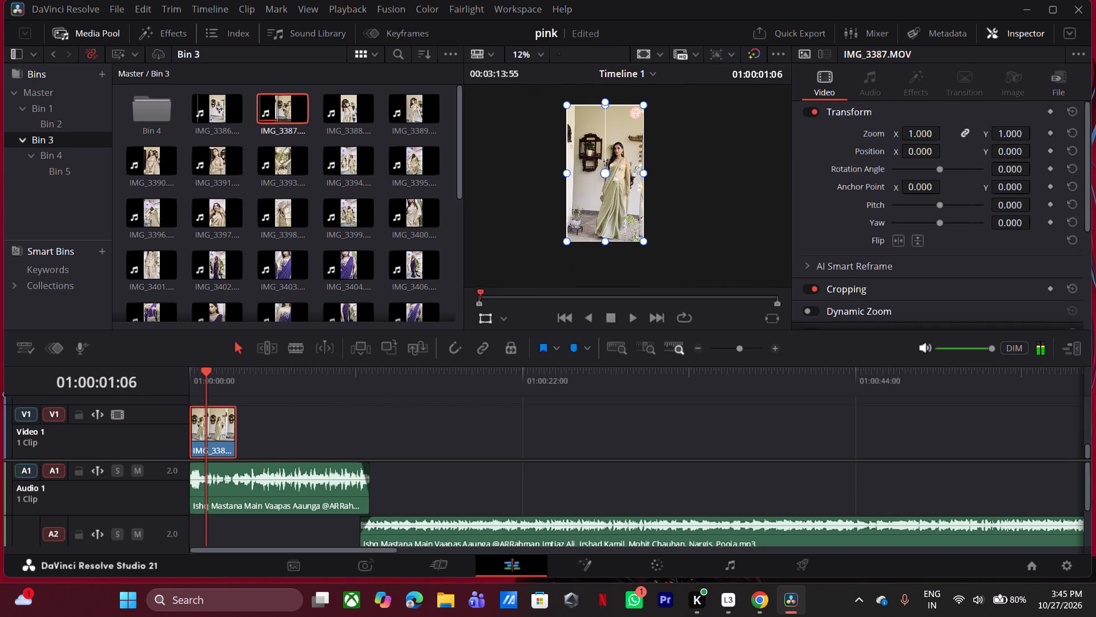
pyautogui.write('z')
pyautogui.press('space')
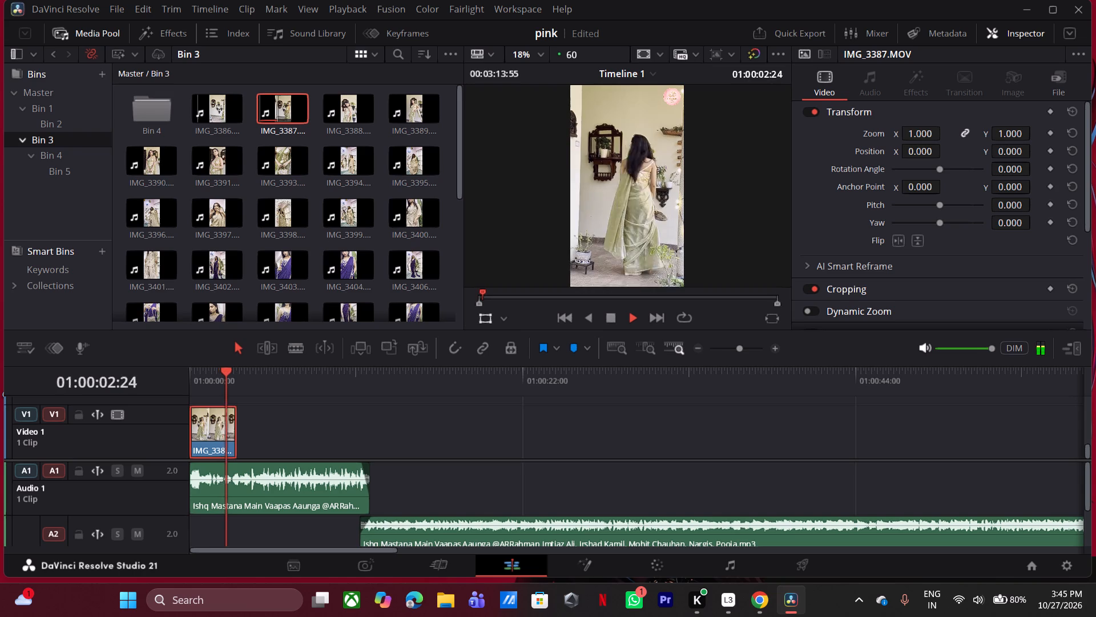
pyautogui.press('space')
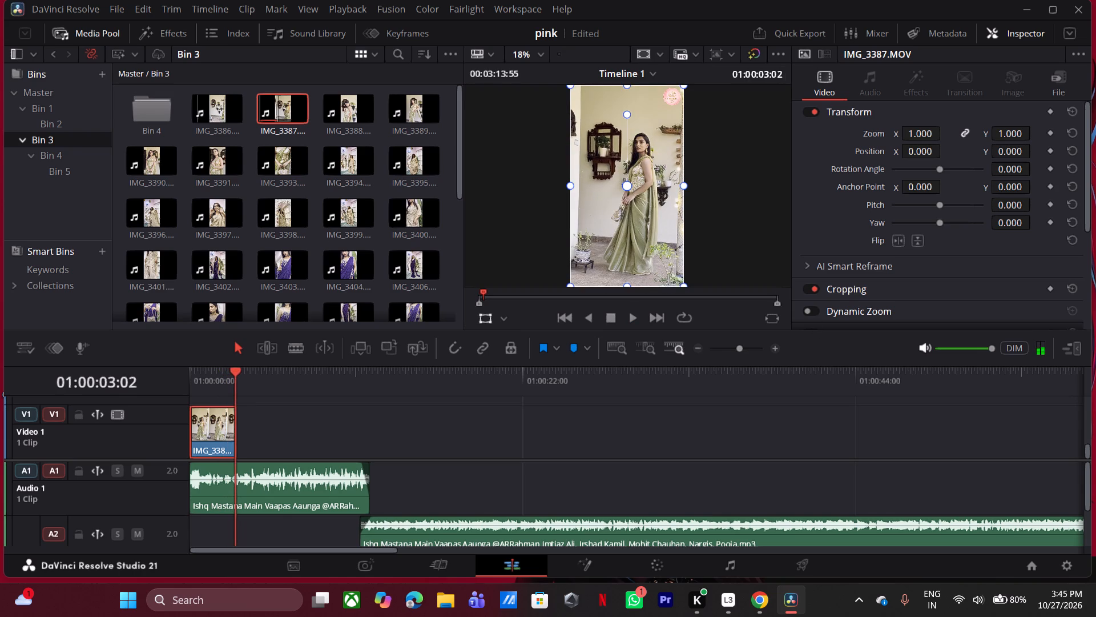
# Scrub through IMG_3388.MOV from Bin 3 and set its In point at about 00:00:05:00.
pyautogui.doubleClick(777, 347)
pyautogui.doubleClick(344, 109)
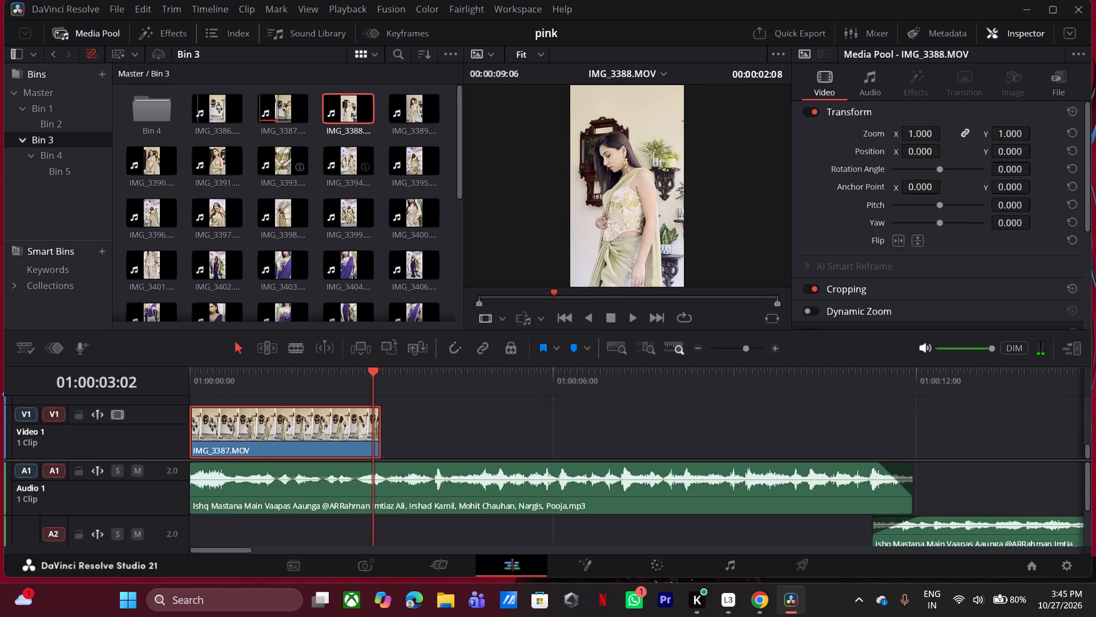
pyautogui.doubleClick(356, 118)
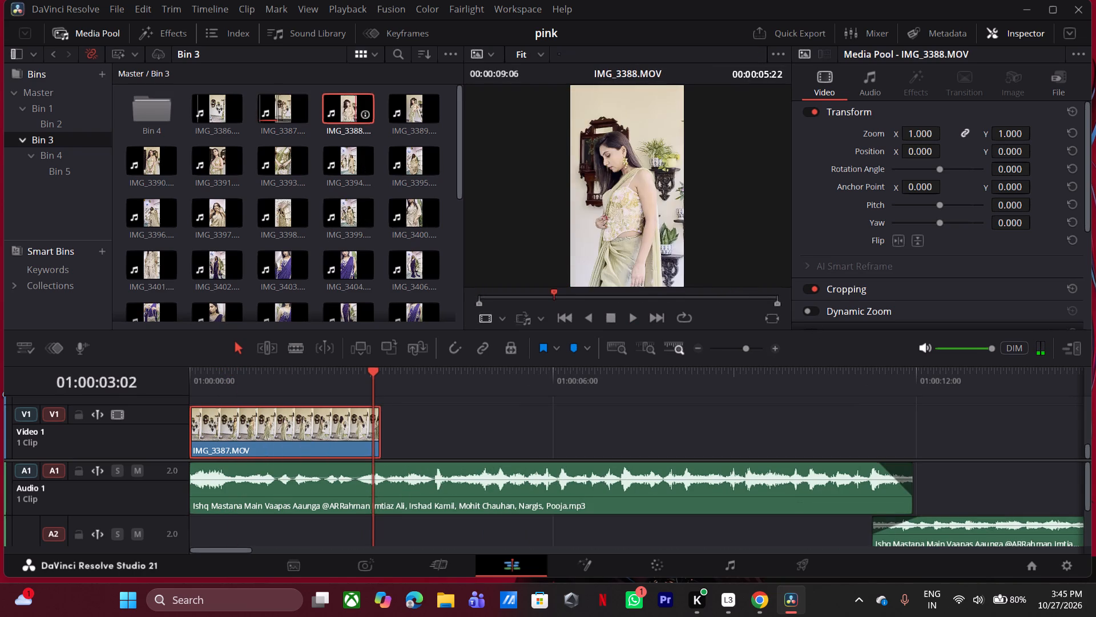
pyautogui.moveTo(544, 299); pyautogui.dragTo(543, 305)
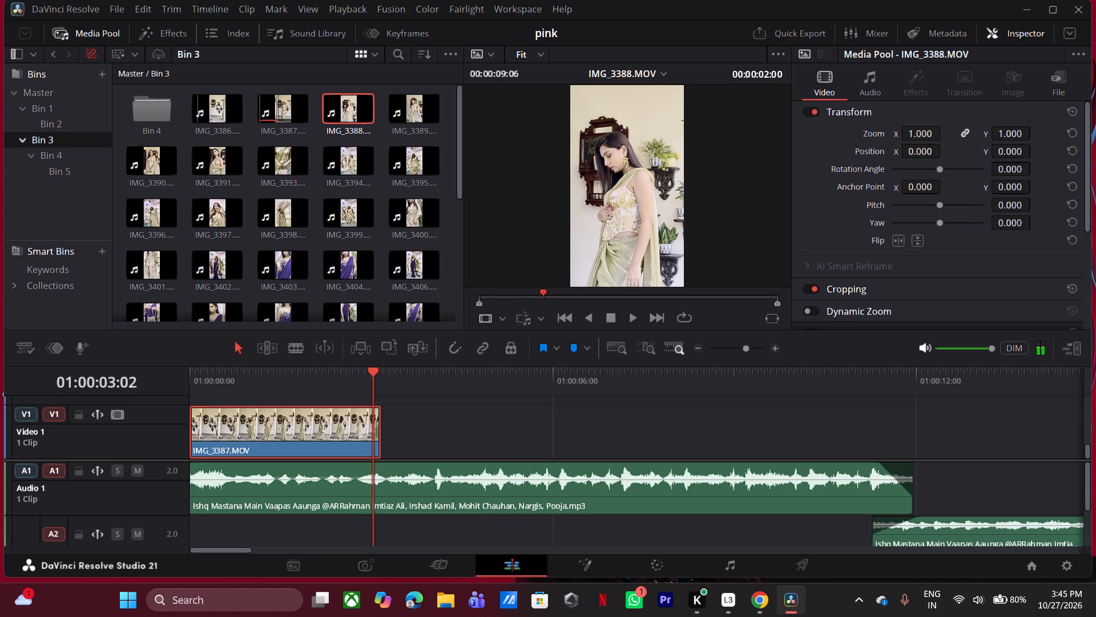
pyautogui.moveTo(543, 305); pyautogui.dragTo(601, 307)
pyautogui.press('i')
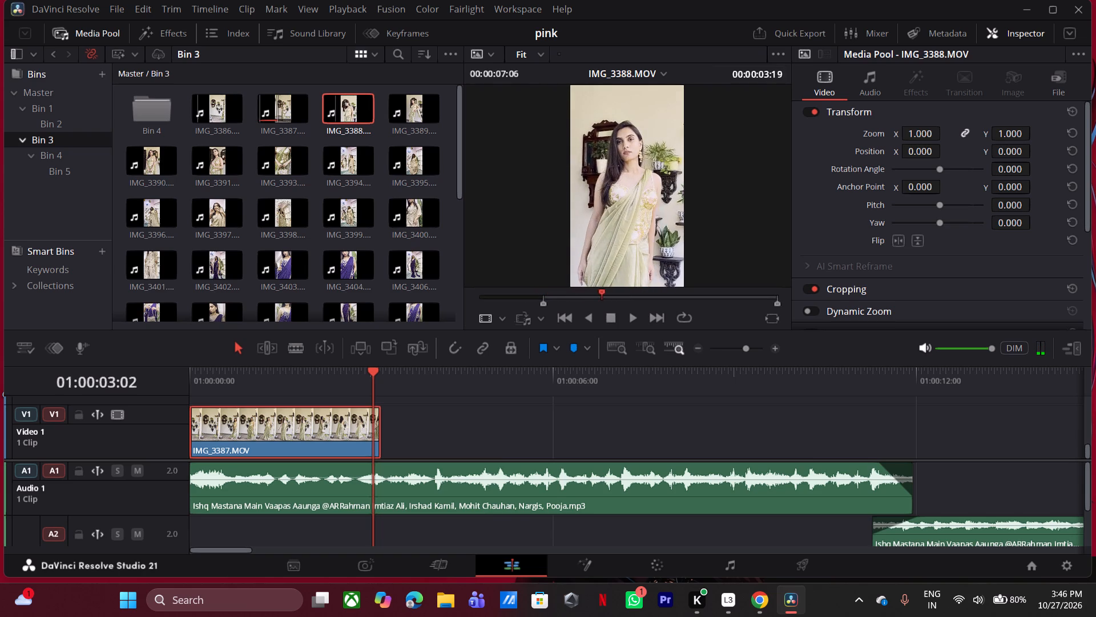
pyautogui.moveTo(601, 307); pyautogui.dragTo(555, 307)
pyautogui.press('i')
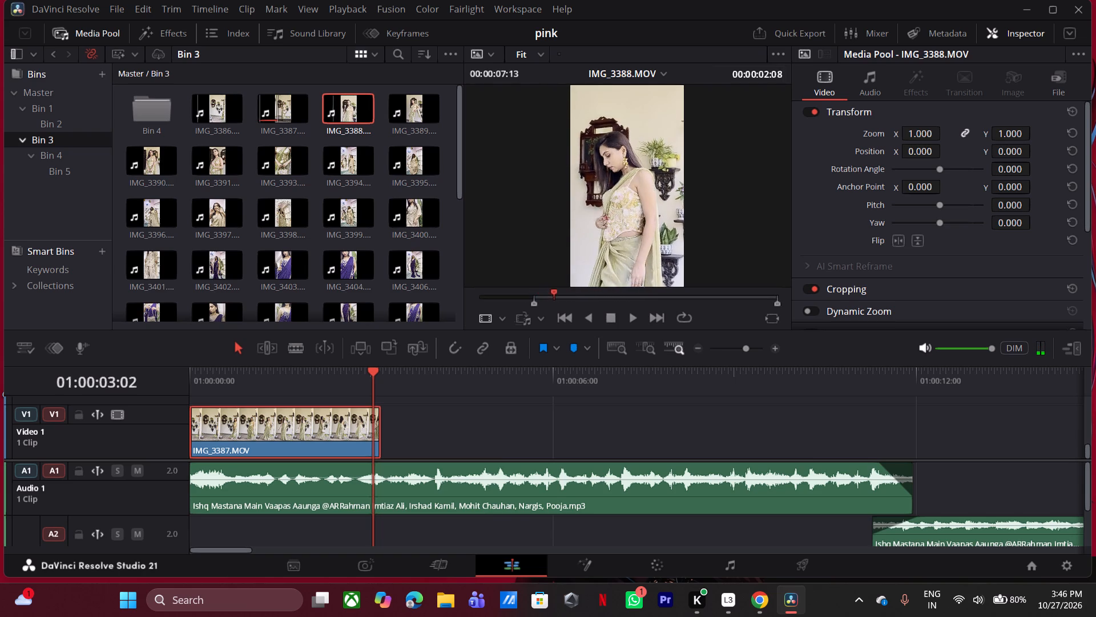
pyautogui.moveTo(555, 307); pyautogui.dragTo(659, 307)
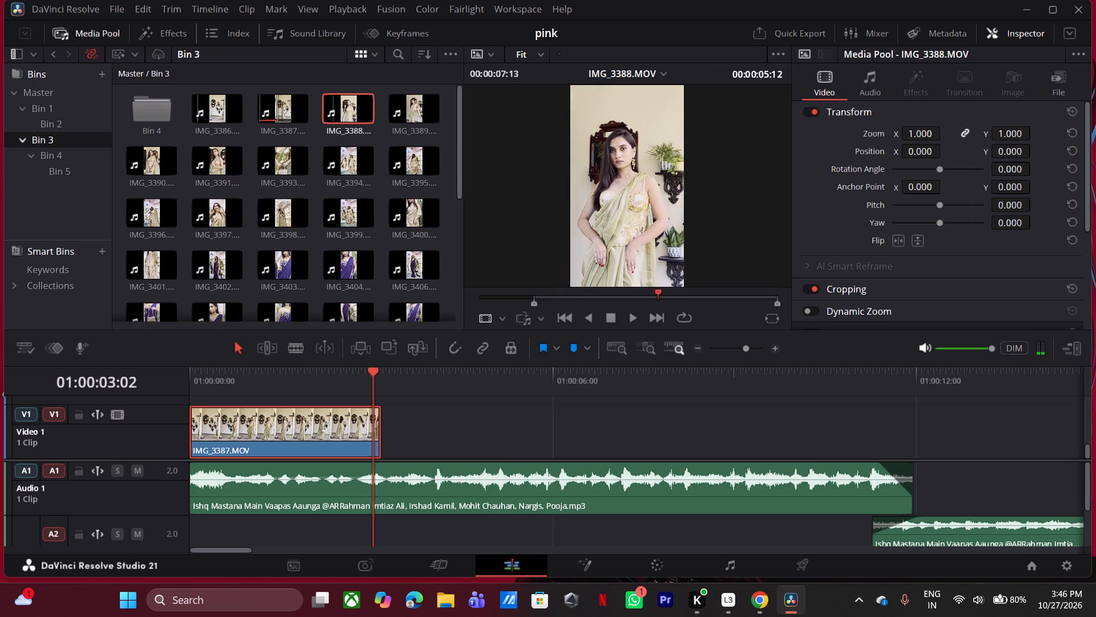
pyautogui.press('i')
pyautogui.moveTo(659, 307); pyautogui.dragTo(642, 310)
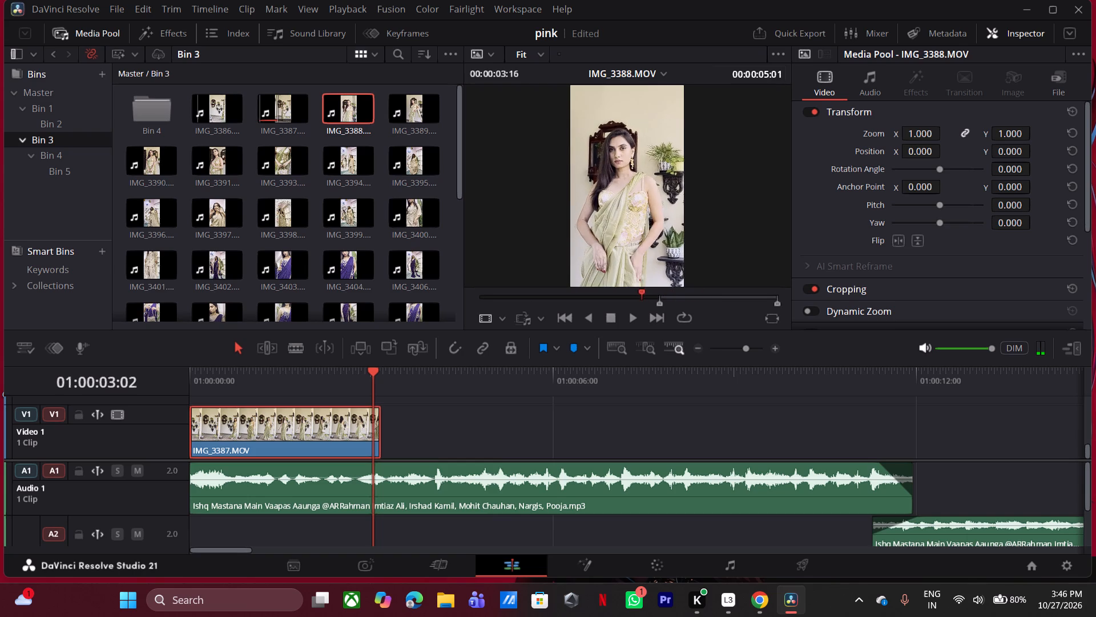
pyautogui.moveTo(642, 310); pyautogui.dragTo(690, 313)
pyautogui.press('i')
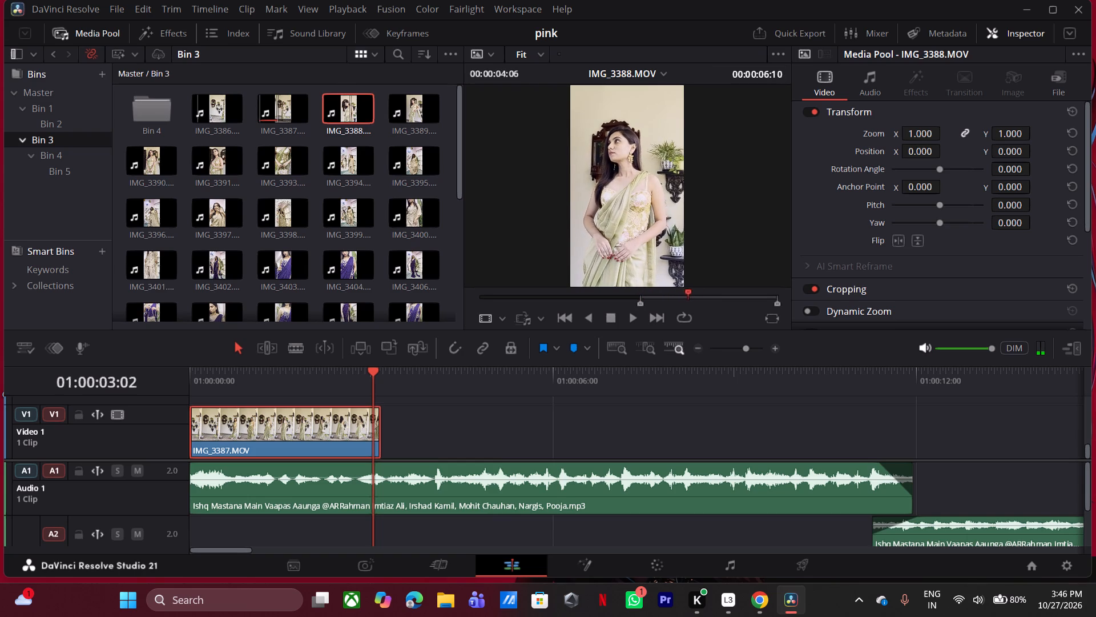
# Set the Out point of IMG_3388.MOV at about 00:00:06:10 and place its video only on Video 1 right after IMG_3387.MOV.
pyautogui.moveTo(690, 313); pyautogui.dragTo(692, 313)
pyautogui.press('o')
pyautogui.moveTo(606, 273); pyautogui.dragTo(436, 429)
pyautogui.moveTo(472, 438); pyautogui.dragTo(416, 446)
# Play across the cut from IMG_3387.MOV to IMG_3388.MOV, including from the timeline start, to check the timing with the music.
pyautogui.click(315, 376)
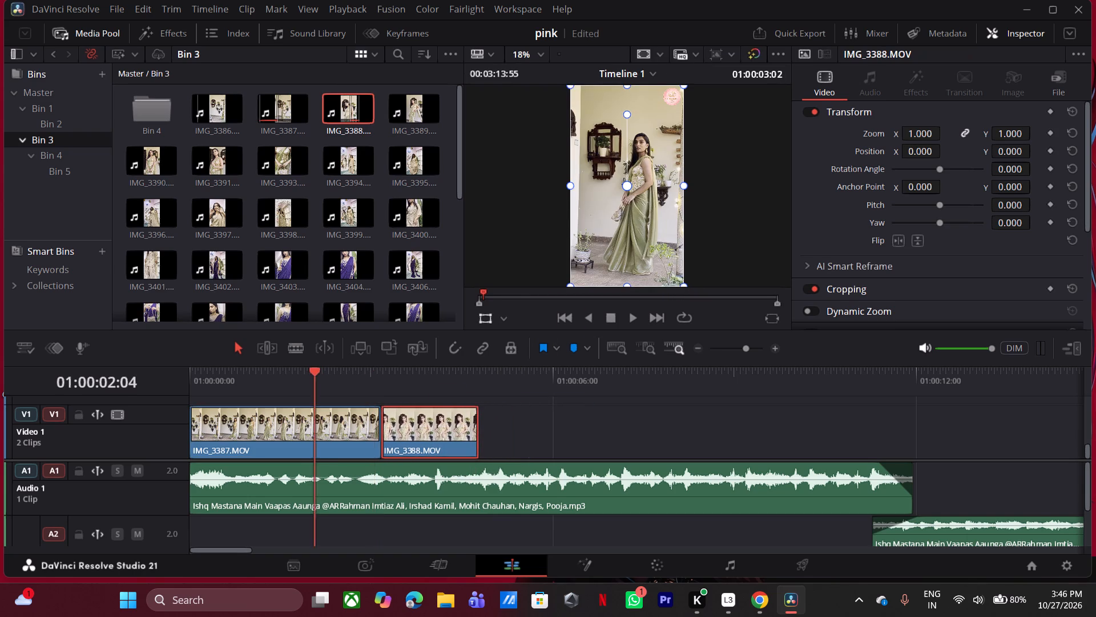
pyautogui.press('space')
pyautogui.press('space')
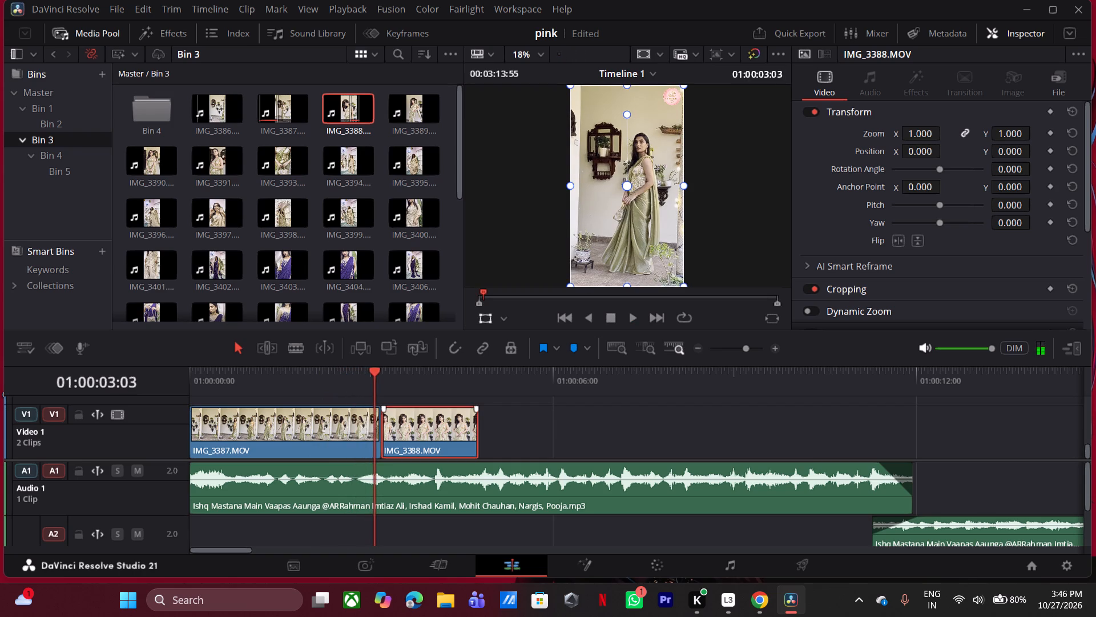
pyautogui.press('space')
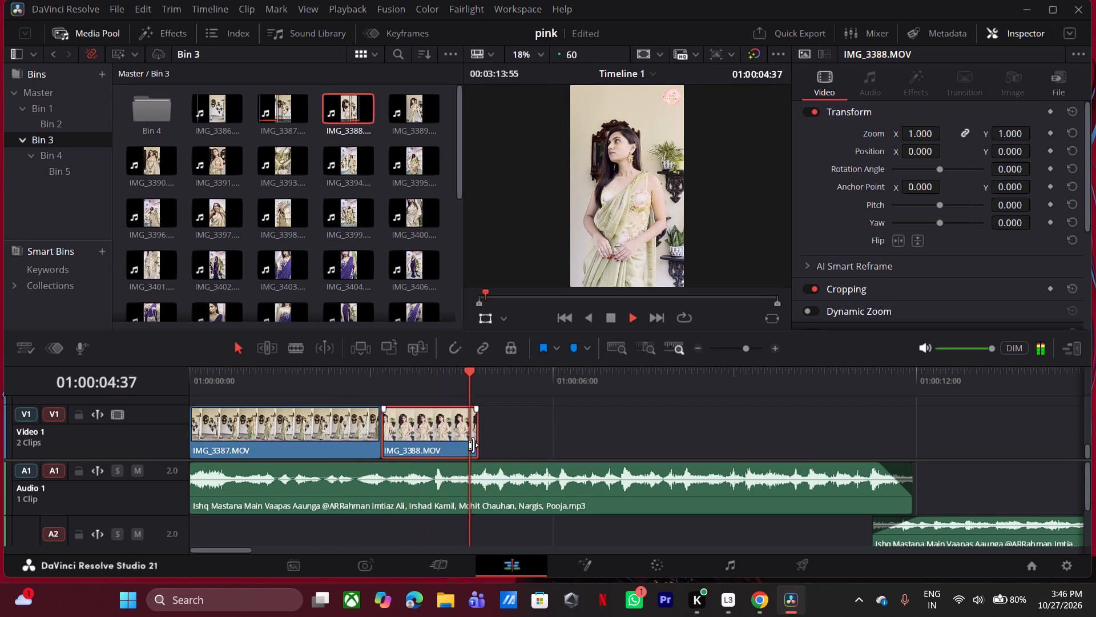
pyautogui.press('space')
pyautogui.moveTo(236, 377); pyautogui.dragTo(175, 383)
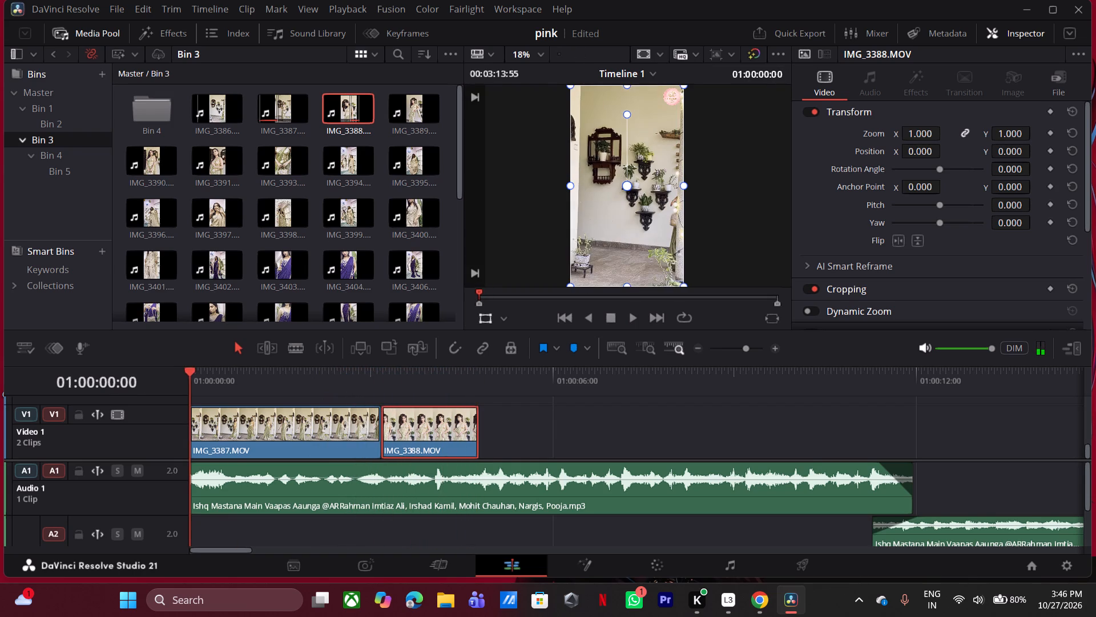
pyautogui.press('space')
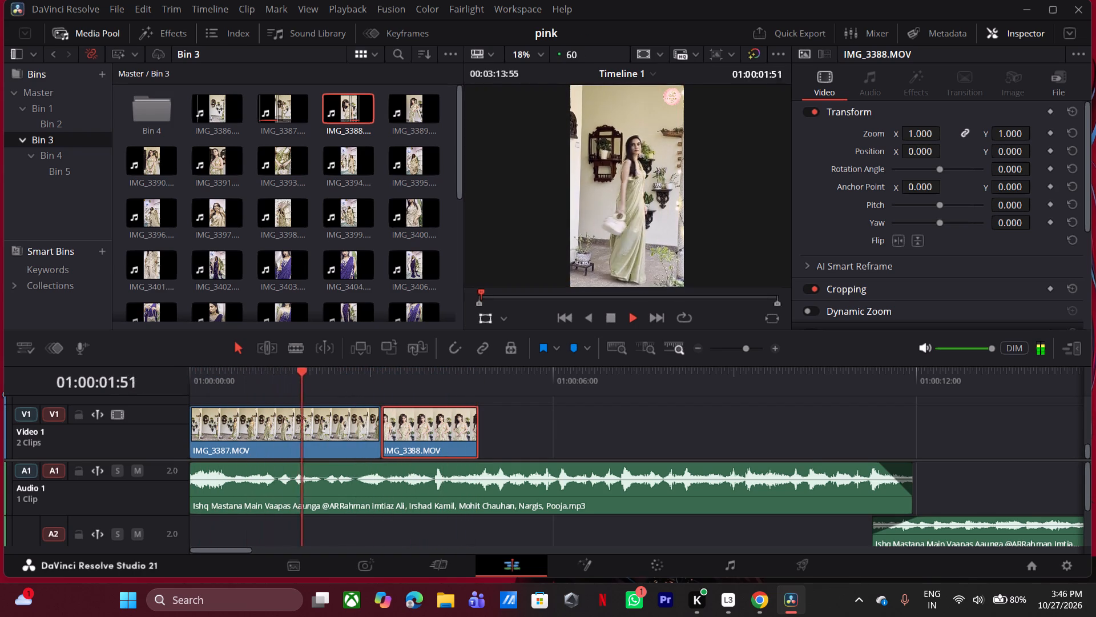
pyautogui.press('space')
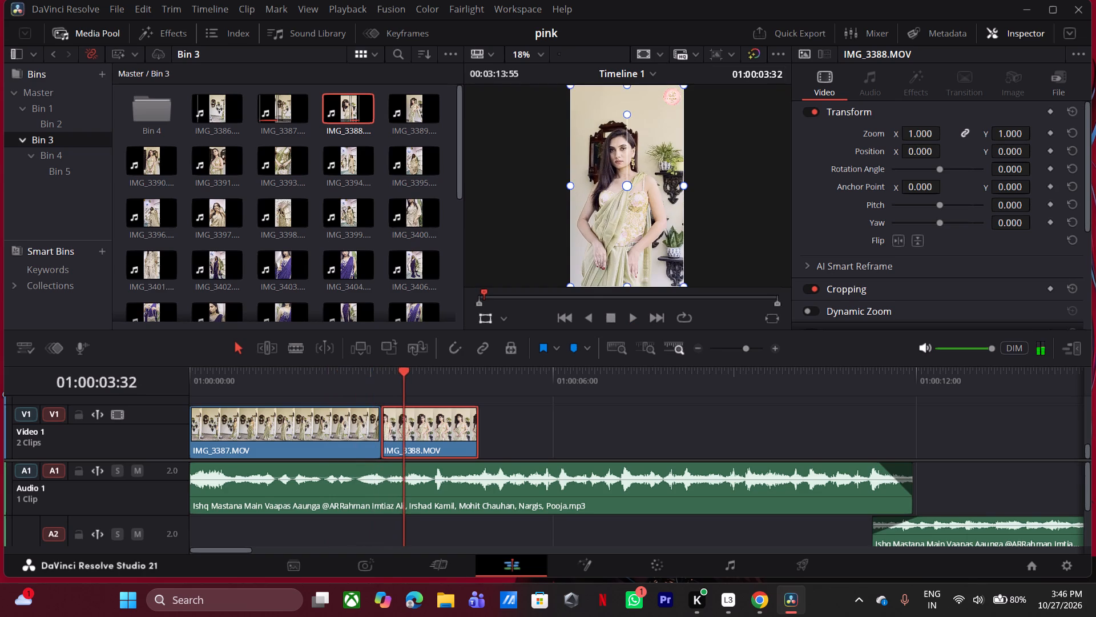
# Play from the start to find the cut point and split IMG_3387.MOV on Video 1 at about 01:00:02:08.
pyautogui.click(195, 387)
pyautogui.press('space')
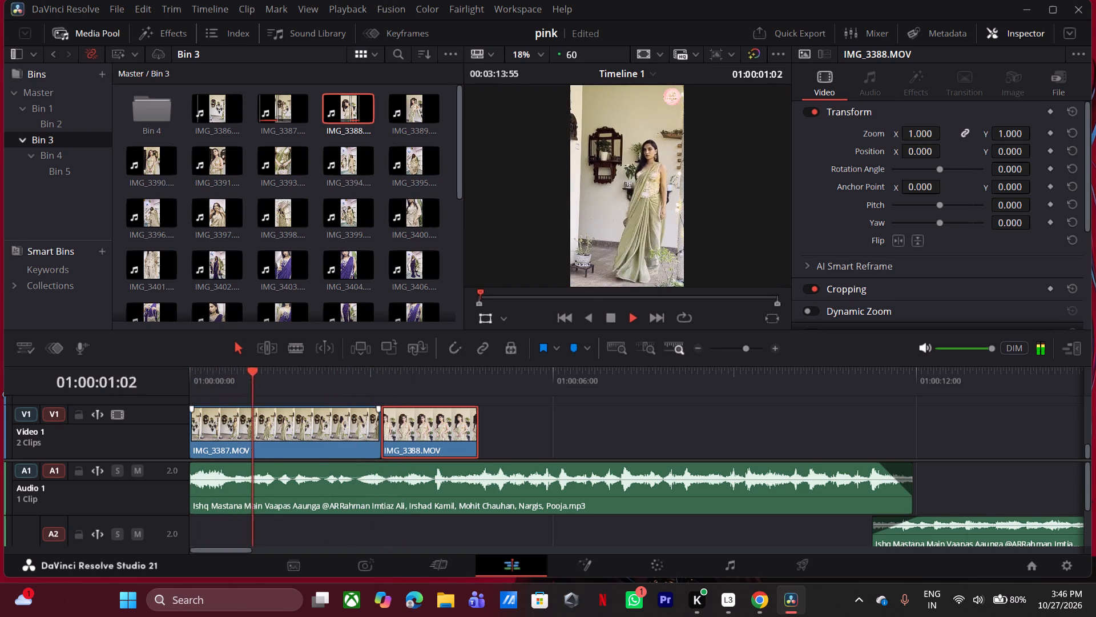
pyautogui.press('space')
pyautogui.press('space')
pyautogui.press('space')
pyautogui.press('space')
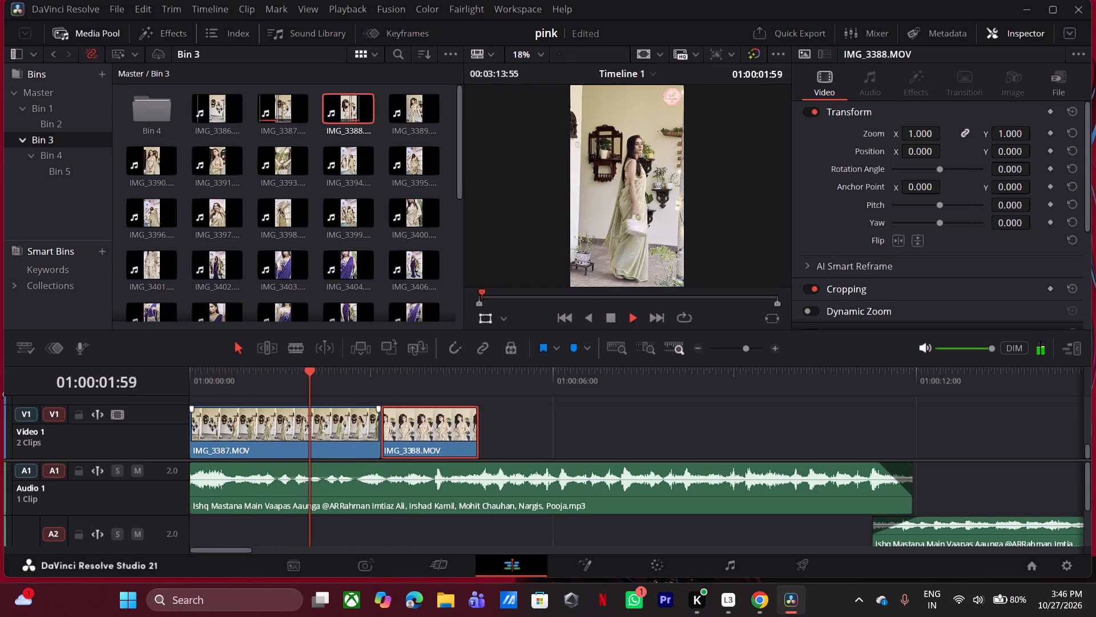
pyautogui.press('space')
pyautogui.click(334, 437)
pyautogui.hotkey('ctrl', 'b')
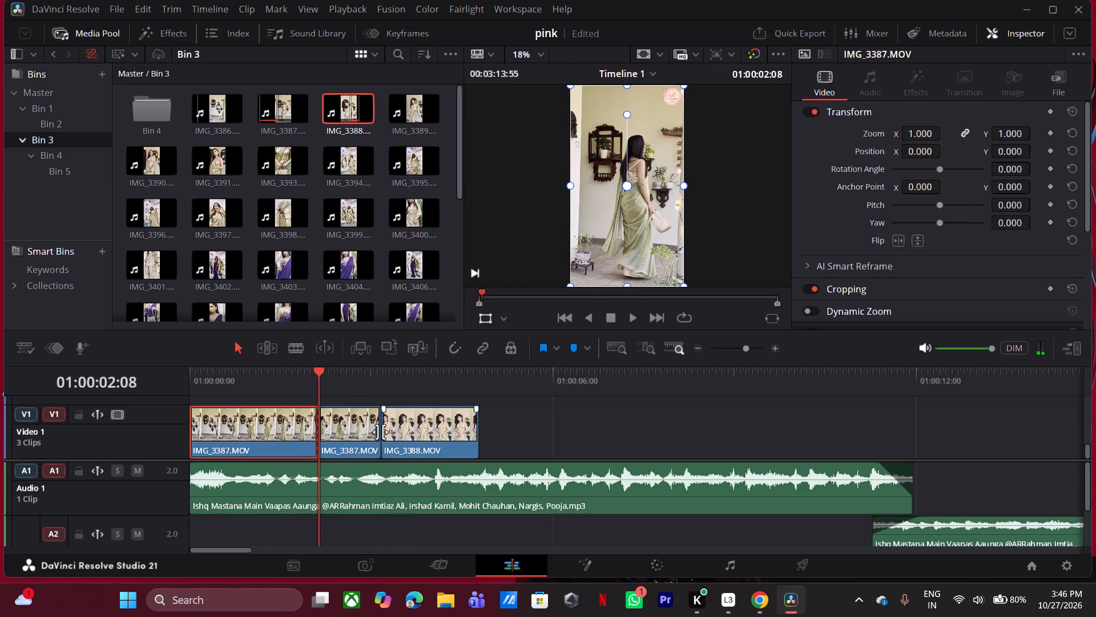
# Slow the second part of IMG_3387.MOV on Video 1 to a clip speed of about 60 percent.
pyautogui.click(329, 431)
pyautogui.rightClick(329, 431)
pyautogui.click(346, 418)
pyautogui.rightClick(346, 418)
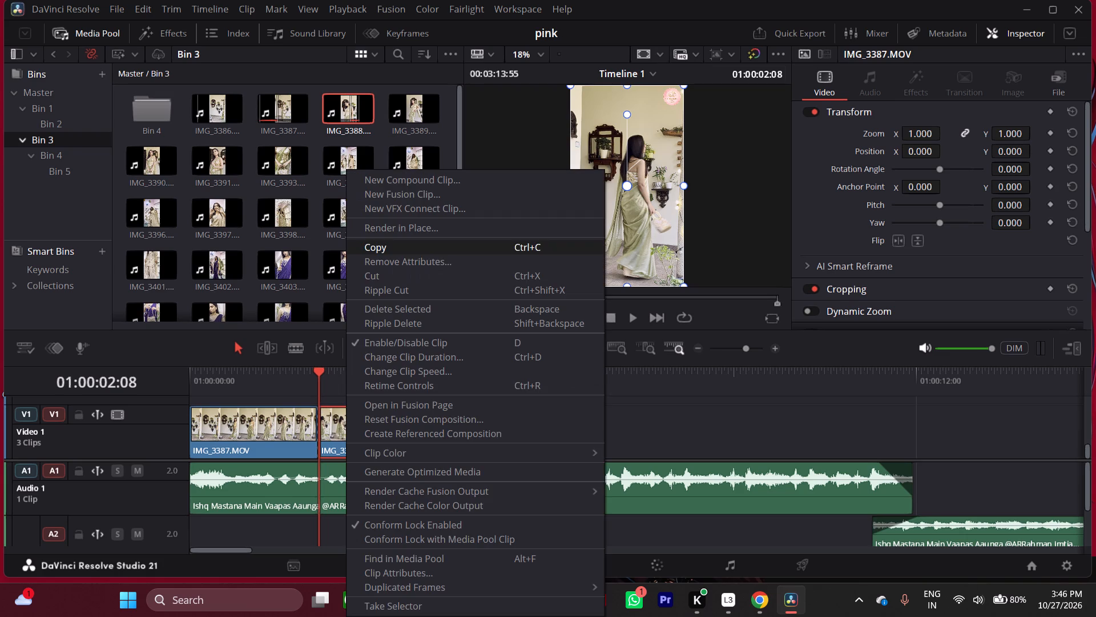
pyautogui.click(428, 372)
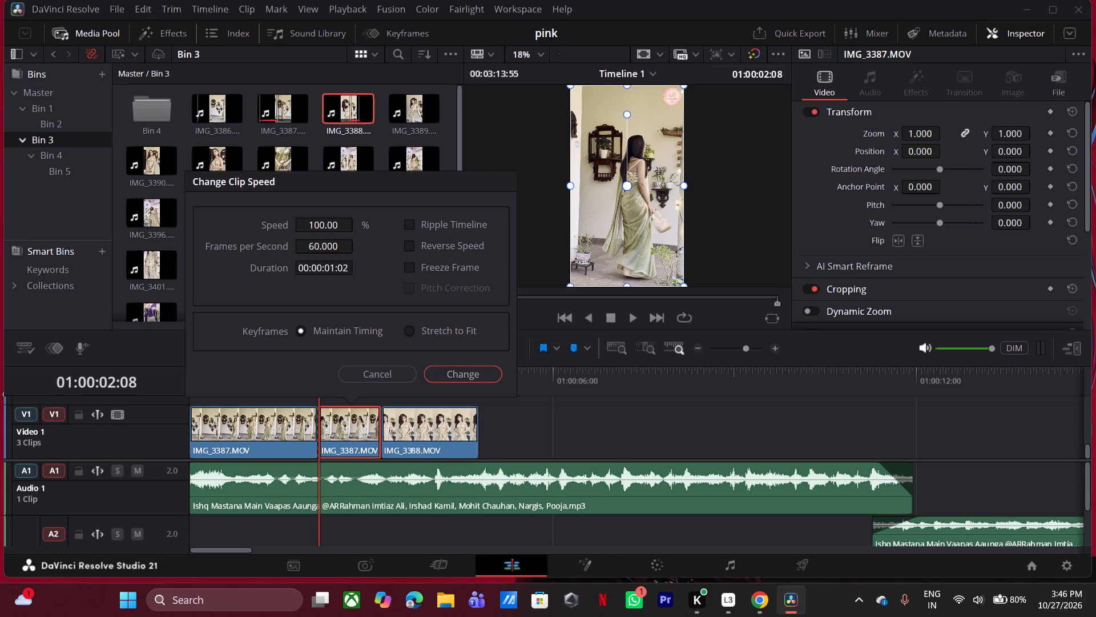
pyautogui.click(335, 236)
pyautogui.moveTo(335, 231); pyautogui.dragTo(307, 241)
pyautogui.moveTo(307, 241); pyautogui.dragTo(303, 242)
pyautogui.click(468, 371)
# Play from about 01:00:01:10 through the slowed section and into IMG_3388.MOV to check the speed change.
pyautogui.click(261, 371)
pyautogui.press('space')
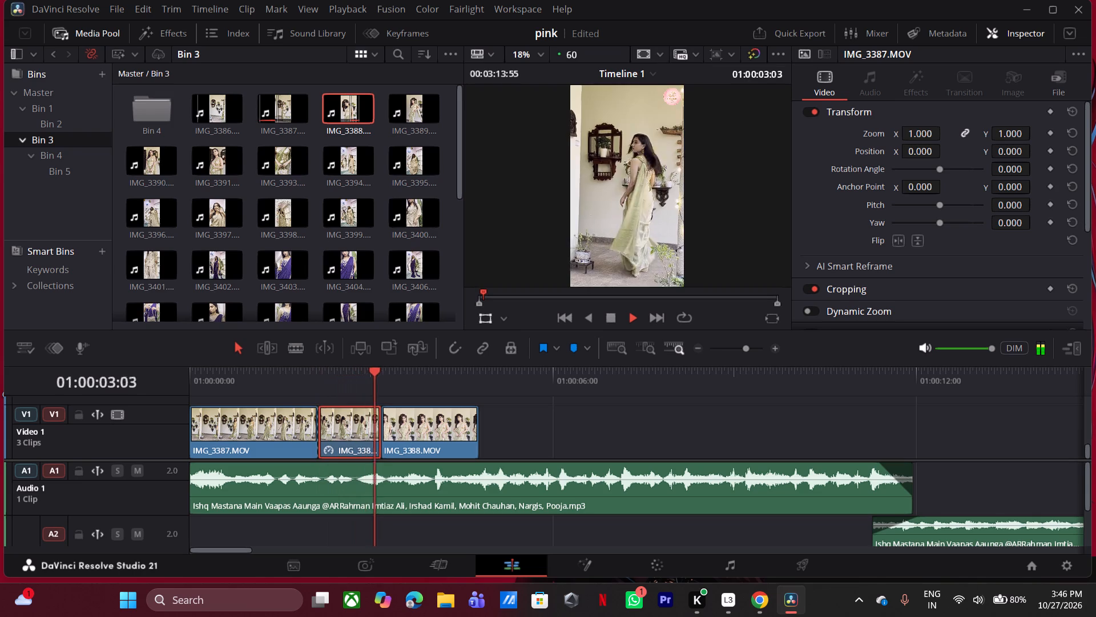
pyautogui.press('space')
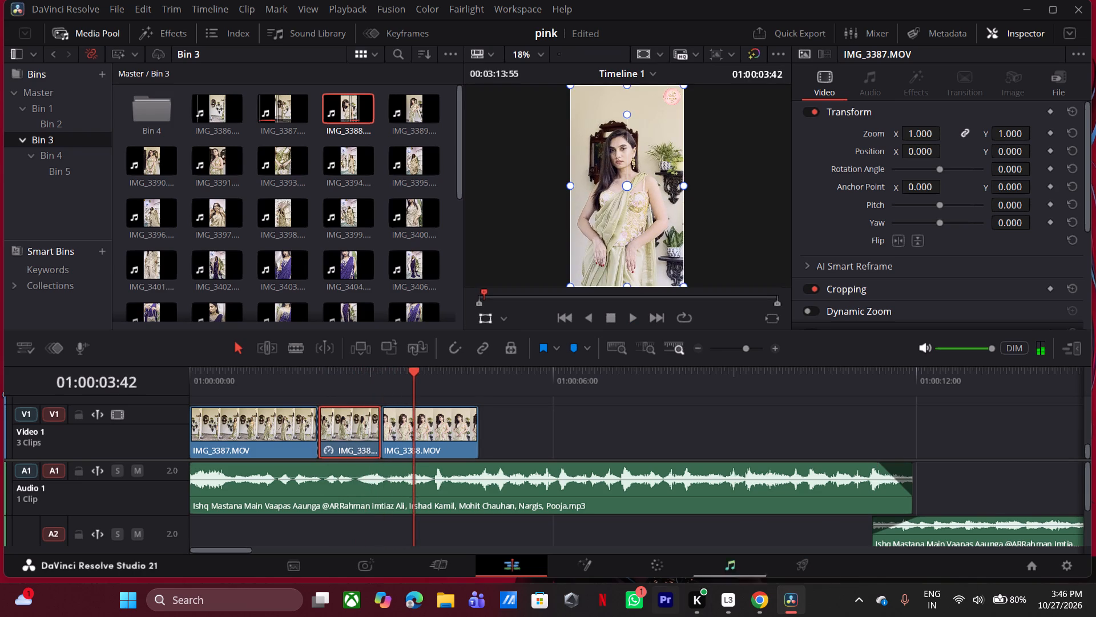
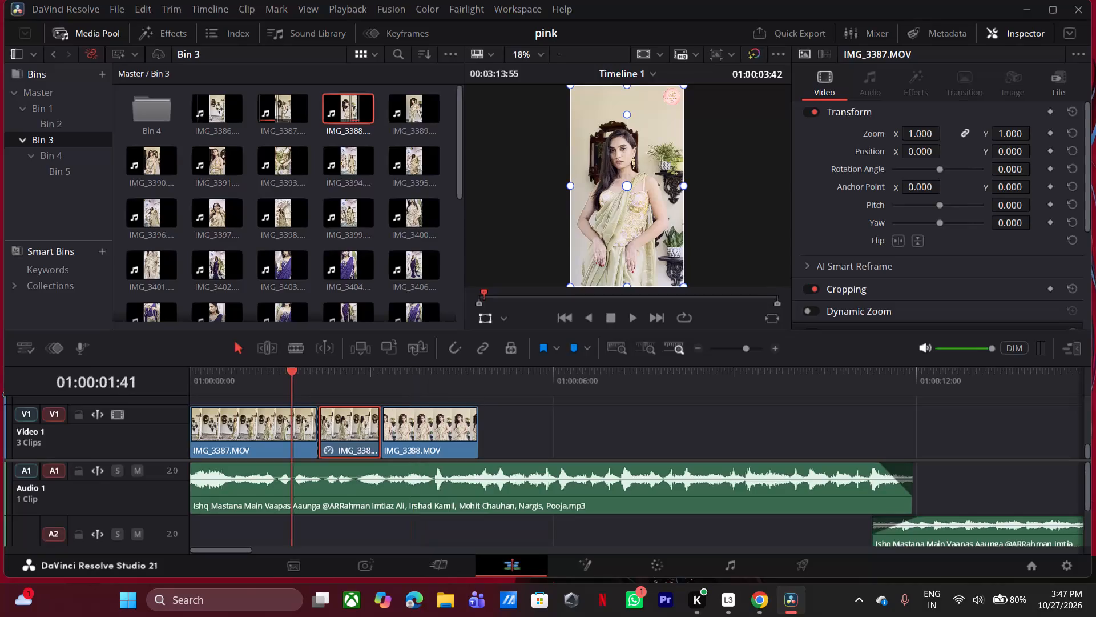
# Set the retime process of all three clips on Video 1 to Optical Flow.
pyautogui.moveTo(552, 432); pyautogui.dragTo(249, 432)
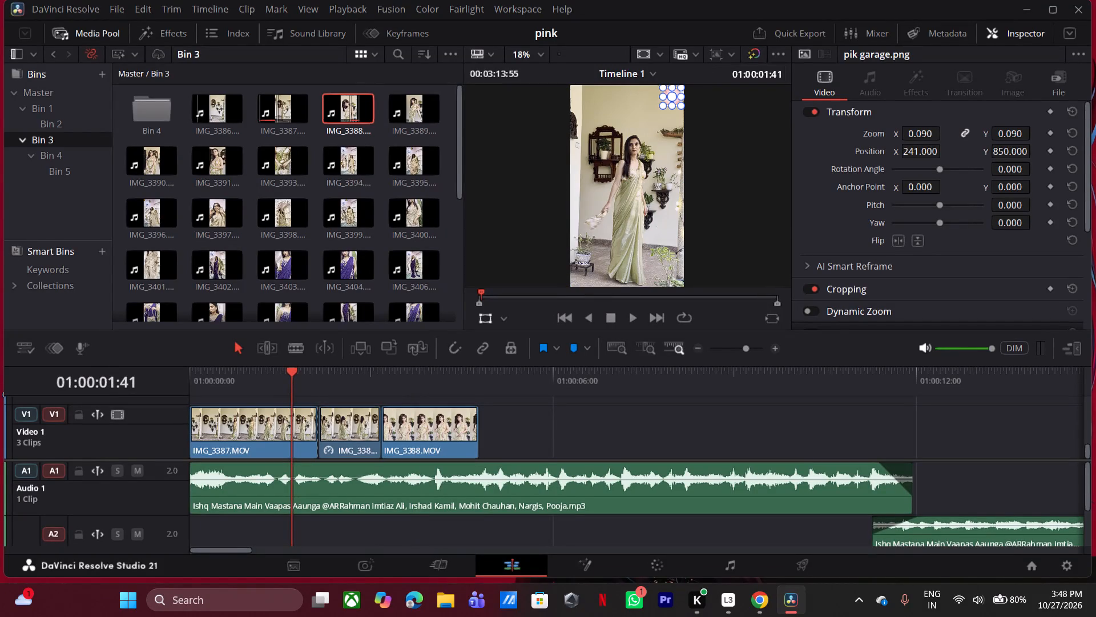
pyautogui.moveTo(519, 432); pyautogui.dragTo(283, 438)
pyautogui.scroll(-12, 1005, 263)
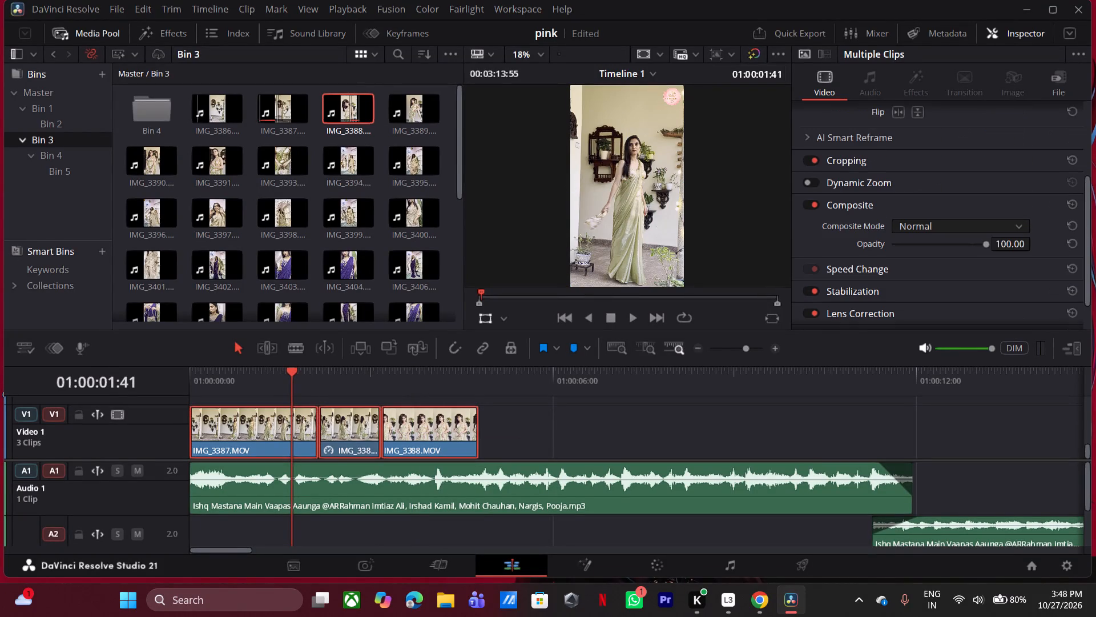
pyautogui.click(954, 308)
pyautogui.click(973, 298)
pyautogui.click(976, 320)
pyautogui.click(961, 382)
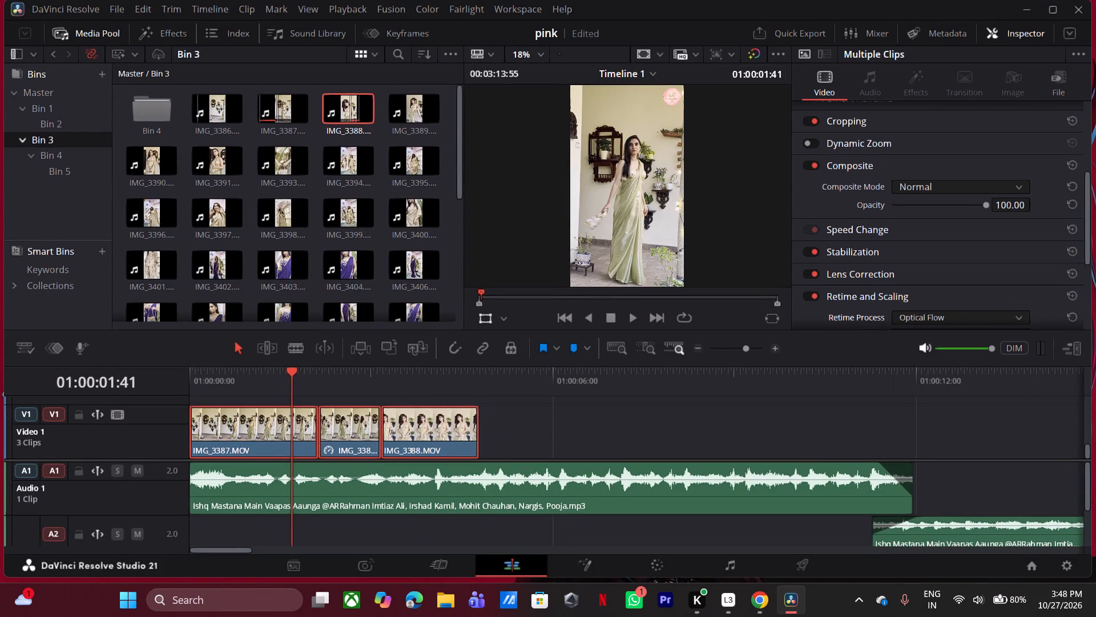
# Play through the slowed IMG_3387.MOV into IMG_3388.MOV and move IMG_3388.MOV about one second later on Video 1.
pyautogui.click(255, 385)
pyautogui.press('space')
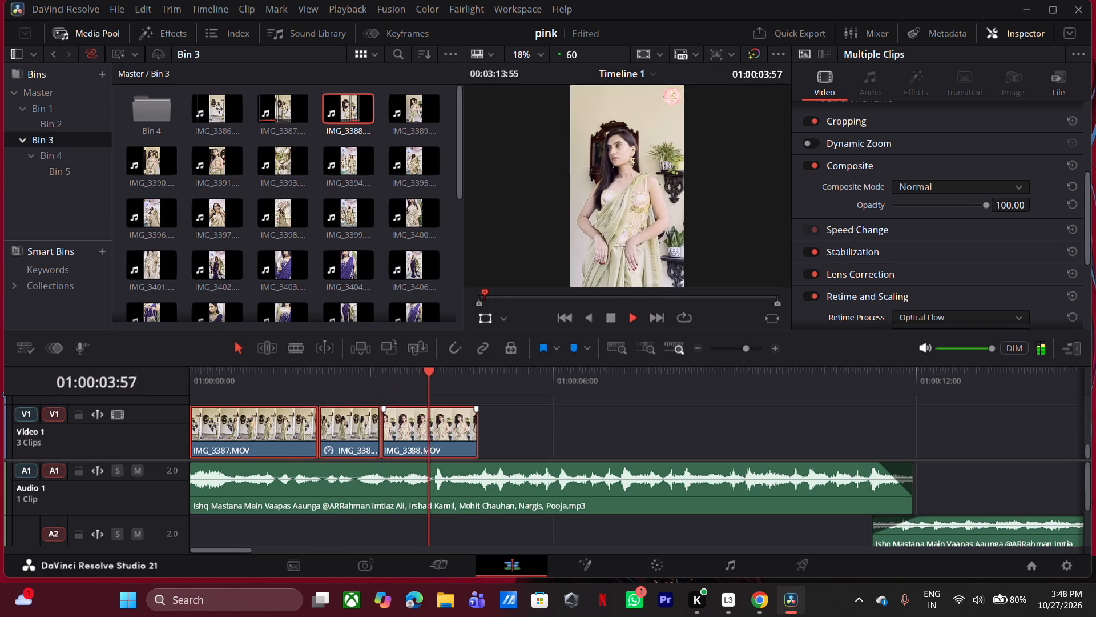
pyautogui.press('space')
pyautogui.click(513, 427)
pyautogui.moveTo(414, 427); pyautogui.dragTo(473, 432)
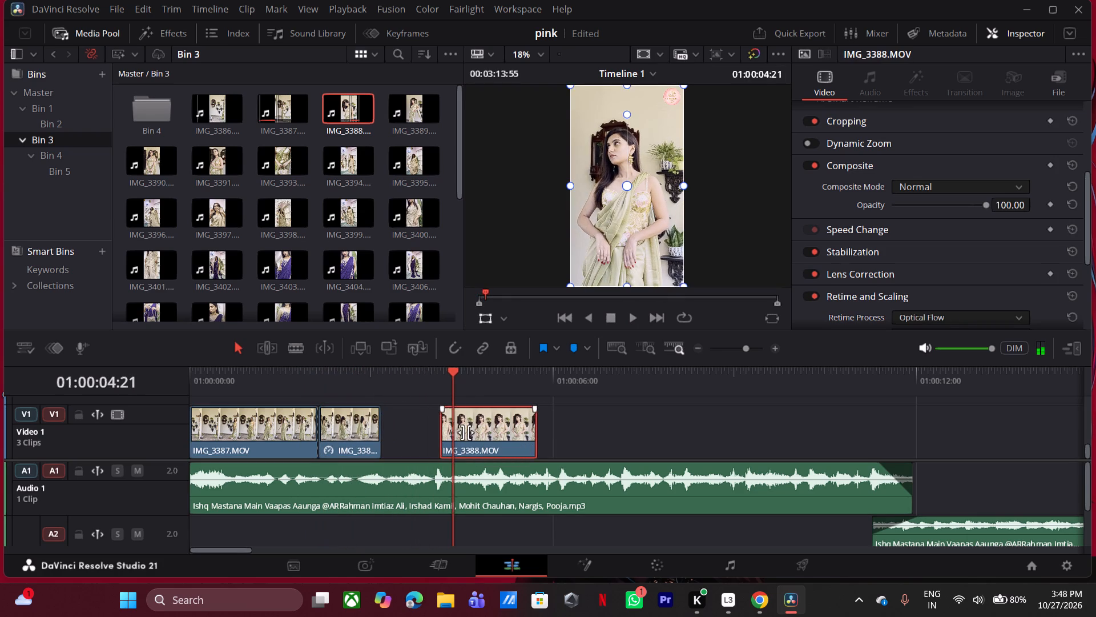
# Play from the start to find the musical cut and extend the end of the slowed IMG_3387.MOV to about 01:00:03:43.
pyautogui.moveTo(225, 390); pyautogui.dragTo(183, 391)
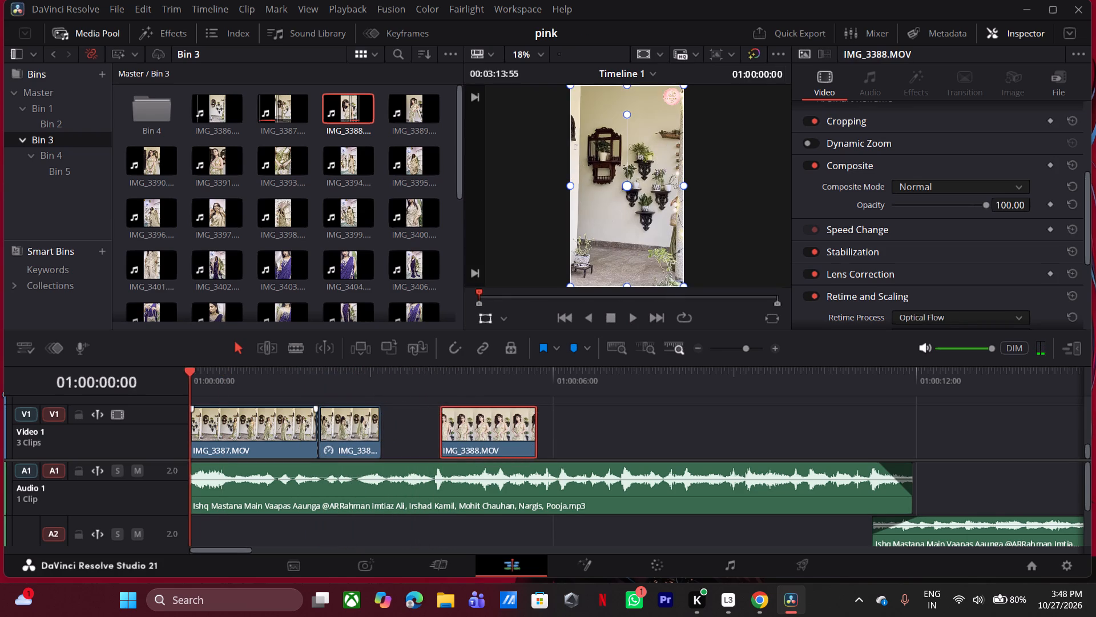
pyautogui.press('space')
pyautogui.press('space')
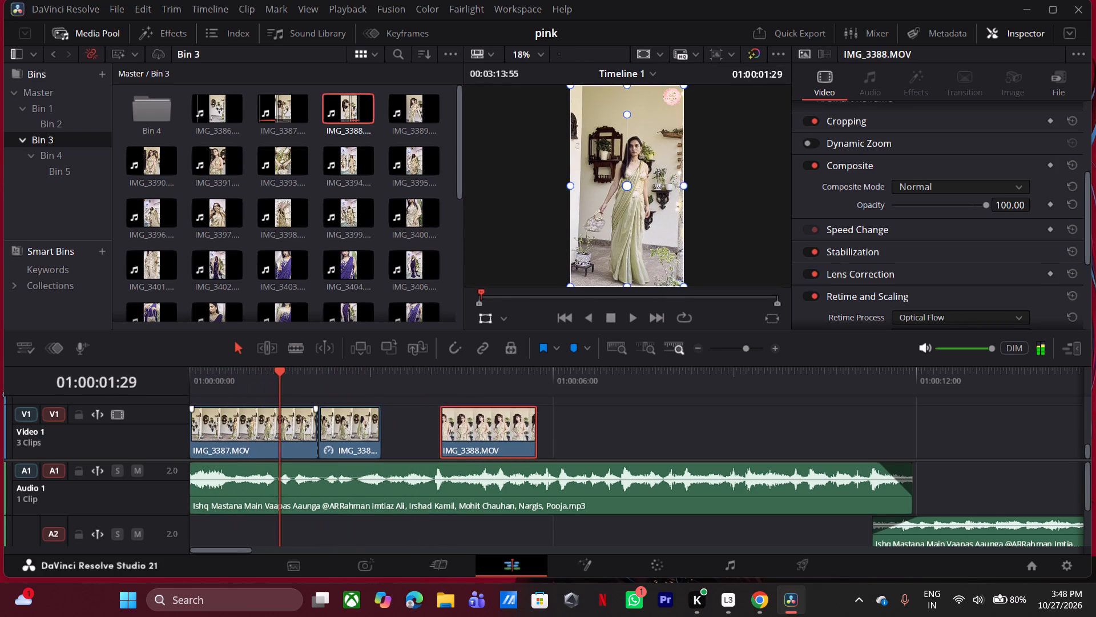
pyautogui.press('space')
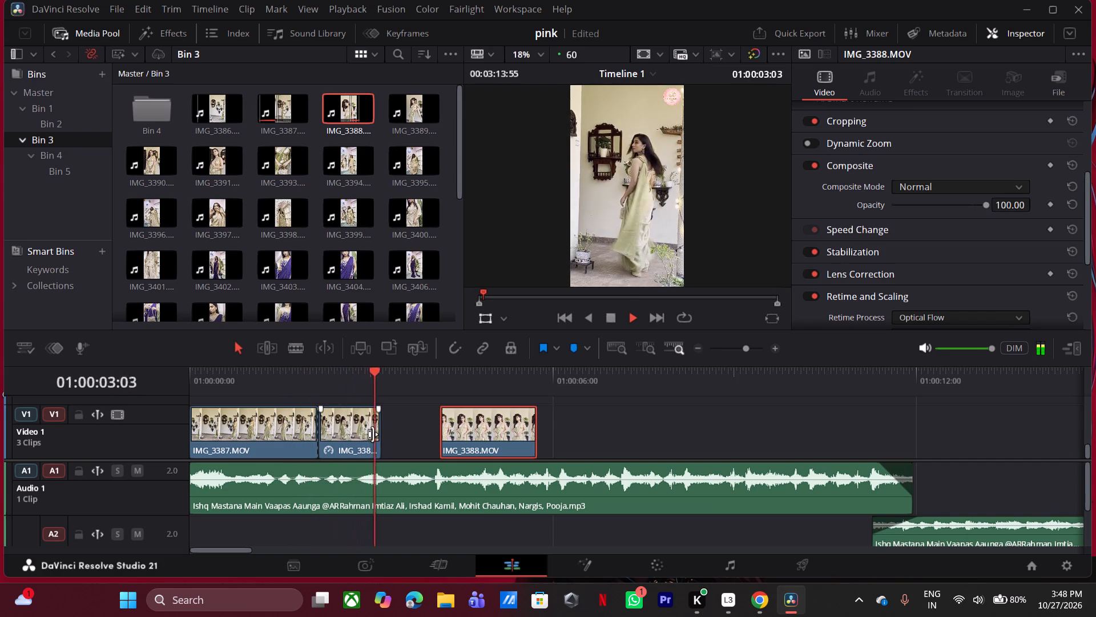
pyautogui.press('space')
pyautogui.moveTo(377, 432); pyautogui.dragTo(412, 438)
# Play through the extended IMG_3387.MOV and move IMG_3388.MOV earlier on Video 1 to butt against its end.
pyautogui.click(301, 382)
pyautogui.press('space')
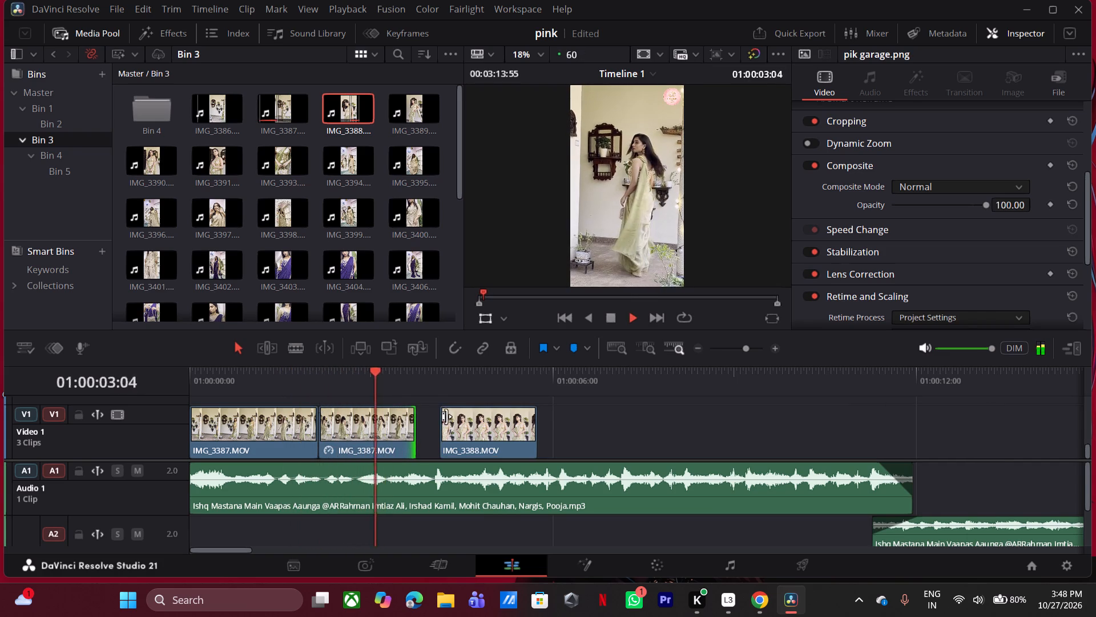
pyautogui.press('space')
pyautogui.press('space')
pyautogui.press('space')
pyautogui.moveTo(463, 429); pyautogui.dragTo(441, 438)
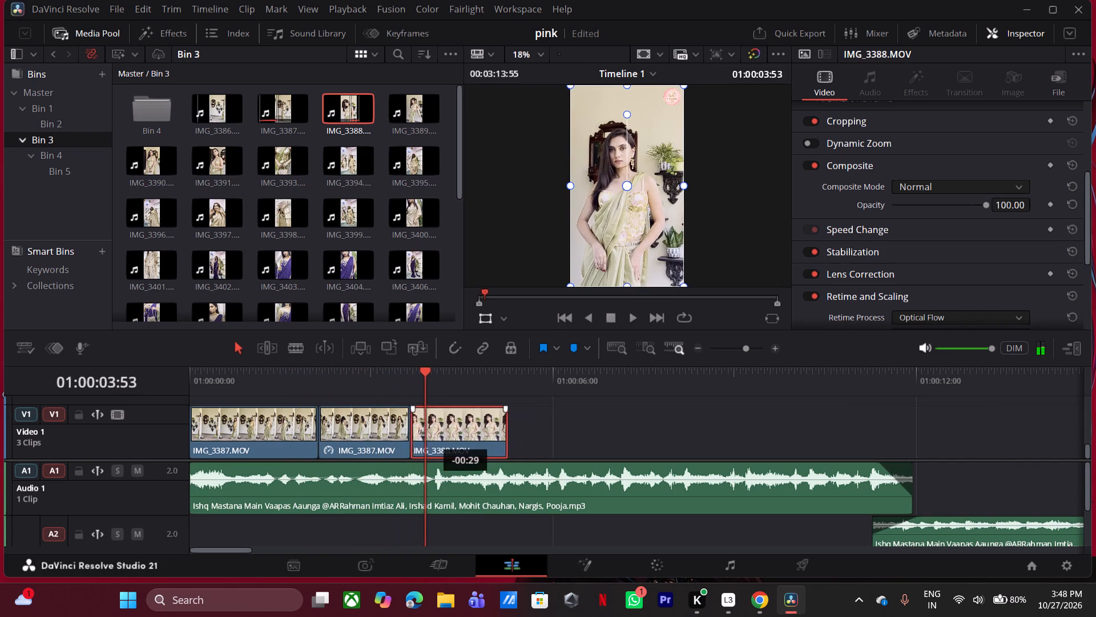
pyautogui.moveTo(441, 438); pyautogui.dragTo(438, 439)
# Play from about 01:00:03:05 to find the musical cut and trim the end of IMG_3388.MOV to about 01:00:04:51.
pyautogui.click(378, 382)
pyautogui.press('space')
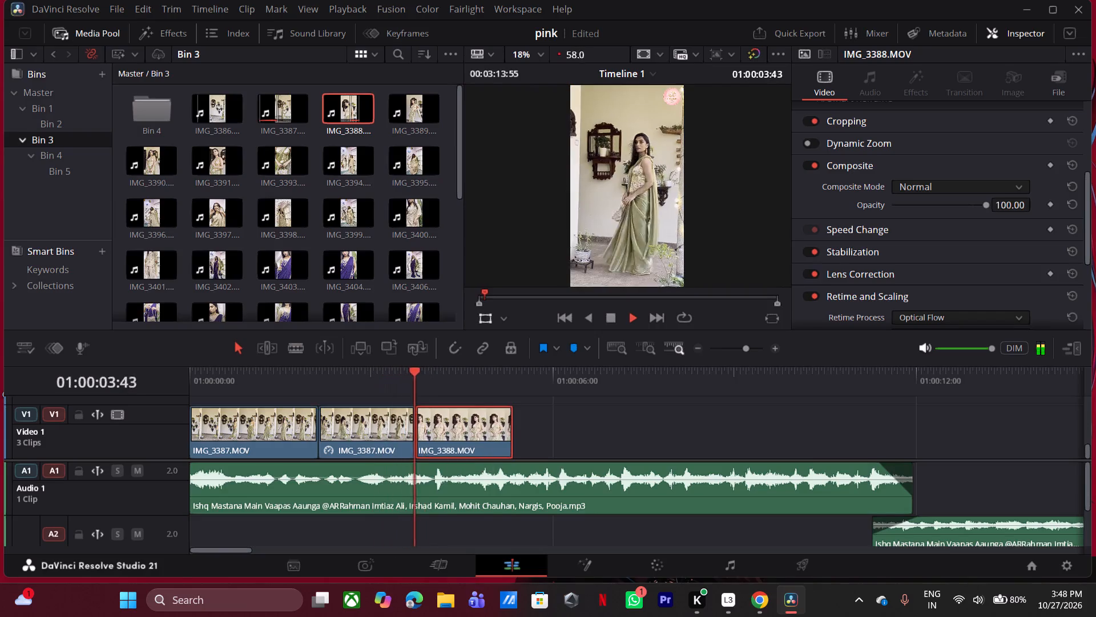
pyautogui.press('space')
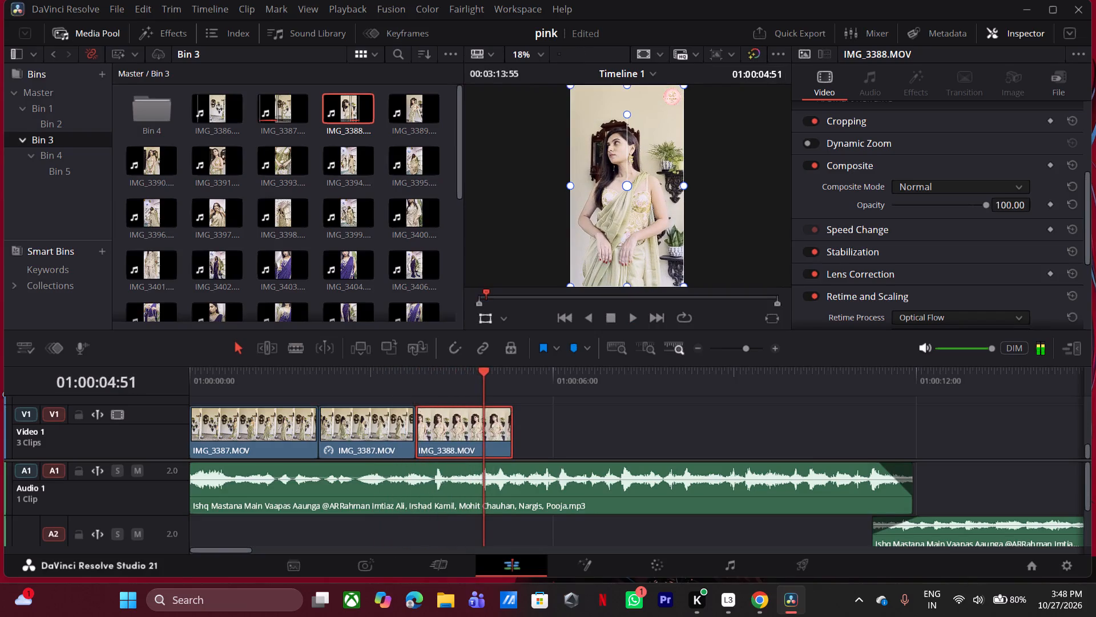
pyautogui.moveTo(511, 436); pyautogui.dragTo(483, 442)
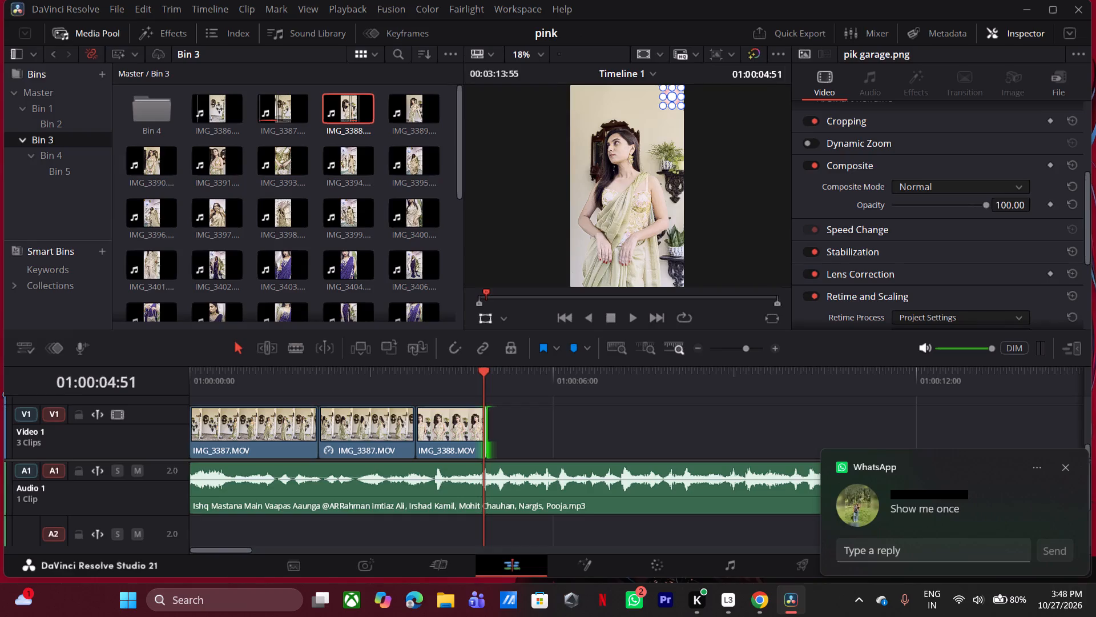
# Open IMG_3389.MOV from Bin 3 as the source and mark a 00:00:02:06 range of it ending at 00:00:03:14.
pyautogui.doubleClick(416, 125)
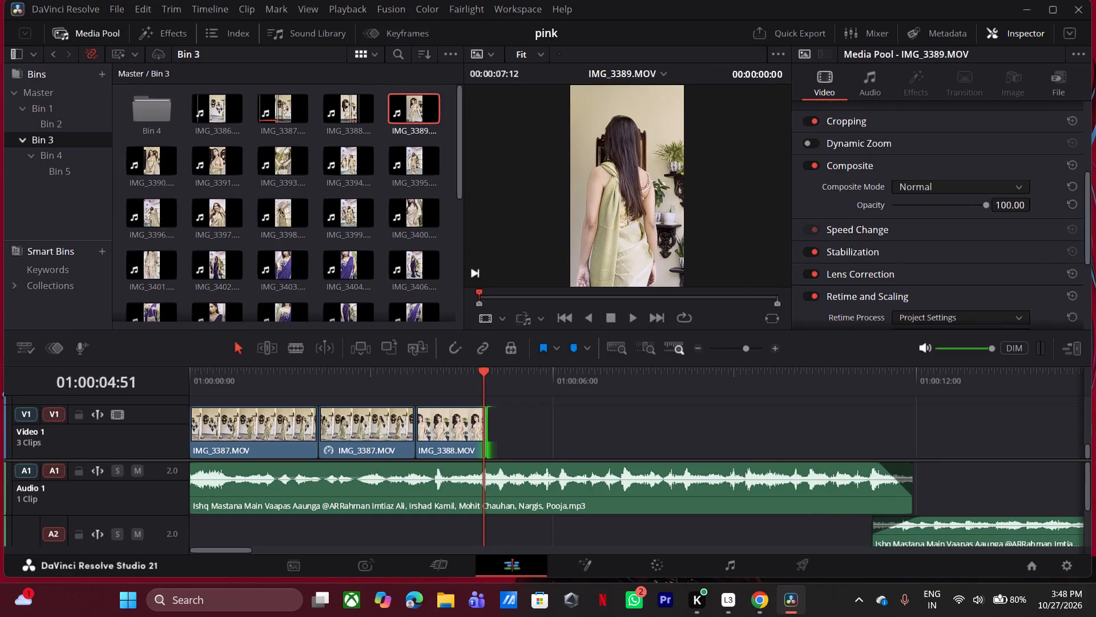
pyautogui.doubleClick(417, 117)
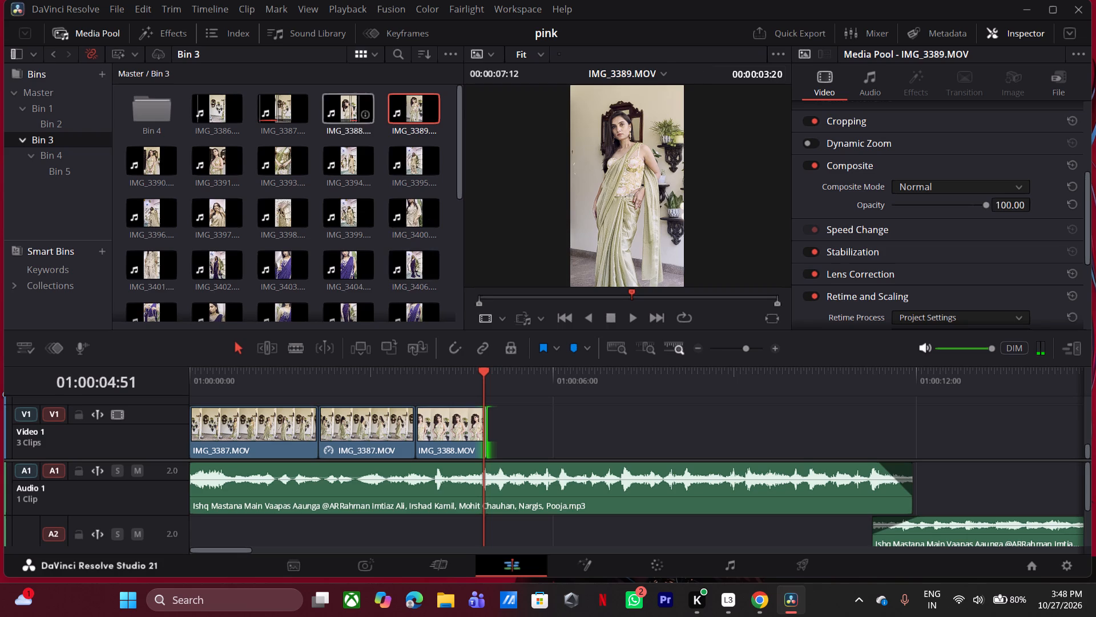
pyautogui.moveTo(541, 293); pyautogui.dragTo(549, 293)
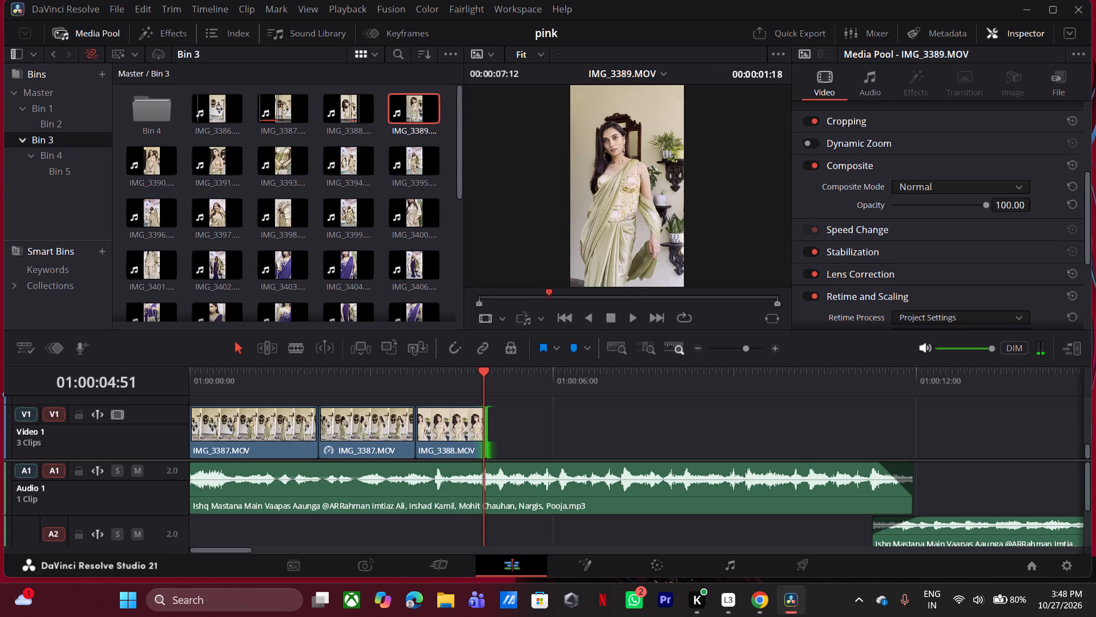
pyautogui.moveTo(549, 293); pyautogui.dragTo(558, 296)
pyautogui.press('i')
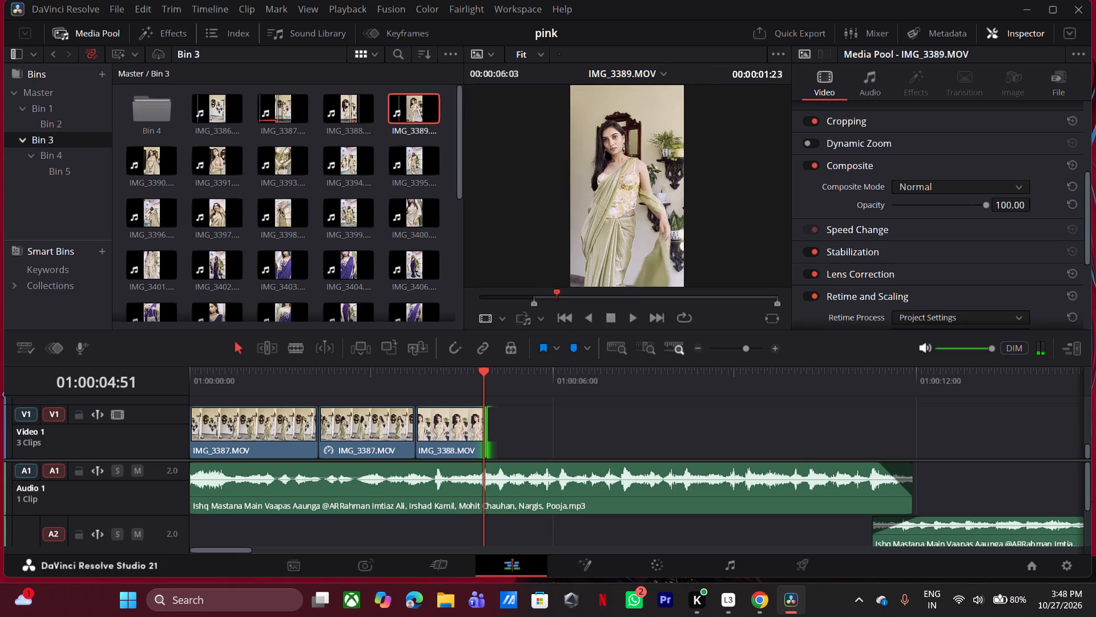
pyautogui.moveTo(558, 296); pyautogui.dragTo(621, 297)
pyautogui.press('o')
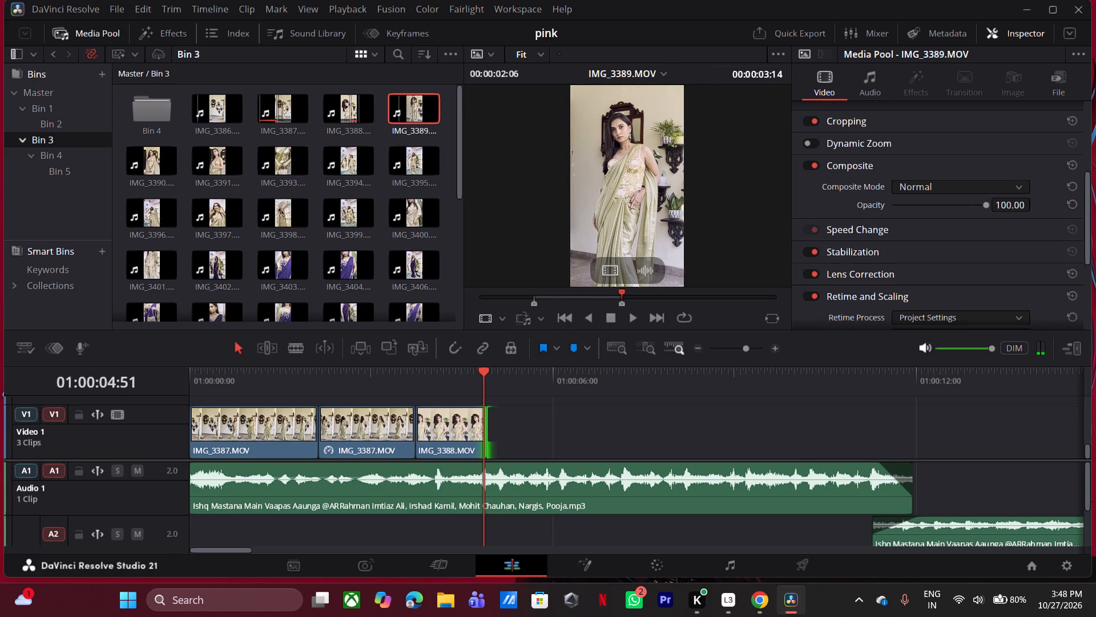
# Place only the video of the marked IMG_3389.MOV range on Video 1, directly after IMG_3388.MOV at about 01:00:04:51.
pyautogui.moveTo(607, 273); pyautogui.dragTo(521, 430)
pyautogui.moveTo(570, 426); pyautogui.dragTo(530, 435)
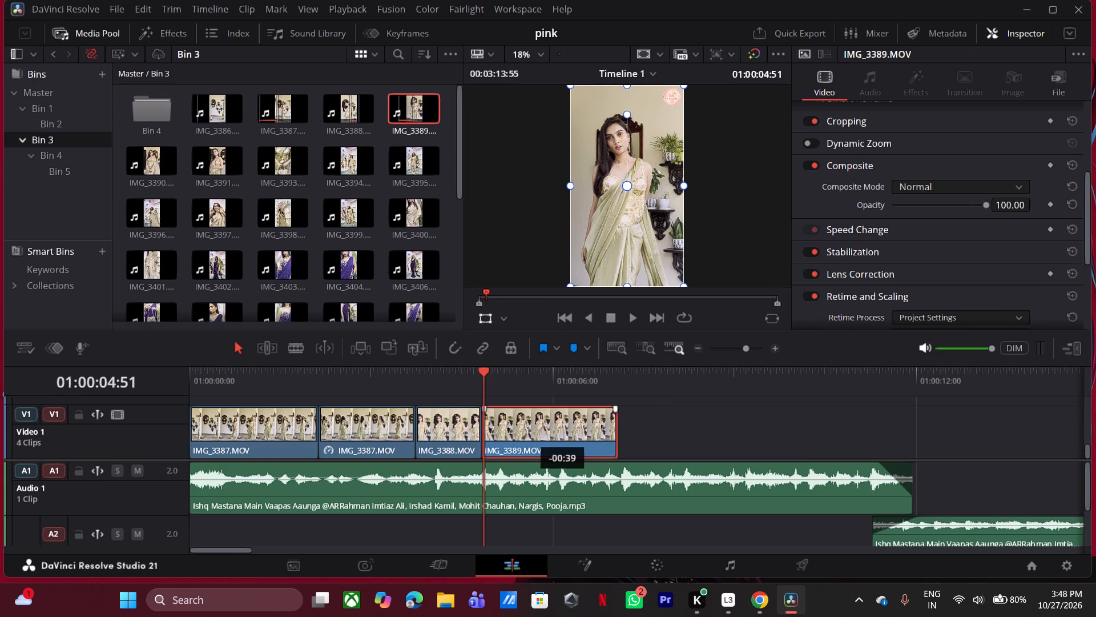
pyautogui.moveTo(530, 435); pyautogui.dragTo(531, 435)
# Play through IMG_3388.MOV into IMG_3389.MOV to find the musical cut and trim the end of IMG_3389.MOV to just past 01:00:06:01.
pyautogui.click(440, 378)
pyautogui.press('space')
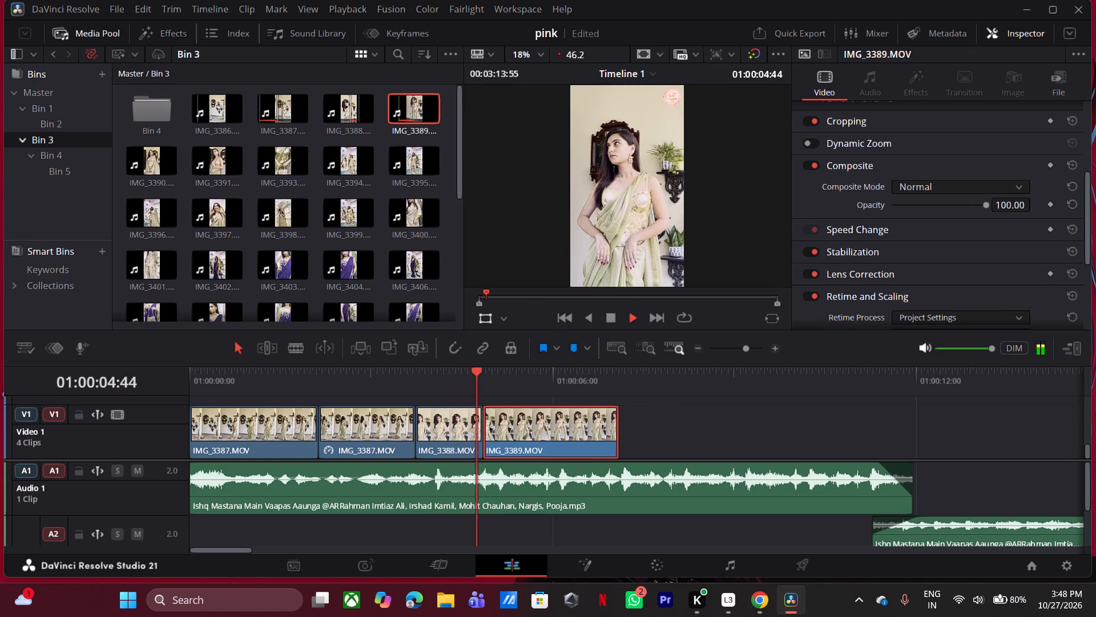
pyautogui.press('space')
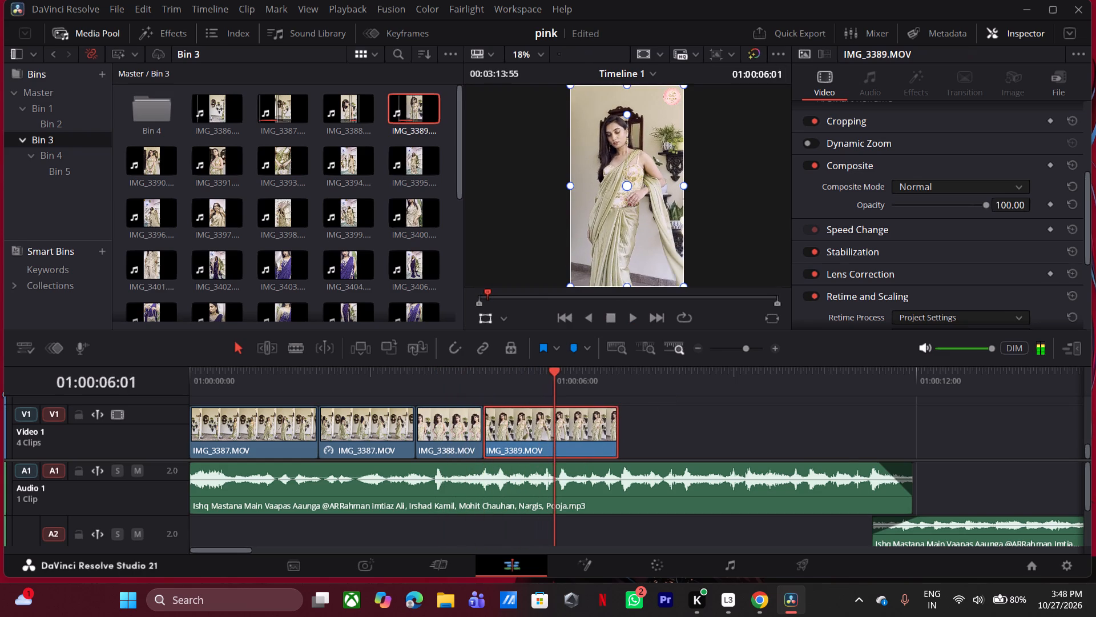
pyautogui.moveTo(616, 430); pyautogui.dragTo(561, 444)
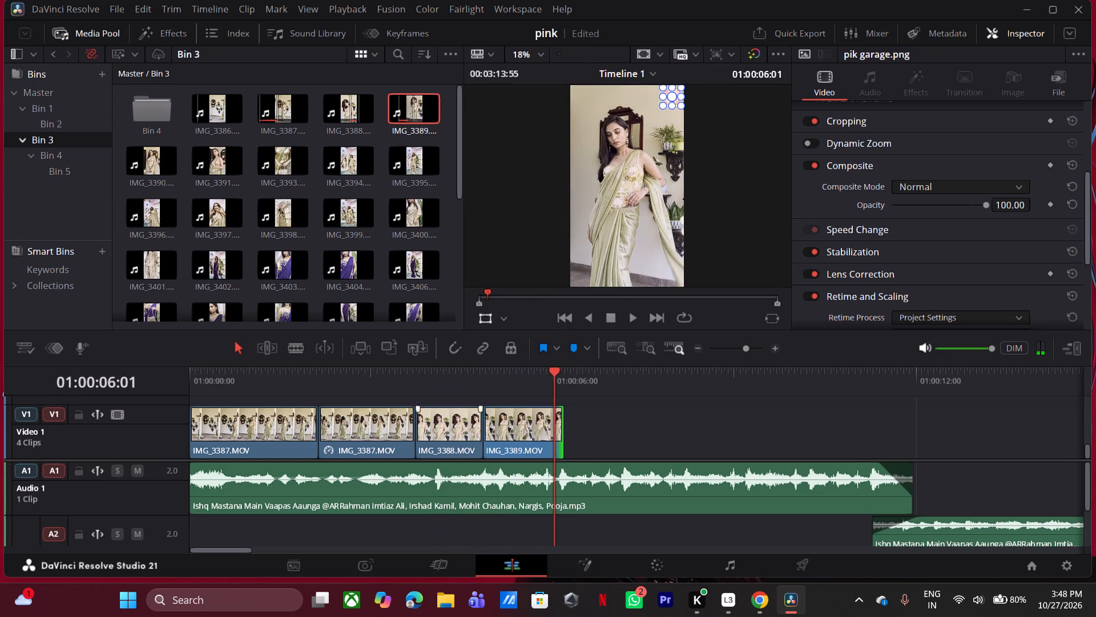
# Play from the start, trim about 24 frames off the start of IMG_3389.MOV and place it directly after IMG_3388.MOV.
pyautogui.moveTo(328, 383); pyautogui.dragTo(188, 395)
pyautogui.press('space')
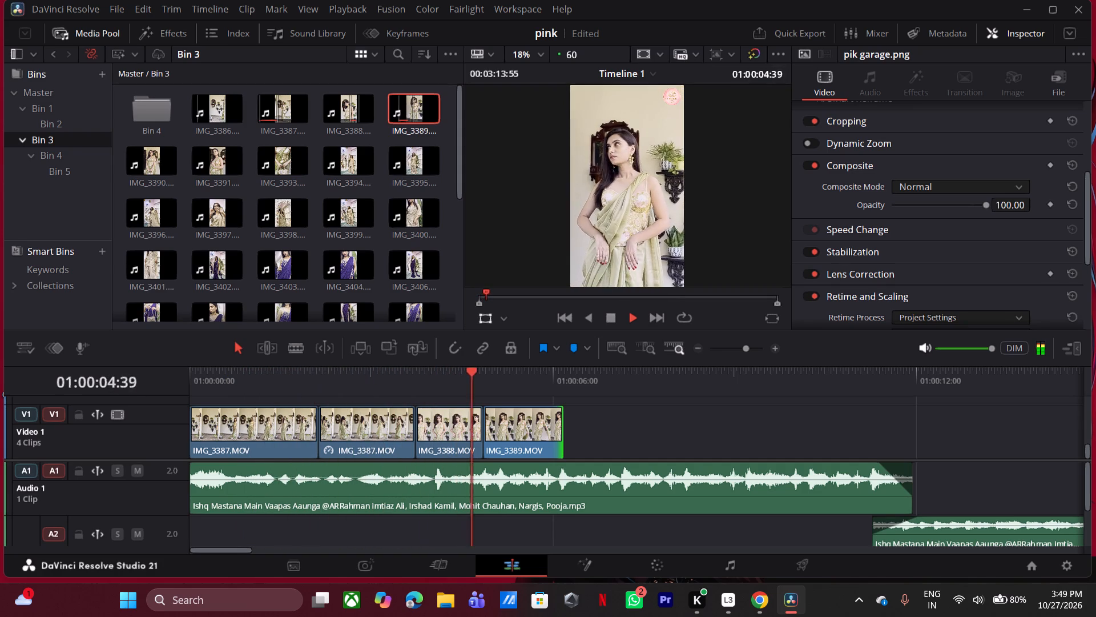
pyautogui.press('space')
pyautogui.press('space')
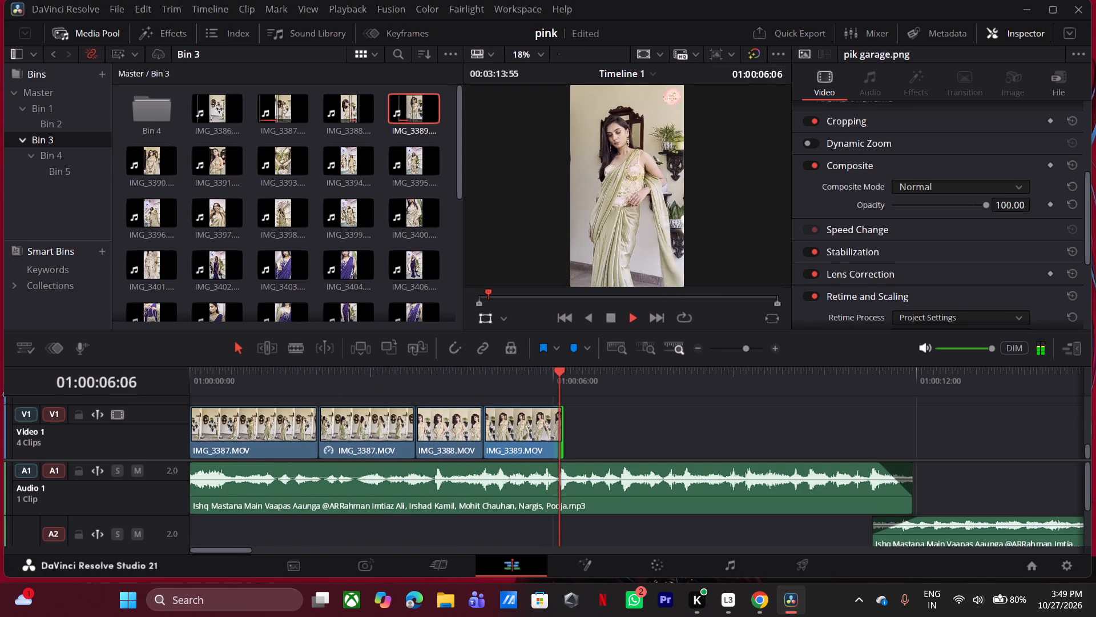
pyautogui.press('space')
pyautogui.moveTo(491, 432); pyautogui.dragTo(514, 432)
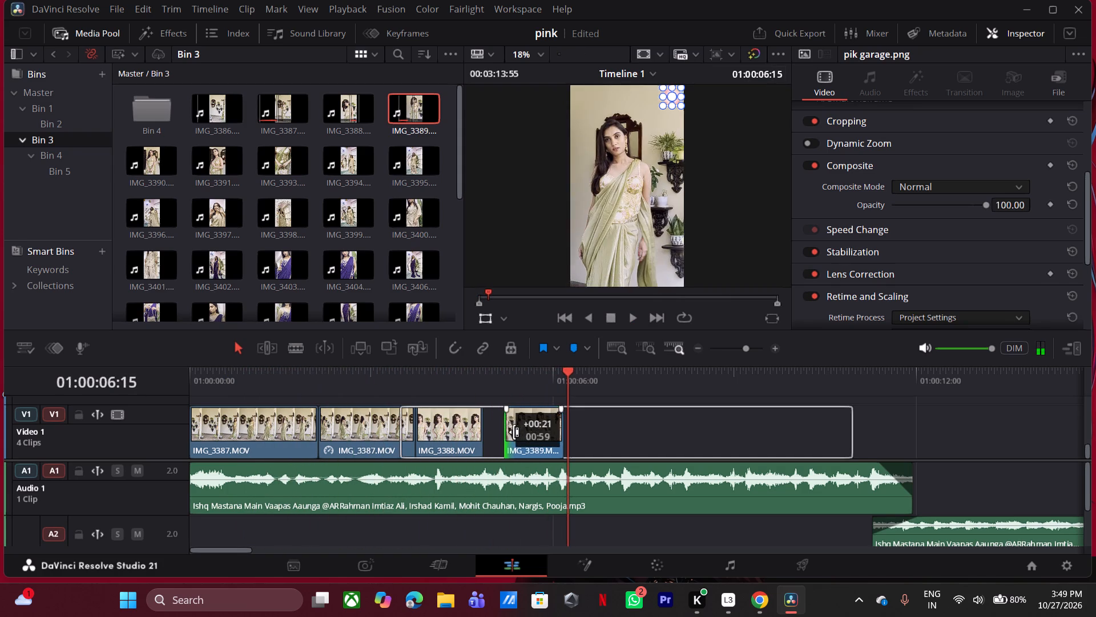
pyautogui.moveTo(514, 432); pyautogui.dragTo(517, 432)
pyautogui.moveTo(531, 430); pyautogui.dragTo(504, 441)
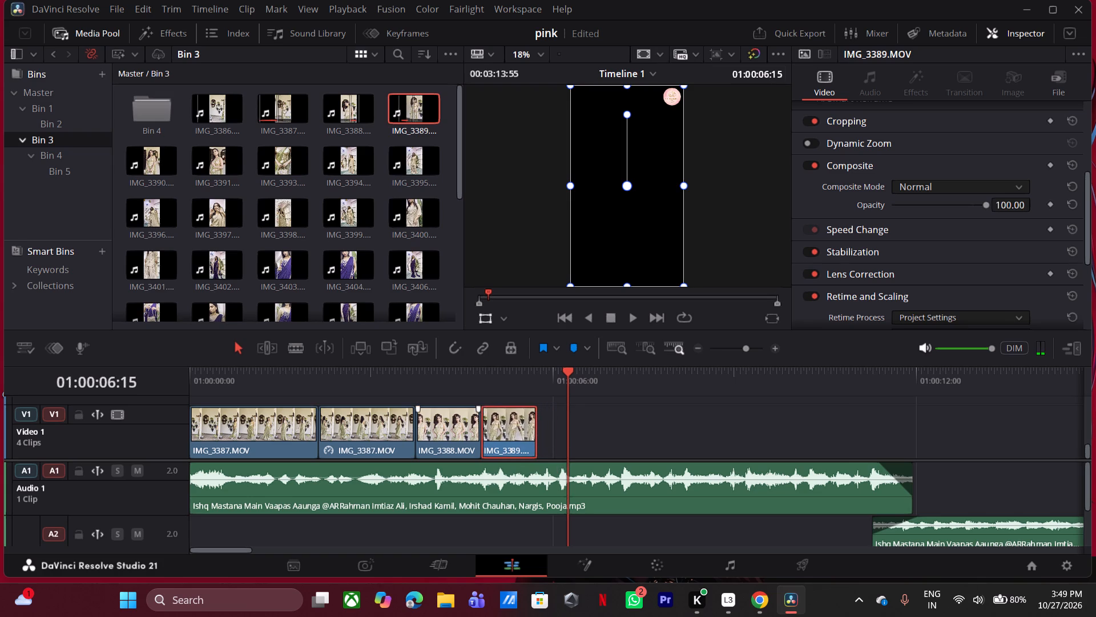
# Play to find the beat, move IMG_3388.MOV and IMG_3389.MOV about 20 frames later, and extend the slowed IMG_3387.MOV to close the gap.
pyautogui.click(388, 386)
pyautogui.press('space')
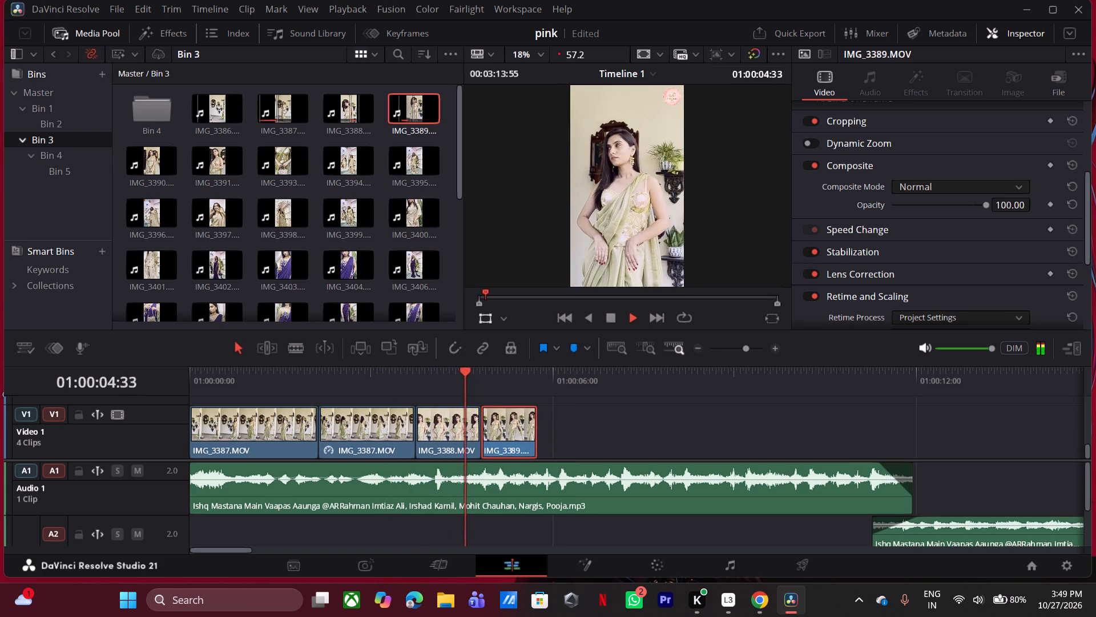
pyautogui.click(285, 385)
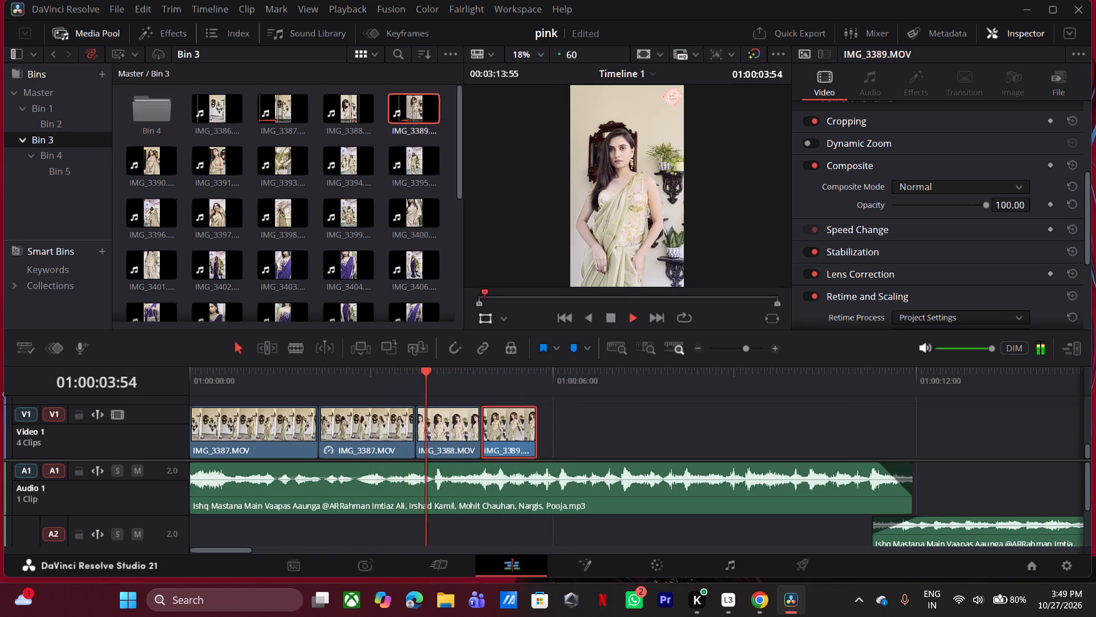
pyautogui.press('space')
pyautogui.moveTo(586, 422); pyautogui.dragTo(445, 431)
pyautogui.moveTo(446, 434); pyautogui.dragTo(468, 439)
pyautogui.moveTo(408, 428); pyautogui.dragTo(424, 431)
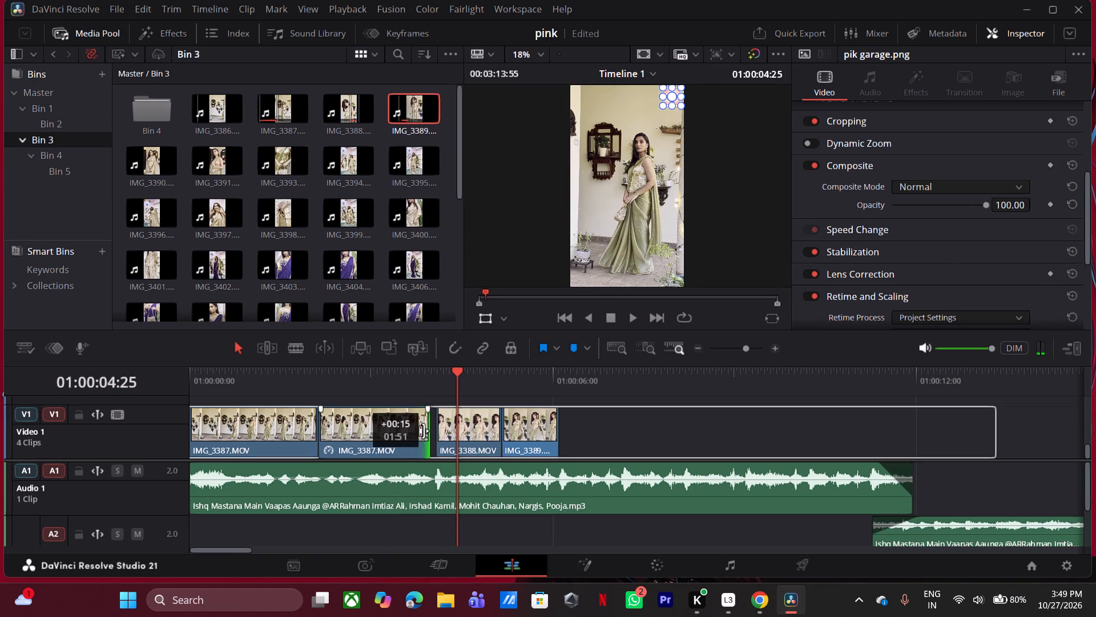
pyautogui.moveTo(424, 431); pyautogui.dragTo(430, 432)
# Play across the cuts from the slowed IMG_3387.MOV through IMG_3389.MOV to check their timing with the music.
pyautogui.click(410, 386)
pyautogui.press('space')
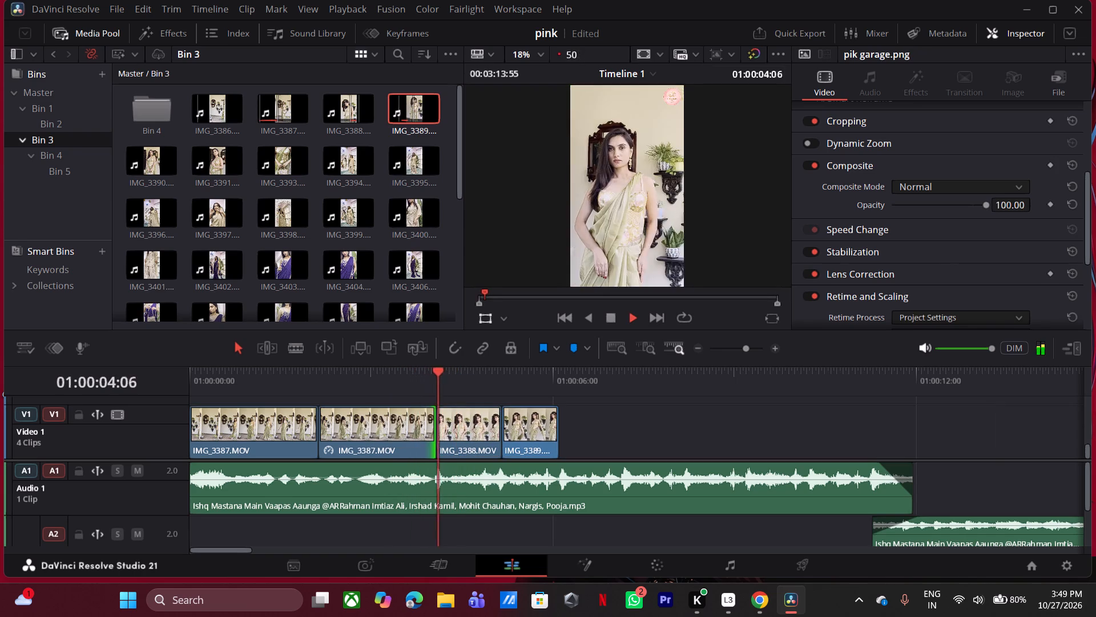
pyautogui.click(361, 382)
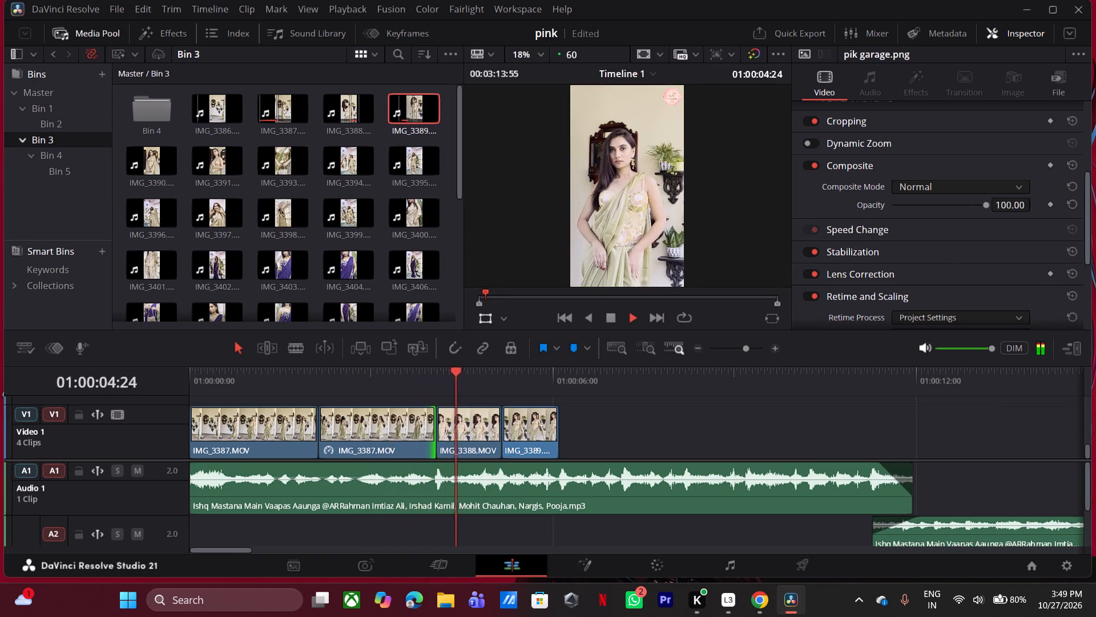
pyautogui.press('space')
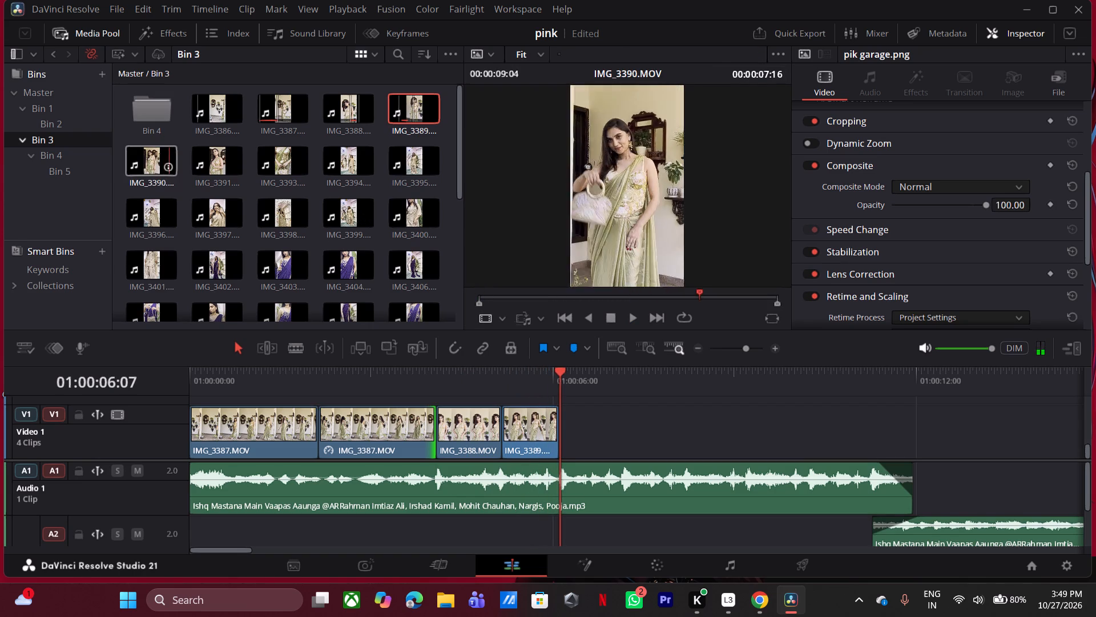
# Mark IMG_3391.MOV from about 00:00:00:14 to 00:00:03:01 and place it on Video 1 after IMG_3389.MOV, leaving a gap.
pyautogui.doubleClick(222, 162)
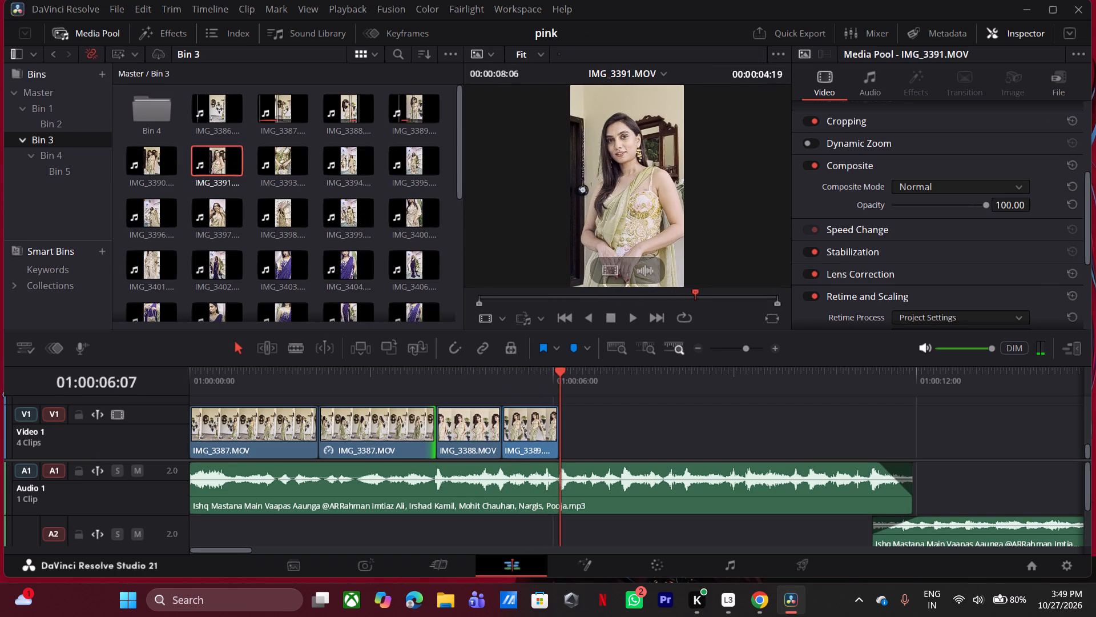
pyautogui.click(555, 285)
pyautogui.moveTo(555, 299); pyautogui.dragTo(562, 299)
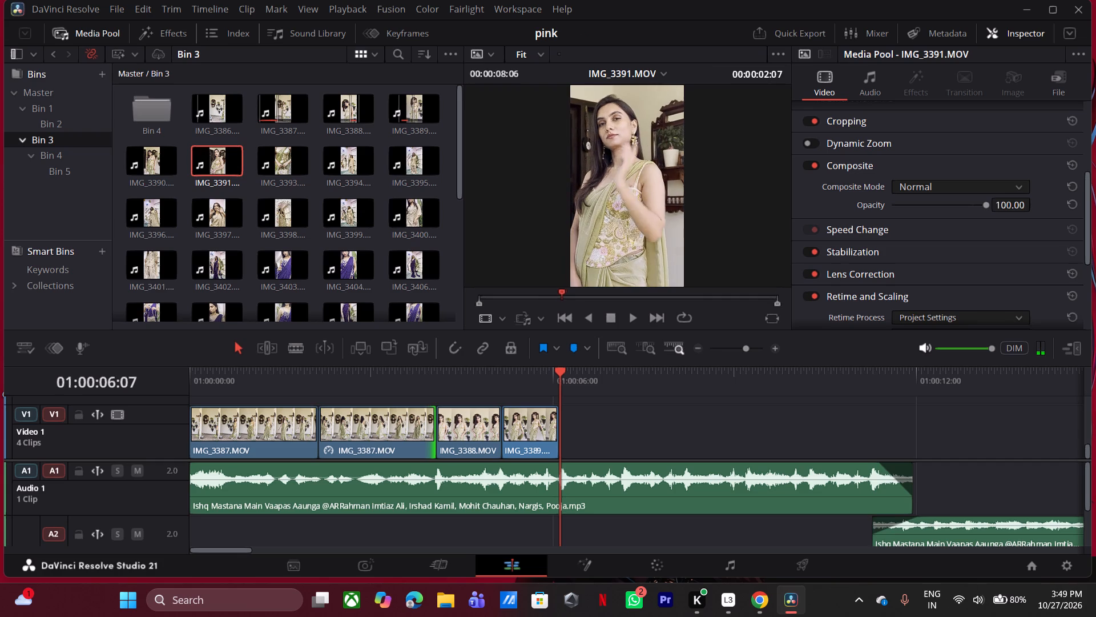
pyautogui.moveTo(562, 299); pyautogui.dragTo(505, 310)
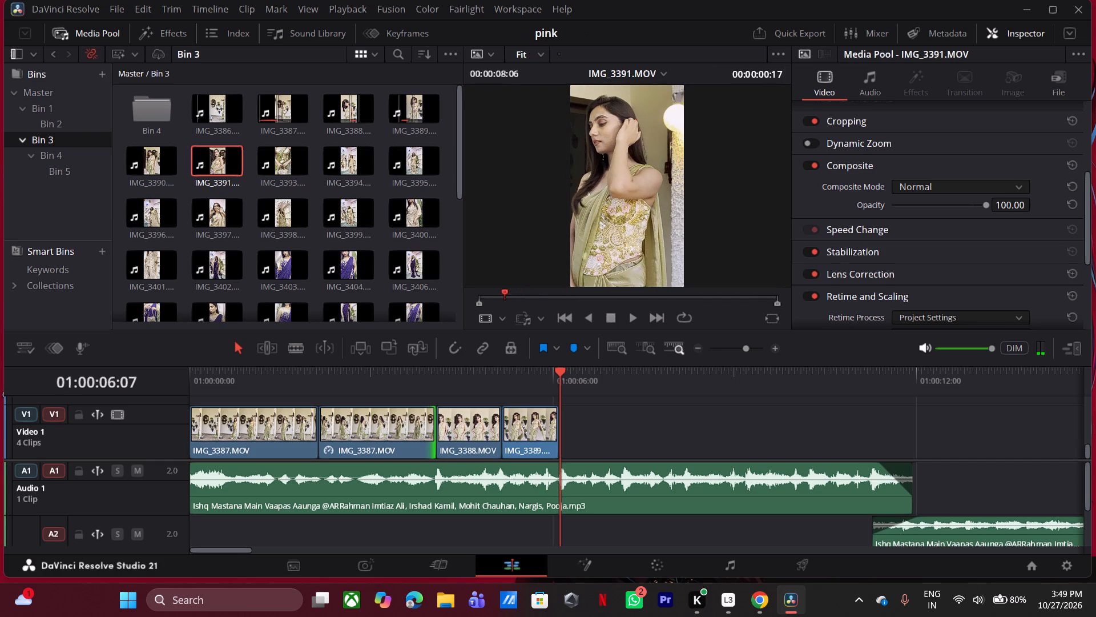
pyautogui.moveTo(505, 310); pyautogui.dragTo(550, 312)
pyautogui.press('i')
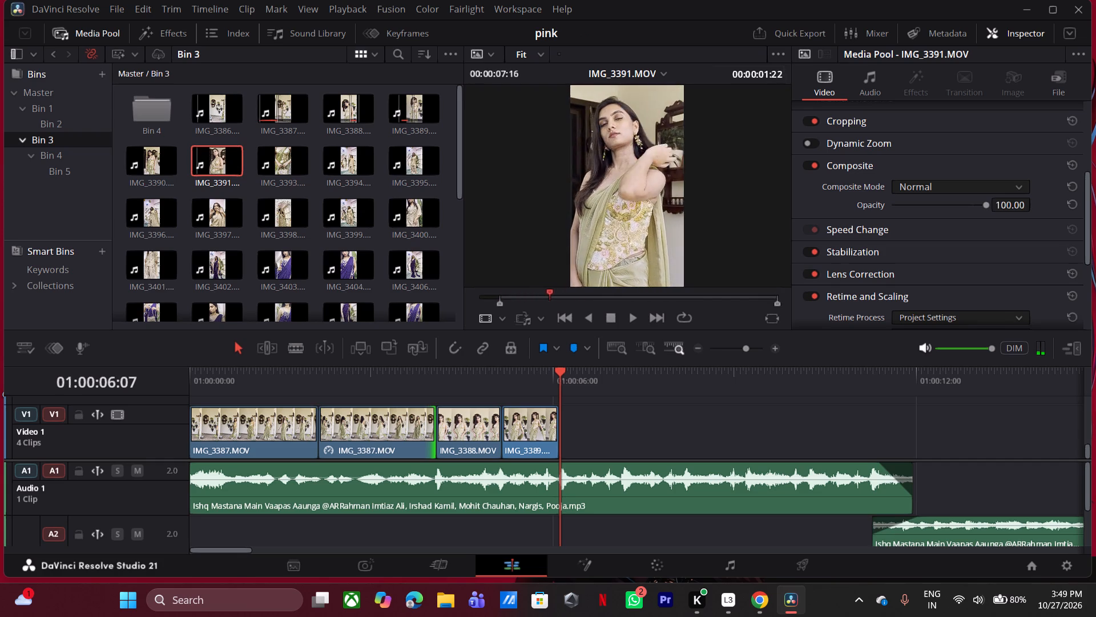
pyautogui.moveTo(550, 312); pyautogui.dragTo(589, 311)
pyautogui.press('o')
pyautogui.moveTo(602, 266); pyautogui.dragTo(620, 334)
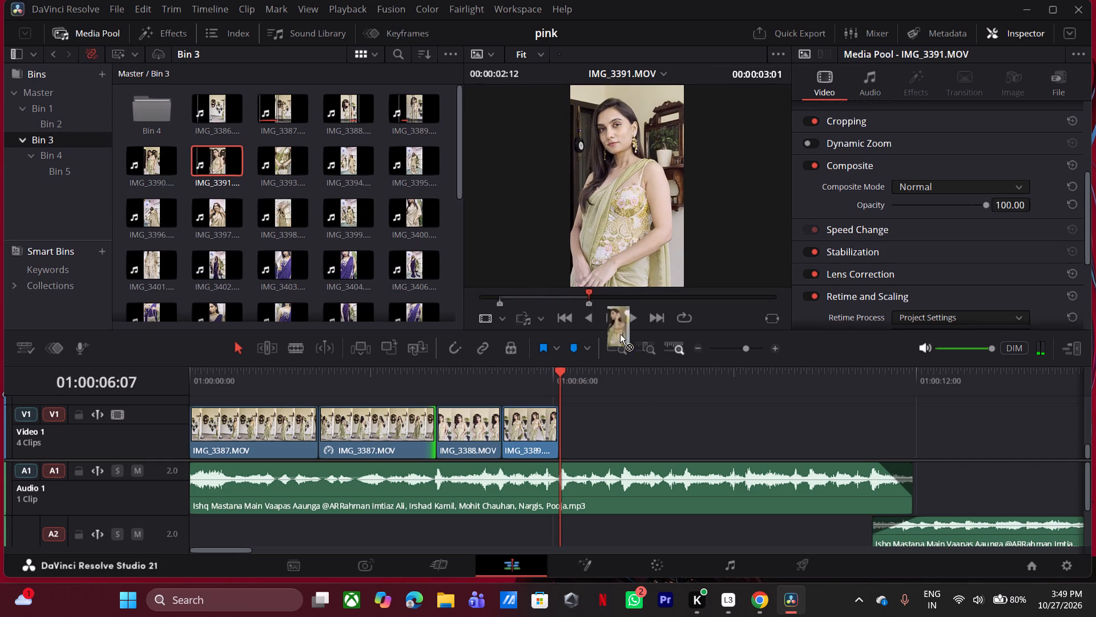
pyautogui.moveTo(620, 334); pyautogui.dragTo(634, 422)
# Play through the last cuts and move IMG_3391.MOV directly after IMG_3388.MOV on Video 1, overwriting IMG_3389.MOV.
pyautogui.click(455, 375)
pyautogui.press('space')
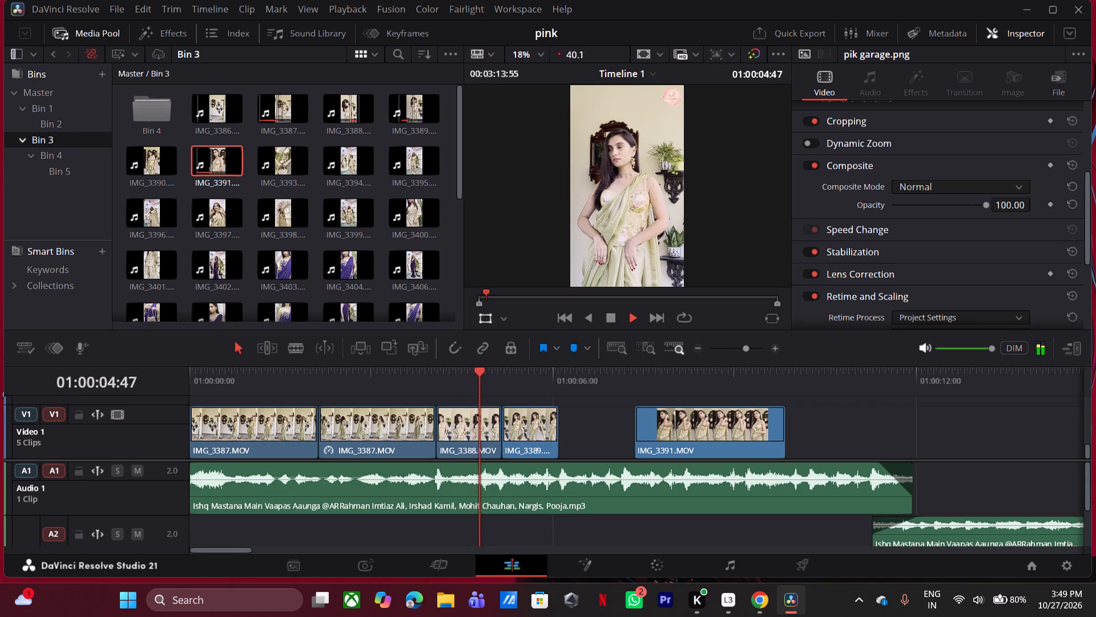
pyautogui.press('space')
pyautogui.moveTo(668, 420); pyautogui.dragTo(577, 432)
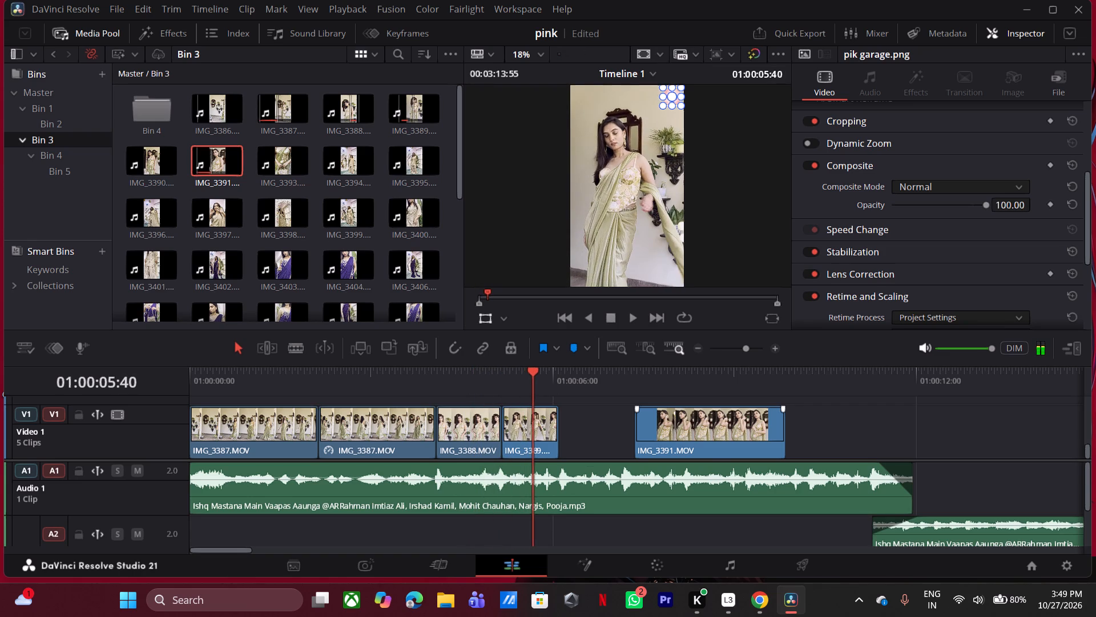
pyautogui.moveTo(607, 439); pyautogui.dragTo(566, 449)
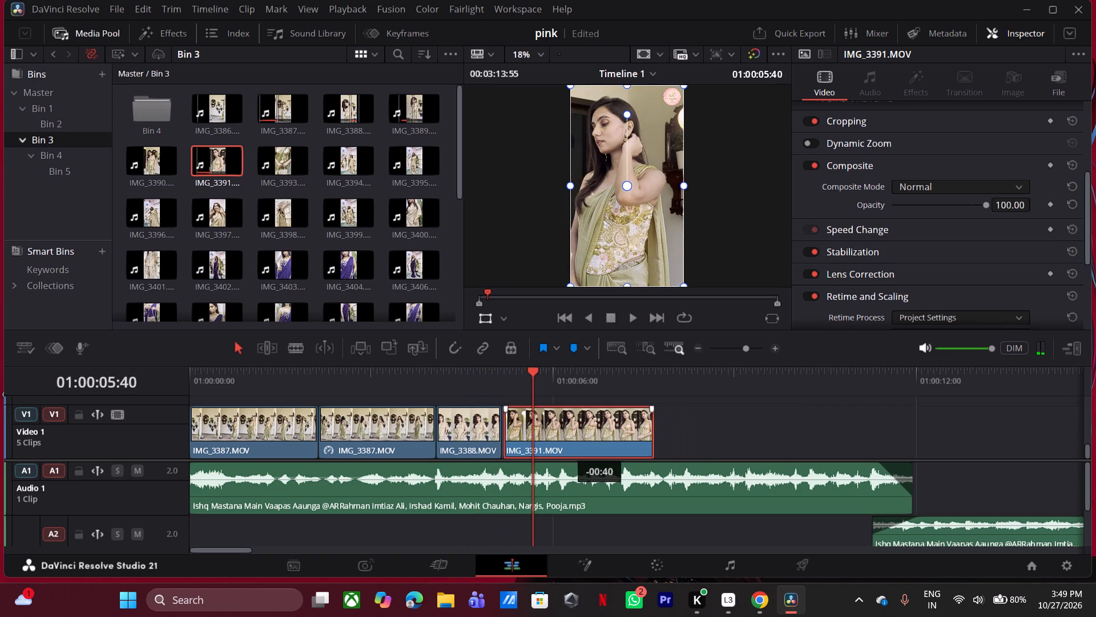
pyautogui.moveTo(566, 449); pyautogui.dragTo(563, 450)
# Play across the cut into IMG_3391.MOV and trim its end to about 01:00:07:07 to match the music.
pyautogui.click(411, 387)
pyautogui.press('space')
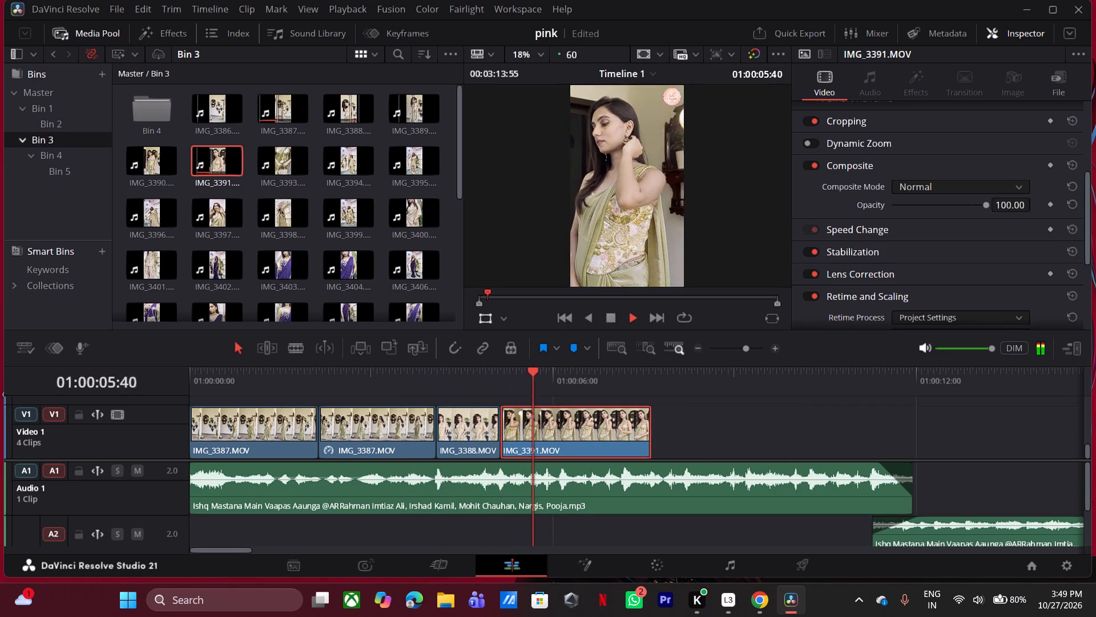
pyautogui.press('space')
pyautogui.click(440, 383)
pyautogui.press('space')
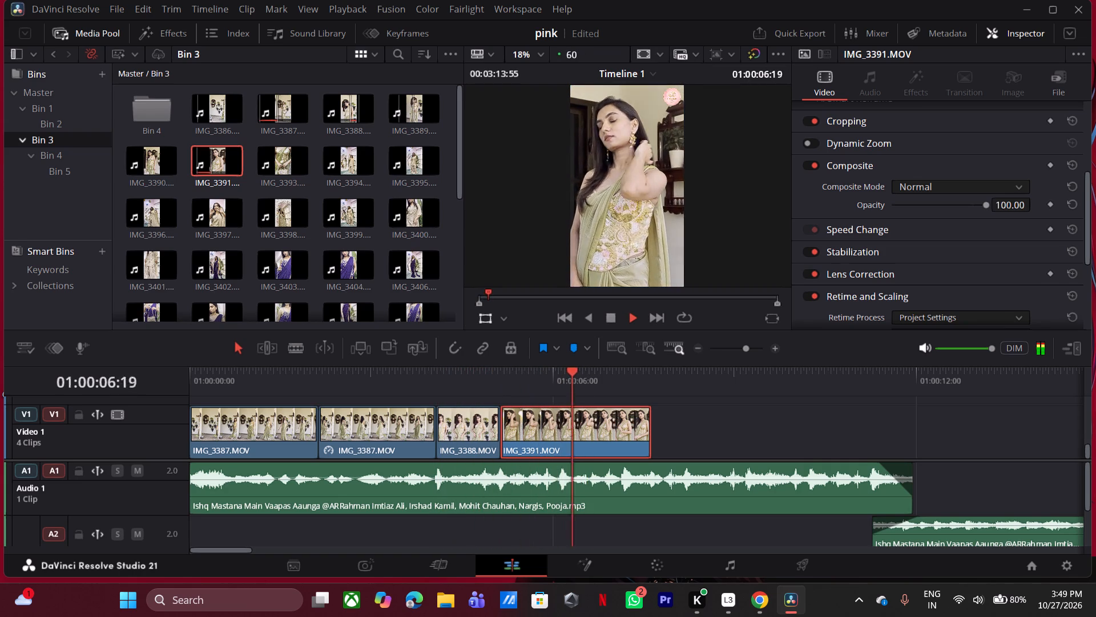
pyautogui.press('space')
pyautogui.moveTo(649, 436); pyautogui.dragTo(627, 440)
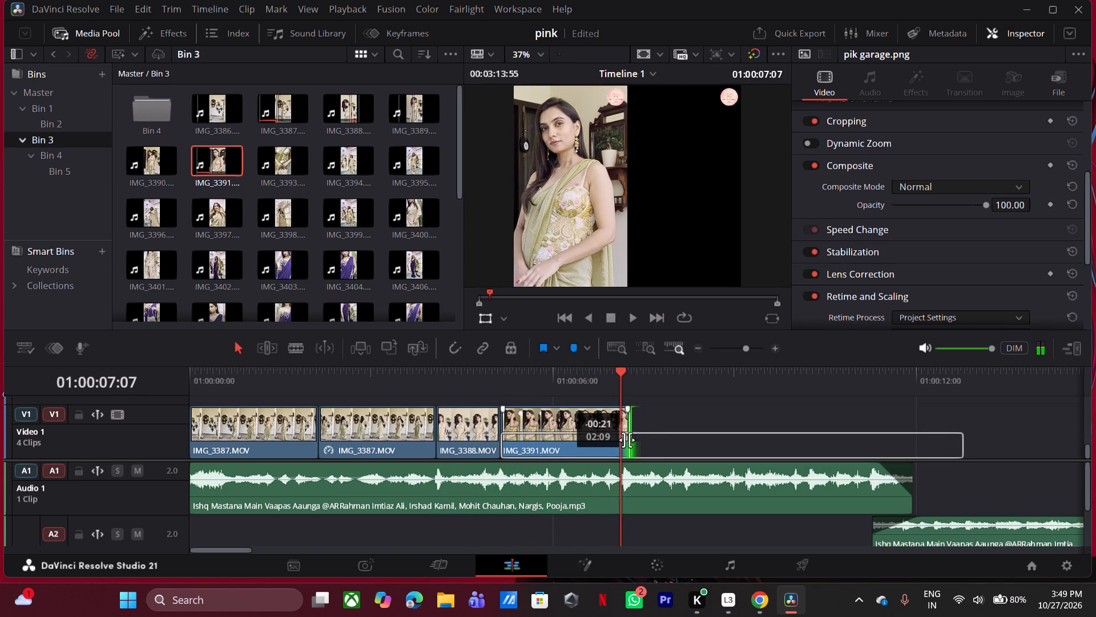
pyautogui.moveTo(627, 440); pyautogui.dragTo(619, 443)
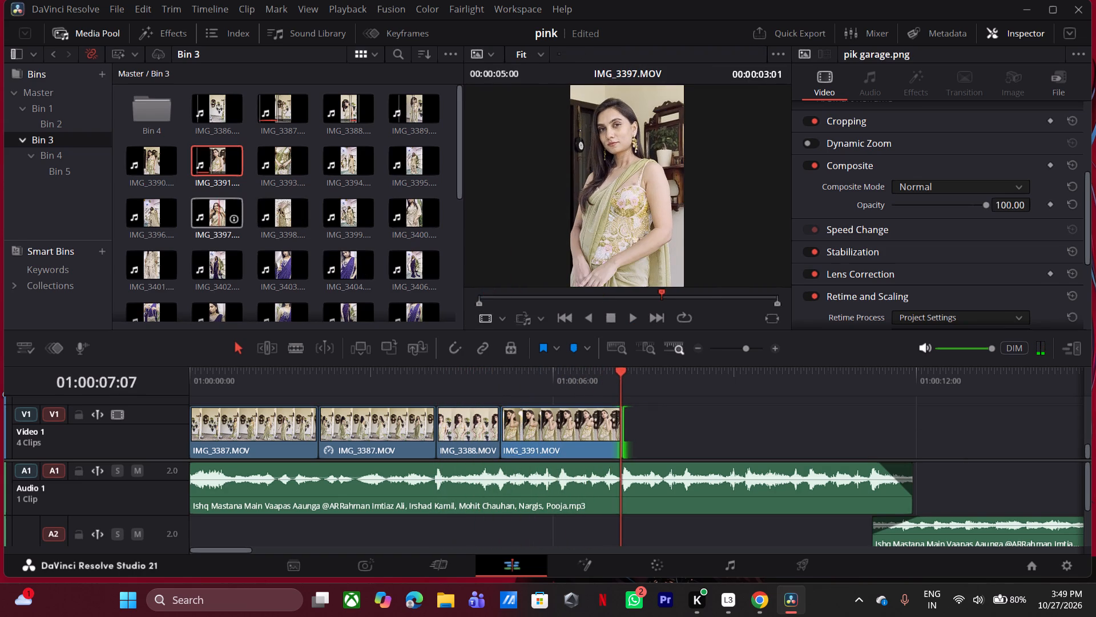
# Preview IMG_3394.MOV from Bin 3 in the source viewer.
pyautogui.doubleClick(332, 165)
pyautogui.press('space')
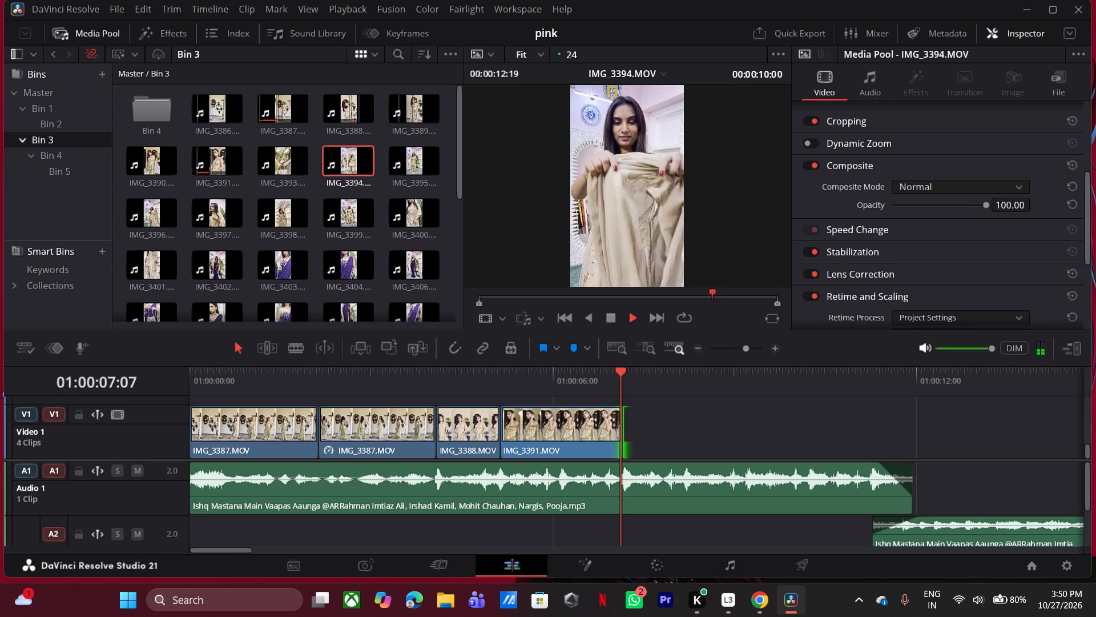
pyautogui.press('space')
pyautogui.scroll(-1, 436, 239)
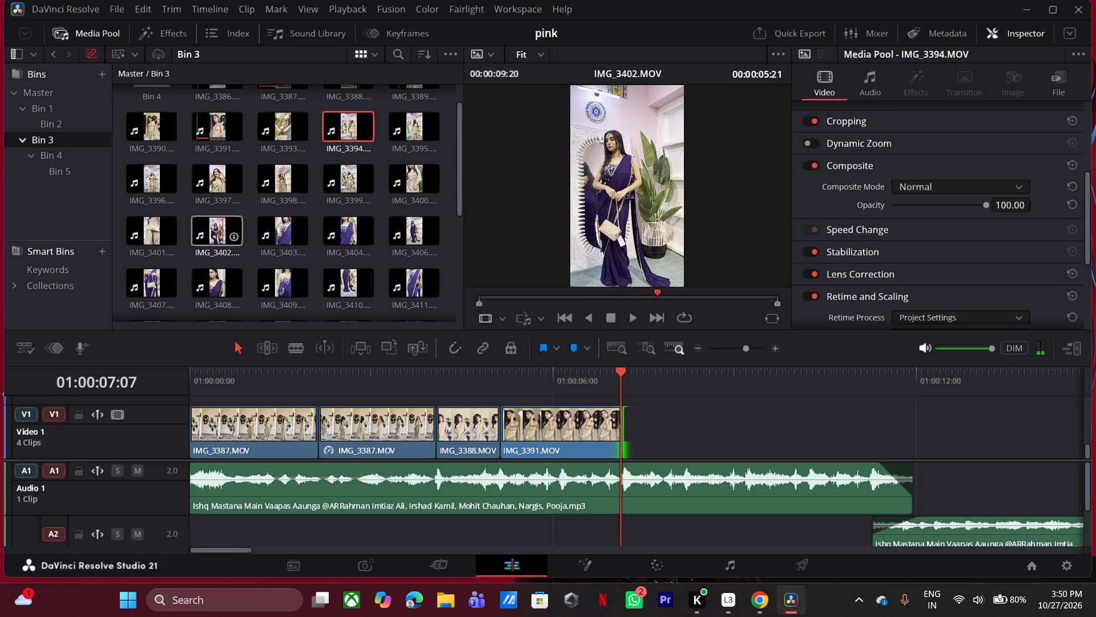
# Mark IMG_3402.MOV from about 00:00:02:04 for a duration of 00:00:02:08 and place it directly after IMG_3391.MOV on Video 1.
pyautogui.doubleClick(204, 231)
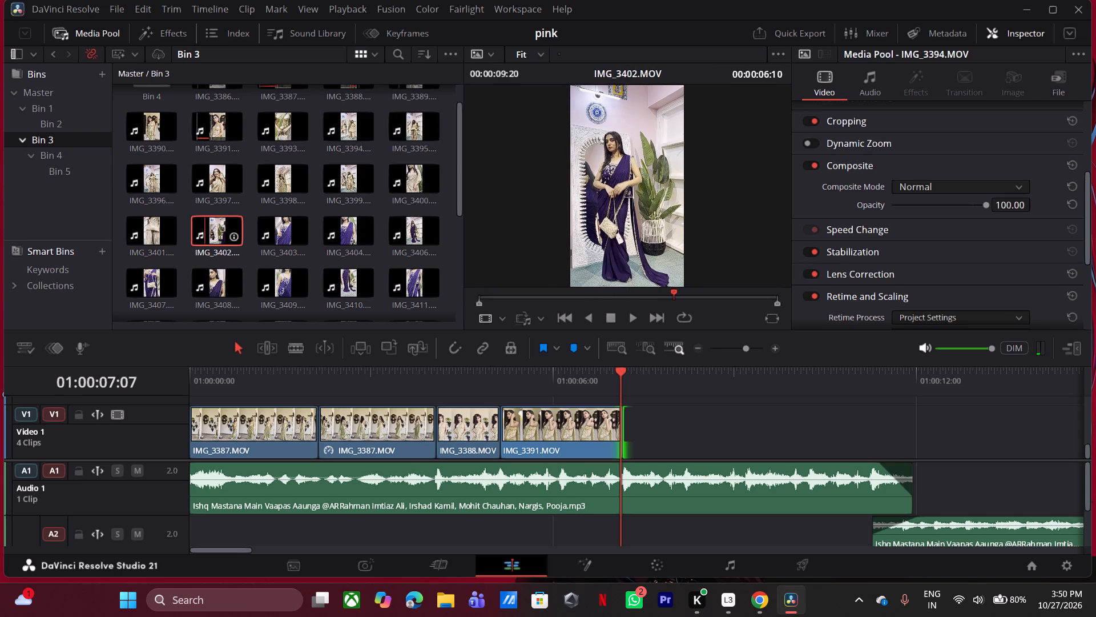
pyautogui.moveTo(550, 301); pyautogui.dragTo(556, 301)
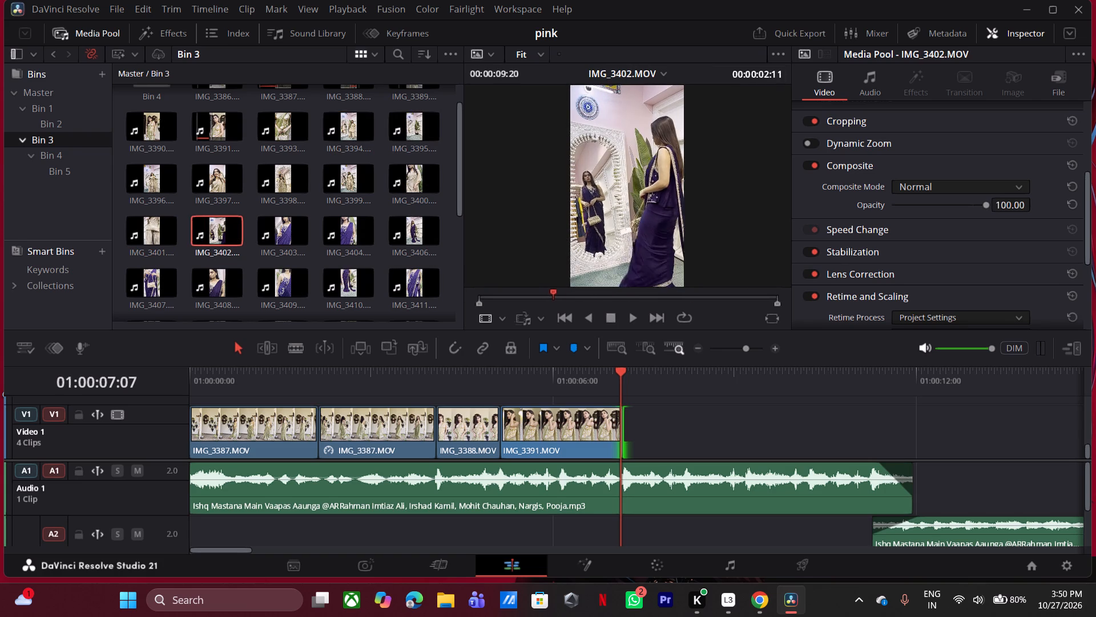
pyautogui.moveTo(556, 301); pyautogui.dragTo(558, 302)
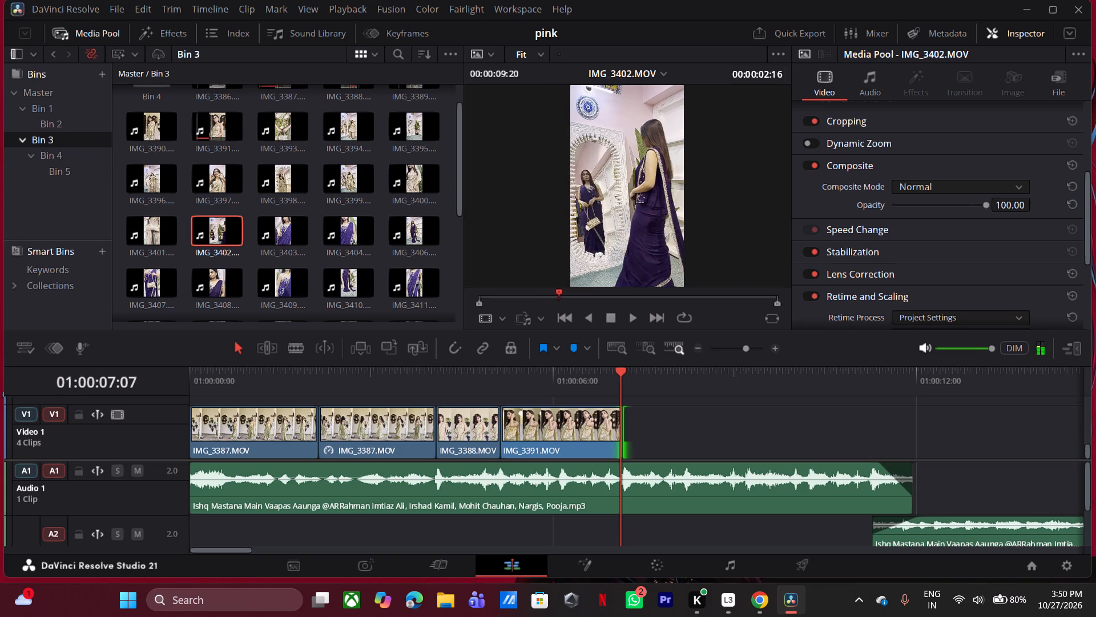
pyautogui.moveTo(558, 302); pyautogui.dragTo(622, 305)
pyautogui.press('i')
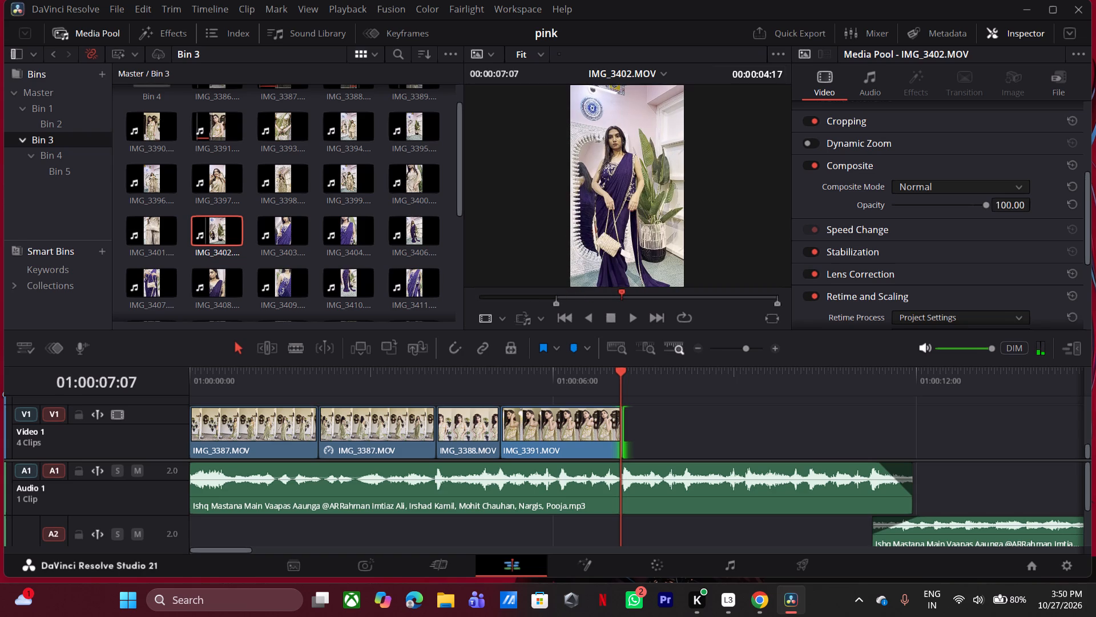
pyautogui.moveTo(622, 305); pyautogui.dragTo(664, 308)
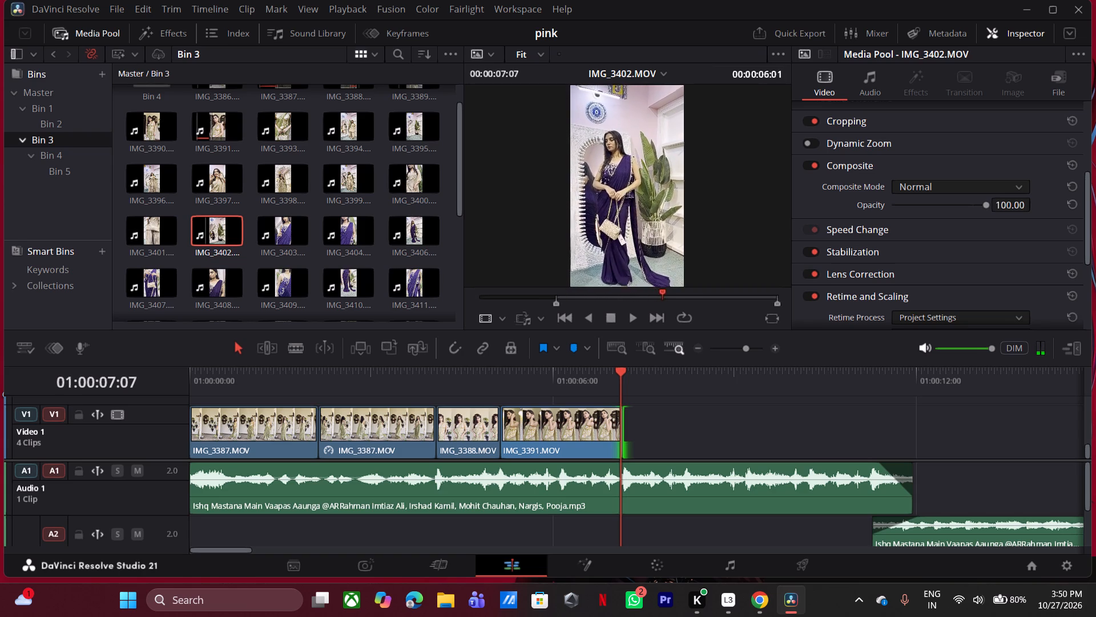
pyautogui.moveTo(664, 308); pyautogui.dragTo(531, 298)
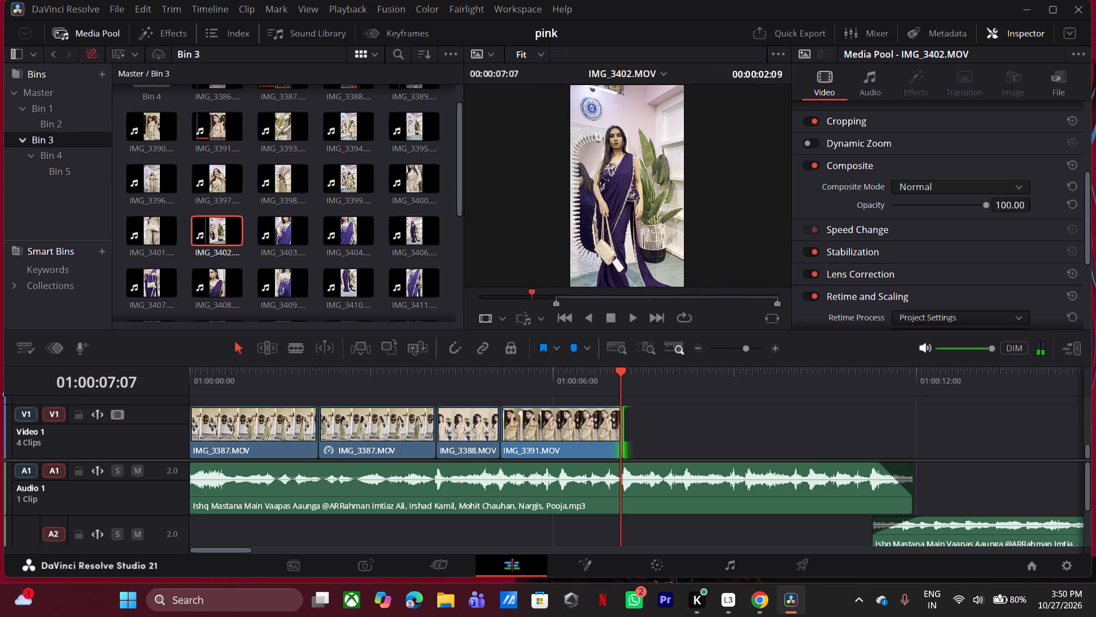
pyautogui.moveTo(531, 298); pyautogui.dragTo(545, 302)
pyautogui.press('i')
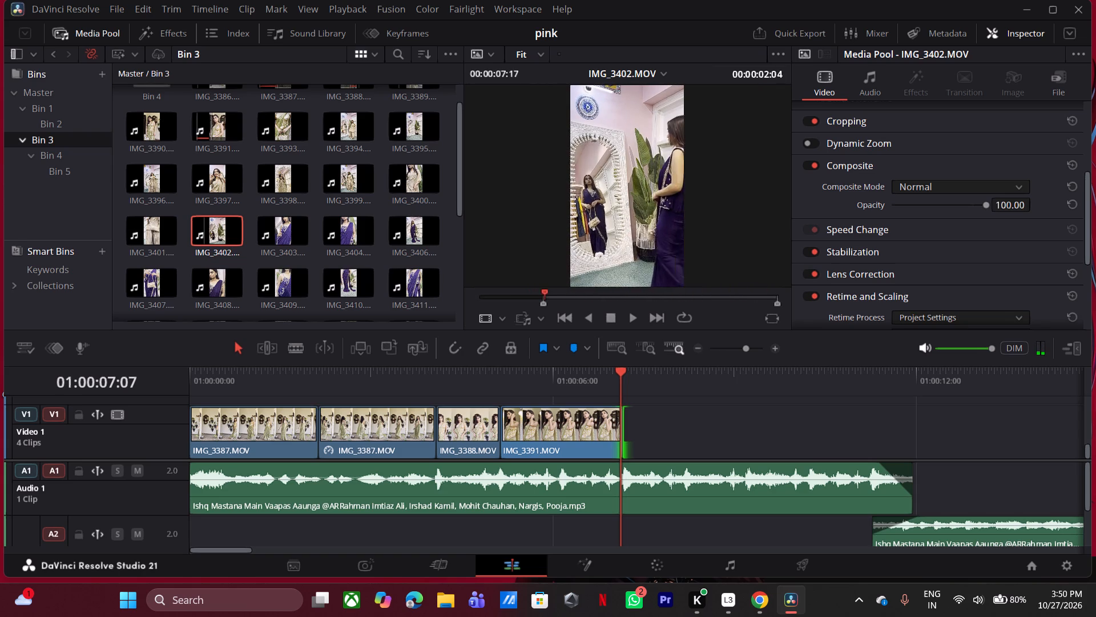
pyautogui.moveTo(545, 302); pyautogui.dragTo(585, 305)
pyautogui.press('o')
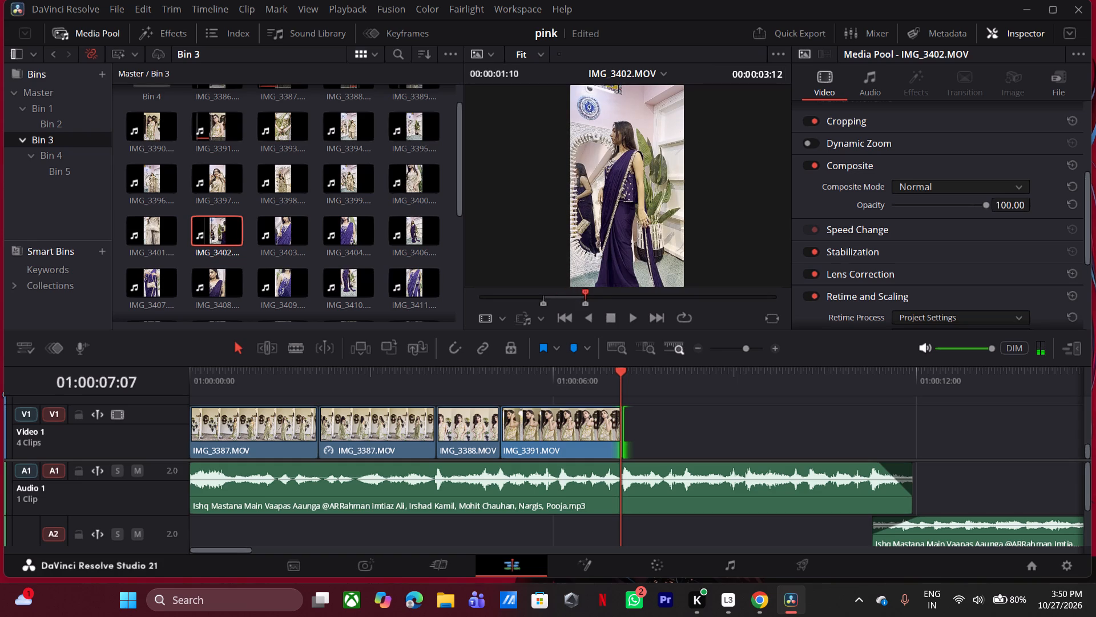
pyautogui.press('space')
pyautogui.write('o')
pyautogui.press('space')
pyautogui.moveTo(613, 273); pyautogui.dragTo(659, 412)
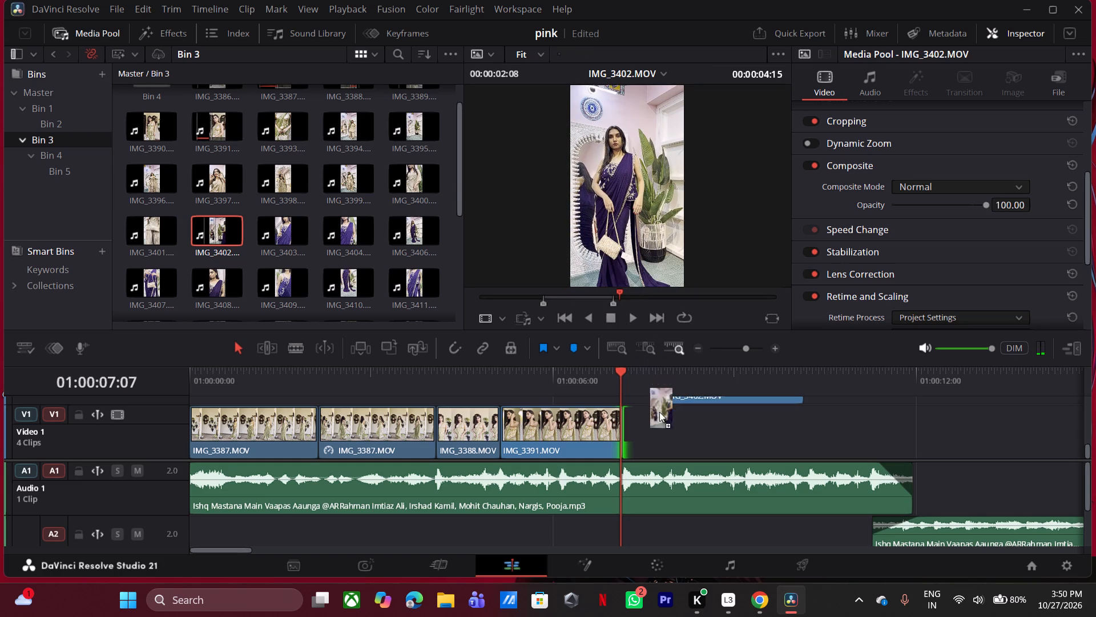
pyautogui.moveTo(659, 412); pyautogui.dragTo(659, 427)
pyautogui.moveTo(703, 440); pyautogui.dragTo(663, 448)
# Increase the clip speed of IMG_3402.MOV on Video 1, keeping Maintain Timing, and check a frame inside it.
pyautogui.rightClick(663, 448)
pyautogui.click(726, 202)
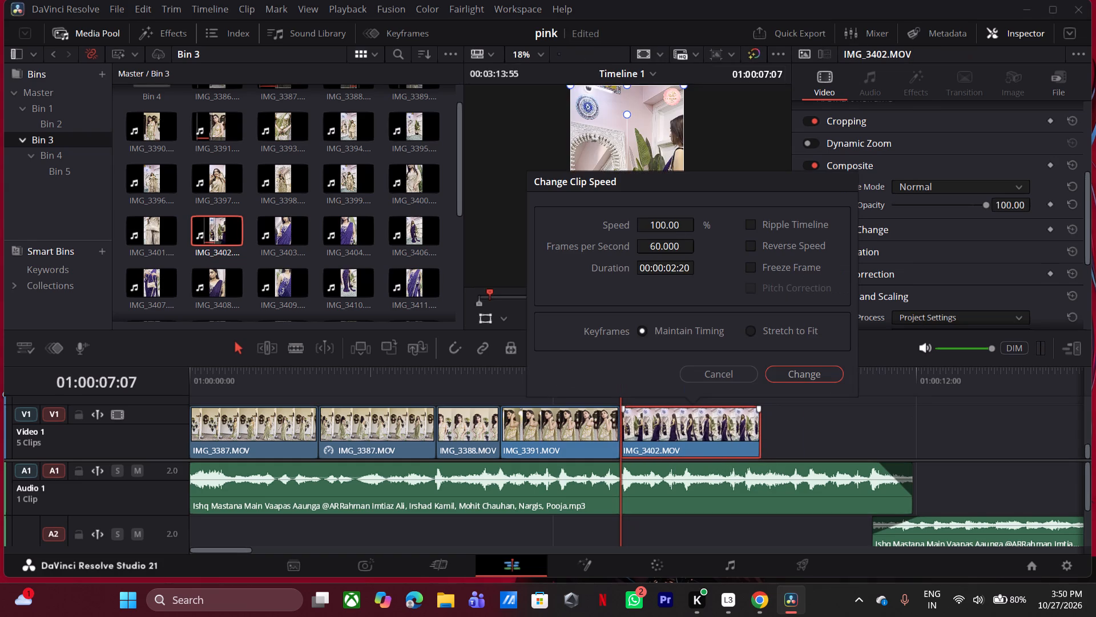
pyautogui.moveTo(673, 224); pyautogui.dragTo(746, 227)
pyautogui.click(808, 374)
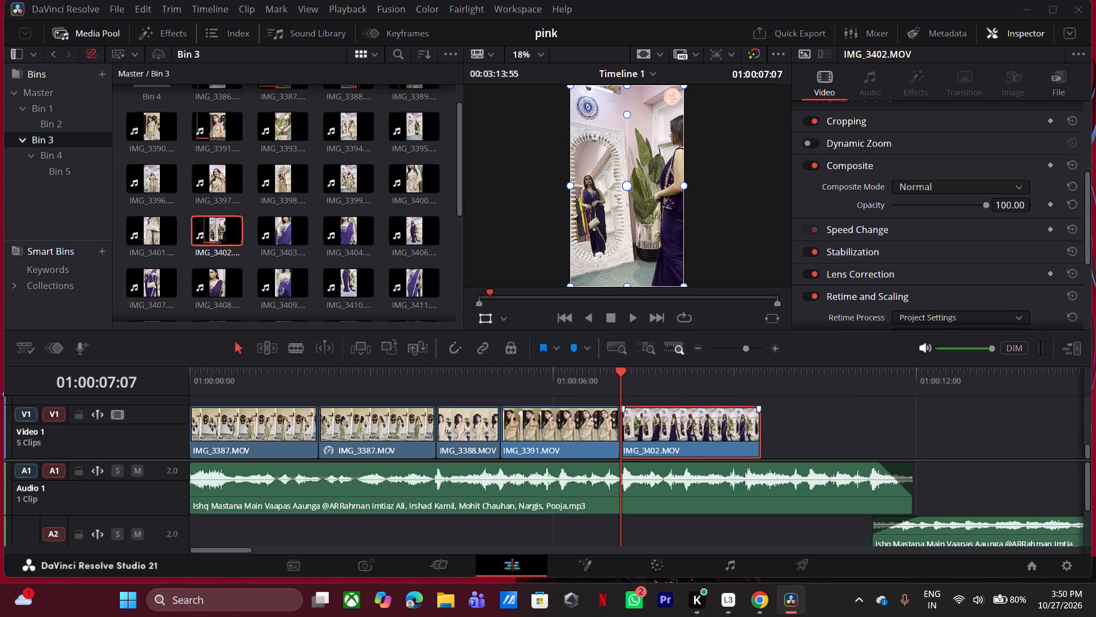
pyautogui.moveTo(627, 372); pyautogui.dragTo(668, 377)
# Set the Retime Process of all the clips on Video 1 to Optical Flow.
pyautogui.moveTo(826, 419); pyautogui.dragTo(268, 419)
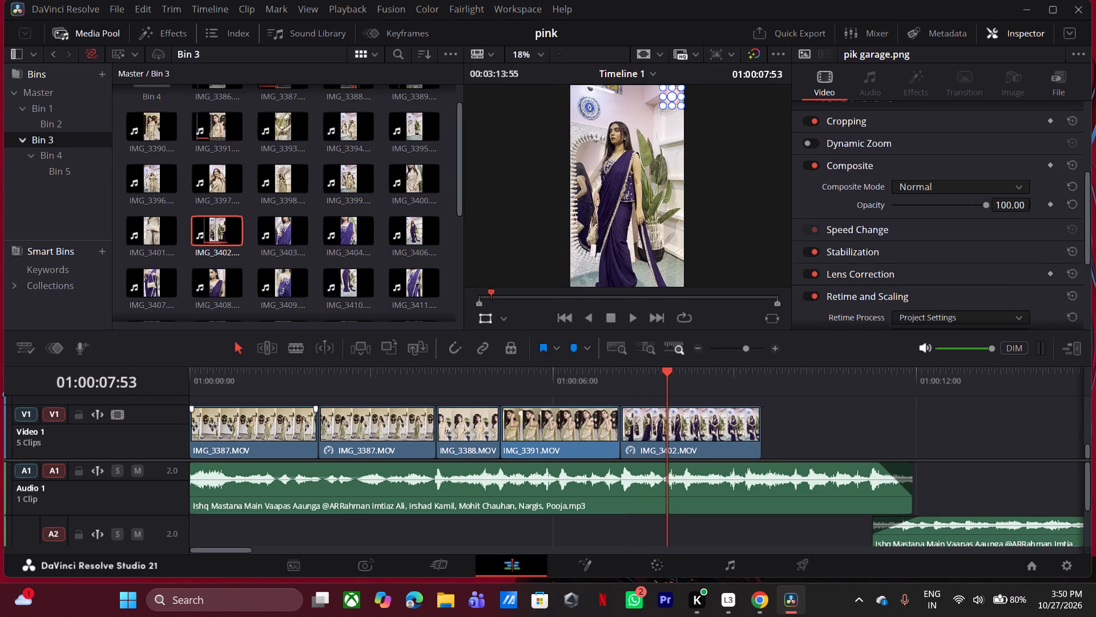
pyautogui.moveTo(812, 441); pyautogui.dragTo(295, 440)
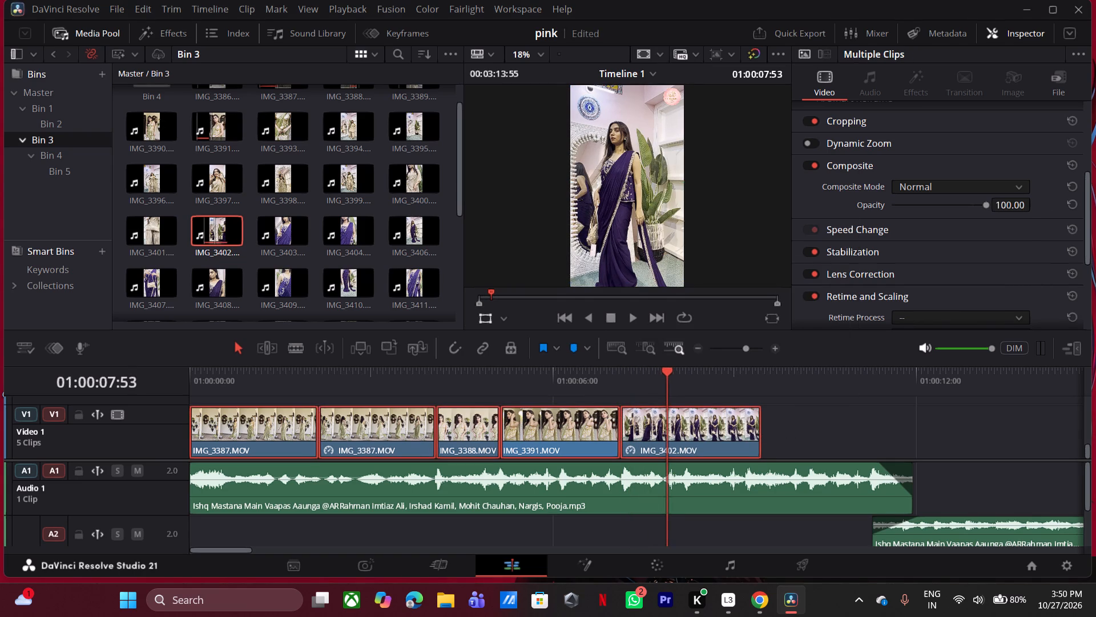
pyautogui.click(973, 189)
pyautogui.click(964, 178)
pyautogui.click(939, 318)
pyautogui.click(934, 383)
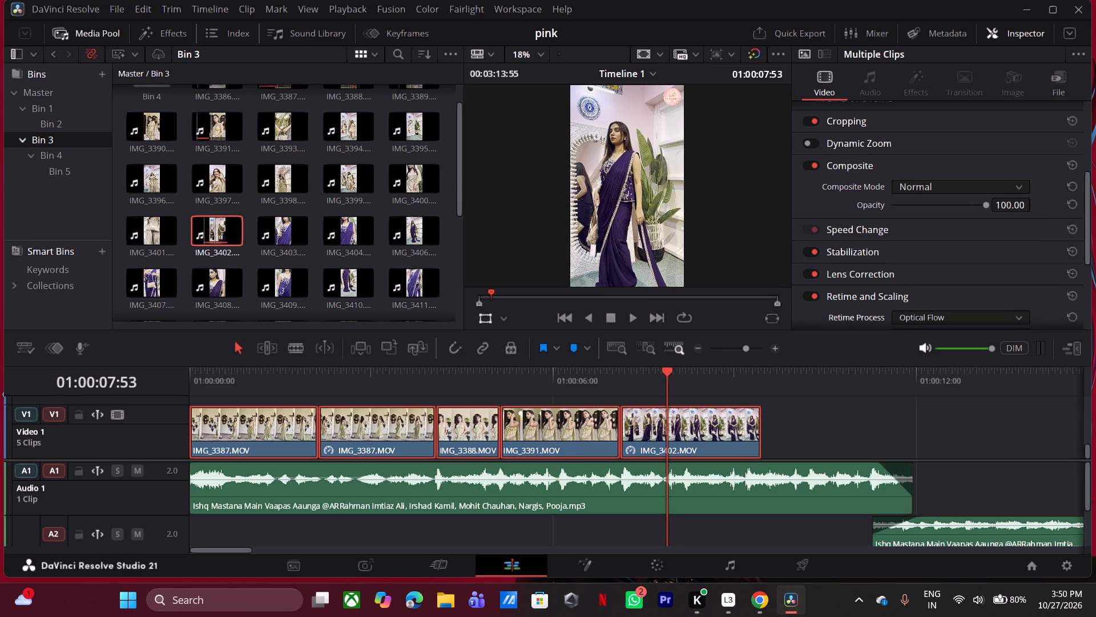
# Play across the cut from IMG_3391.MOV into IMG_3402.MOV and split IMG_3402.MOV at 01:00:07:50.
pyautogui.click(542, 375)
pyautogui.press('space')
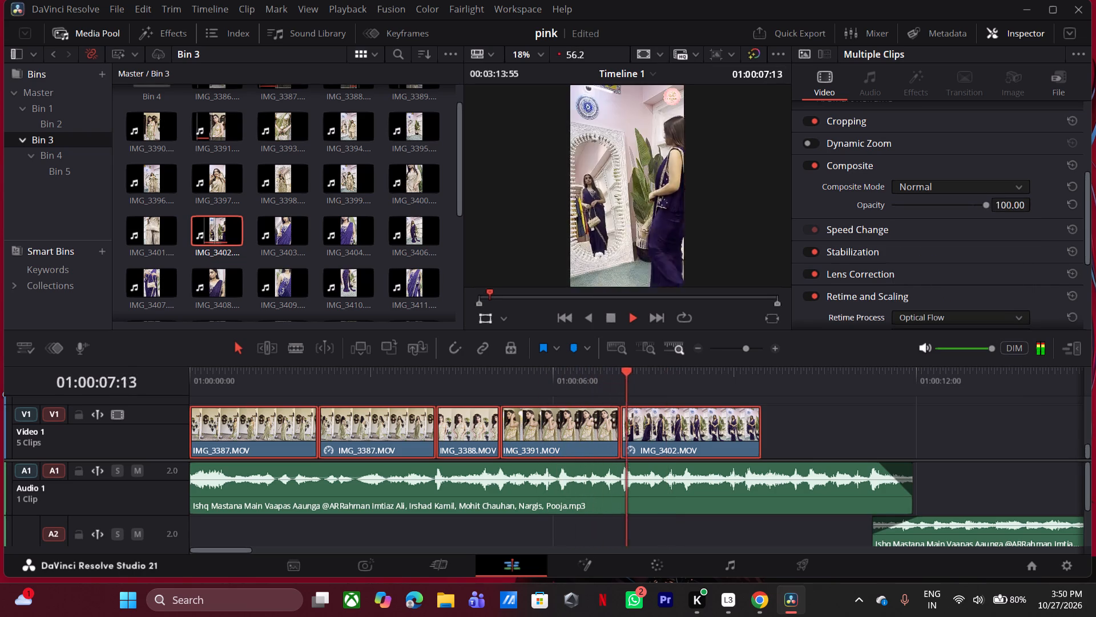
pyautogui.click(558, 381)
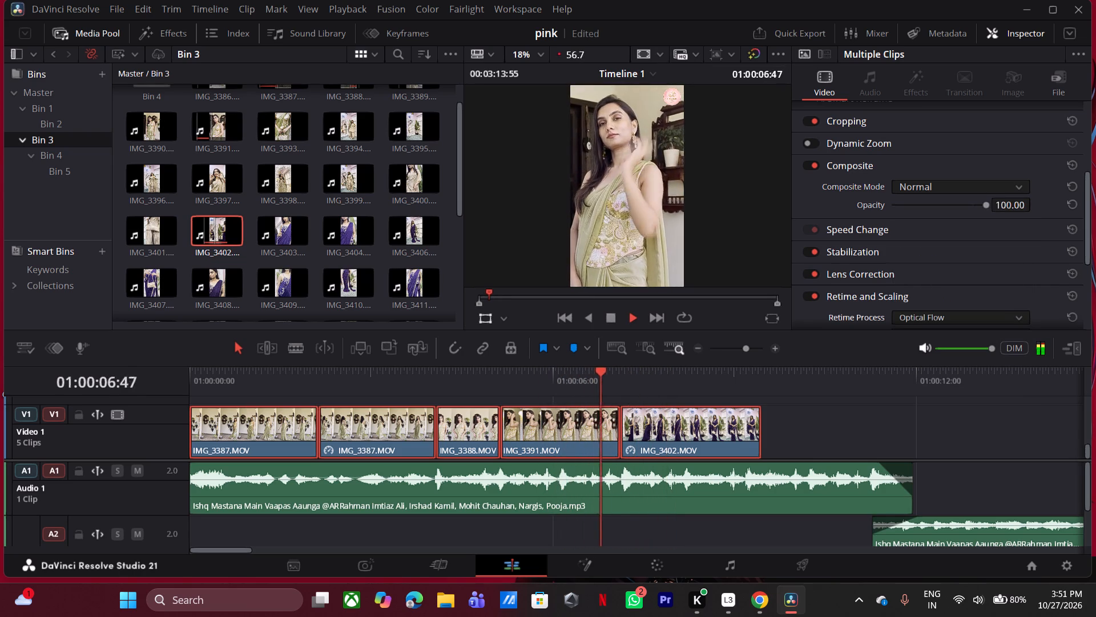
pyautogui.press('space')
pyautogui.press('space')
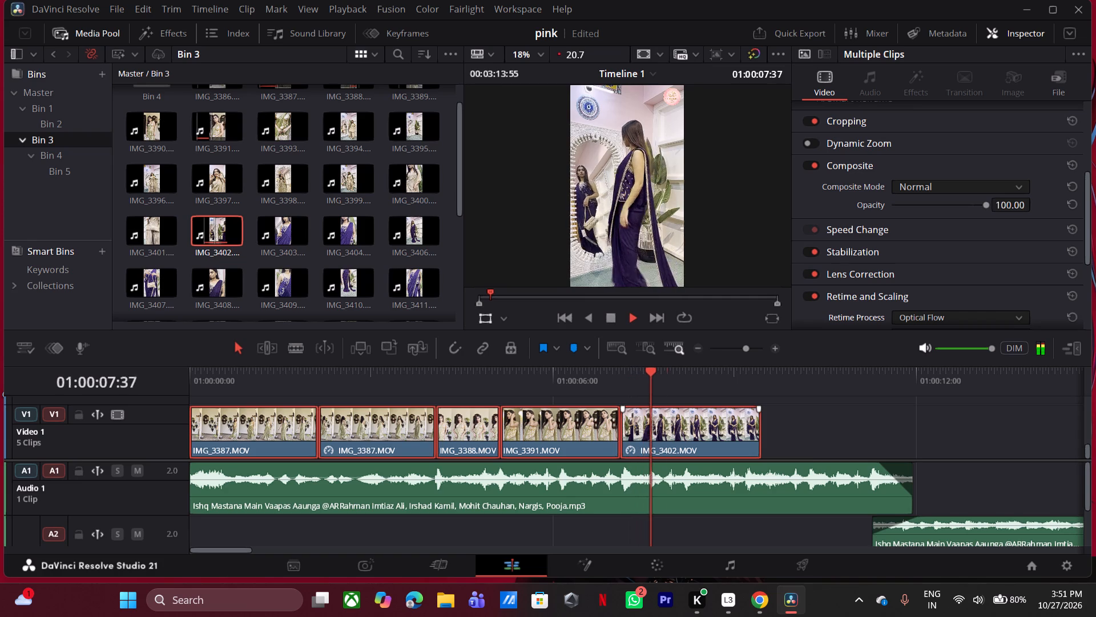
pyautogui.press('space')
pyautogui.moveTo(640, 380); pyautogui.dragTo(652, 380)
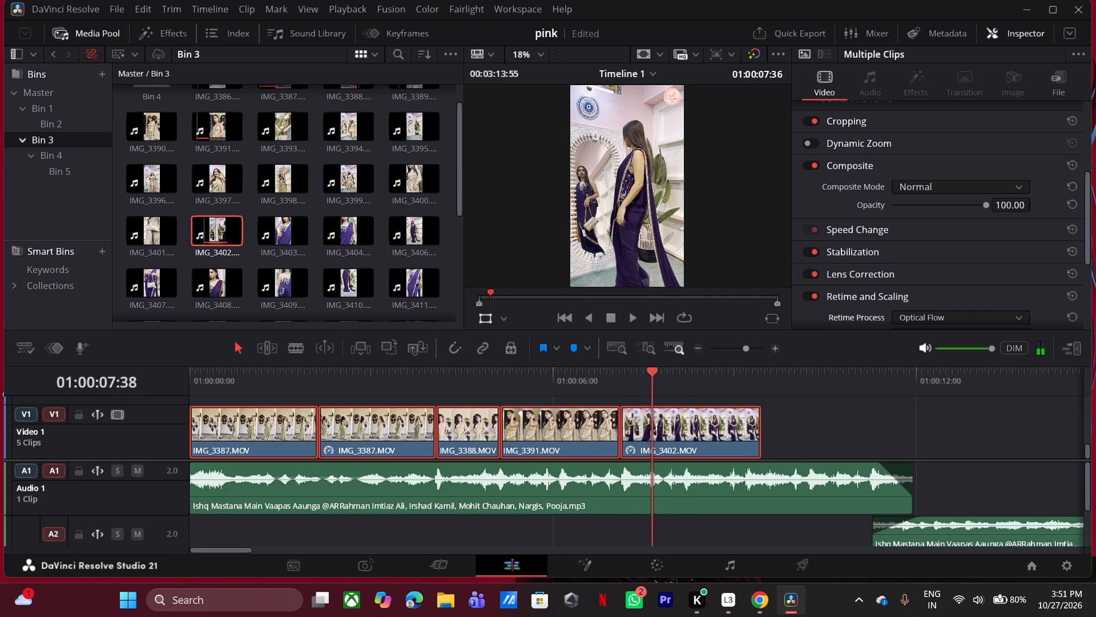
pyautogui.moveTo(652, 380); pyautogui.dragTo(664, 380)
pyautogui.click(665, 421)
pyautogui.hotkey('ctrl', 'b')
# Reduce the clip speed of the second part of the split IMG_3402.MOV, keeping Maintain Timing.
pyautogui.click(680, 425)
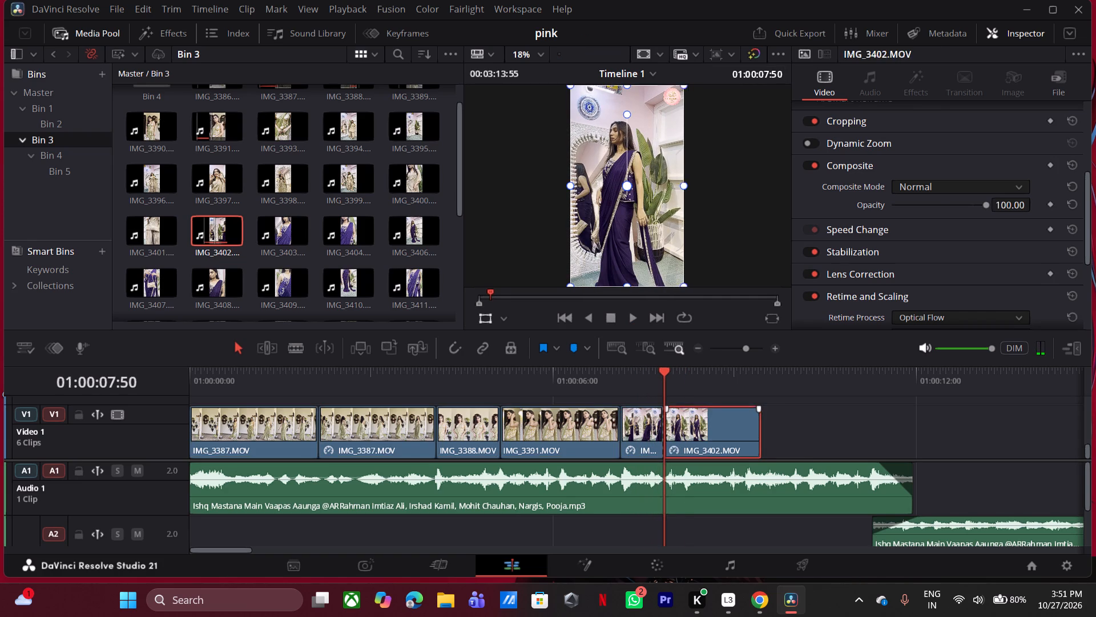
pyautogui.rightClick(680, 425)
pyautogui.click(761, 193)
pyautogui.click(674, 372)
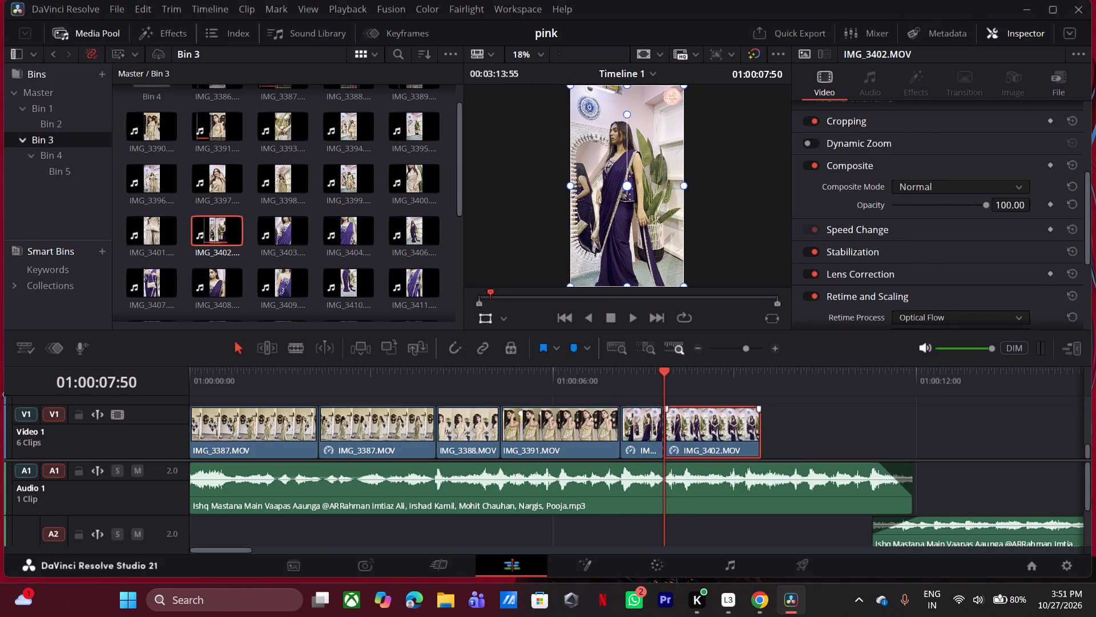
pyautogui.rightClick(710, 420)
pyautogui.click(788, 207)
pyautogui.doubleClick(634, 231)
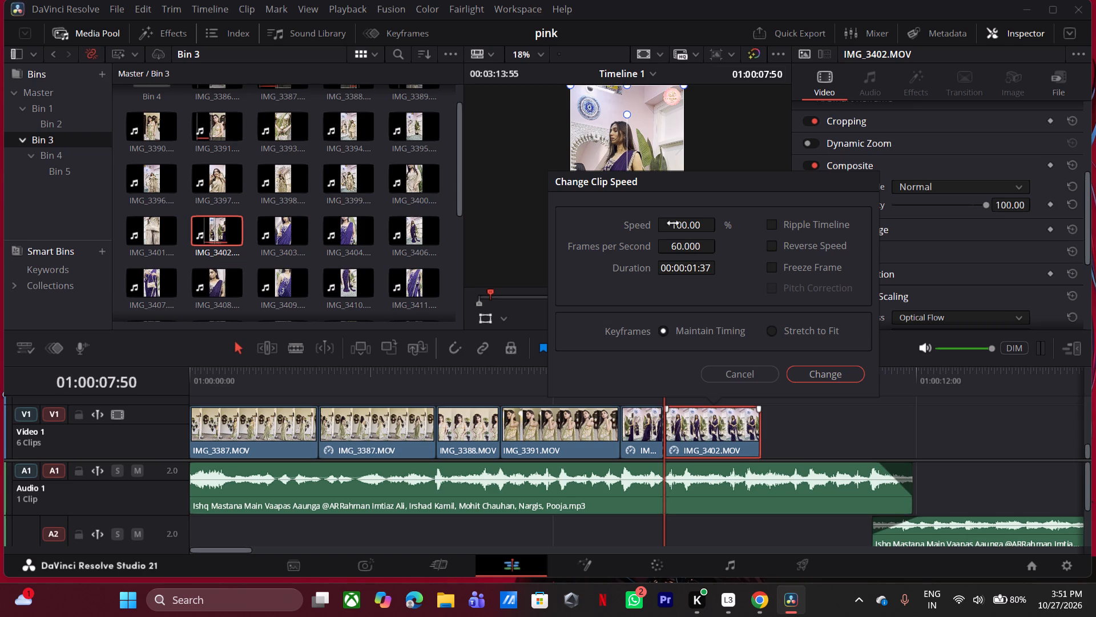
pyautogui.moveTo(673, 223); pyautogui.dragTo(660, 230)
pyautogui.click(821, 372)
# Play the second part of IMG_3402.MOV and trim its end to 01:00:08:44.
pyautogui.press('space')
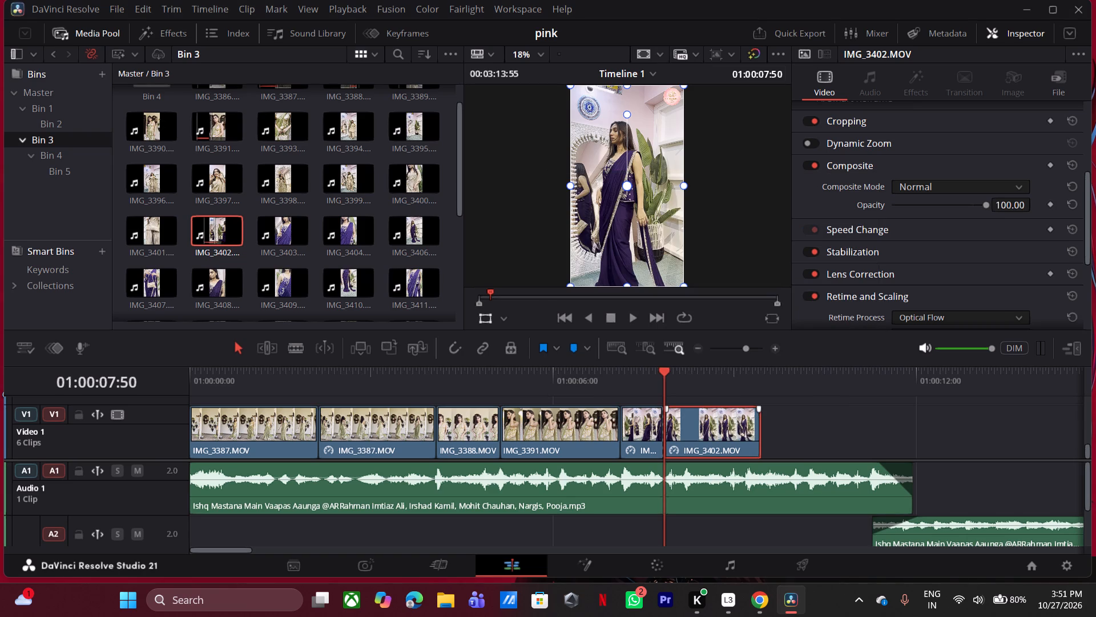
pyautogui.press('space')
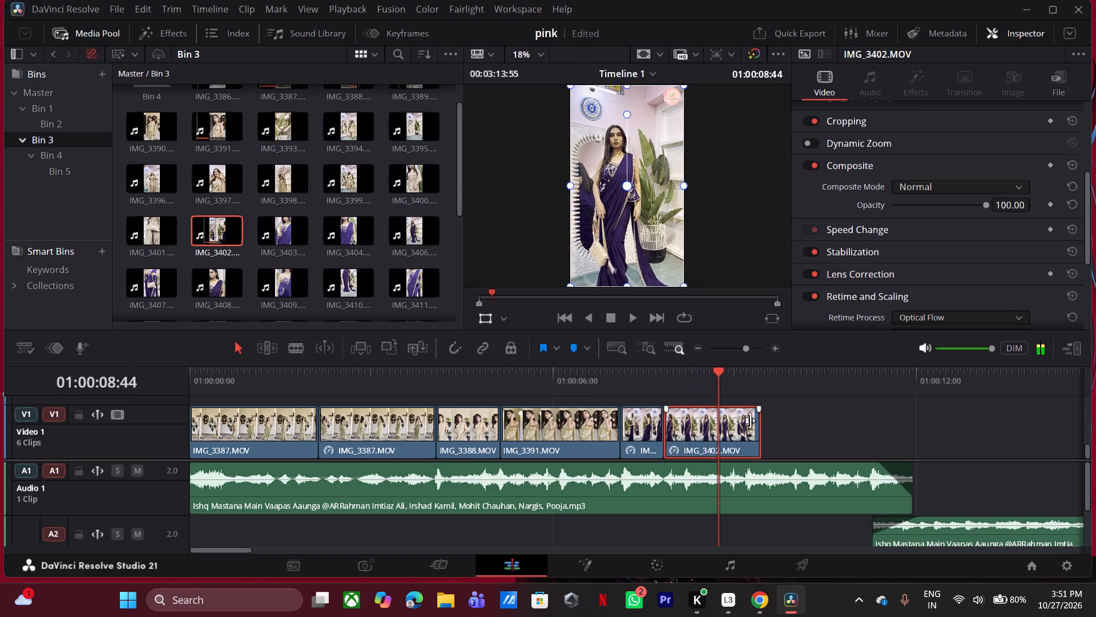
pyautogui.moveTo(756, 426); pyautogui.dragTo(714, 442)
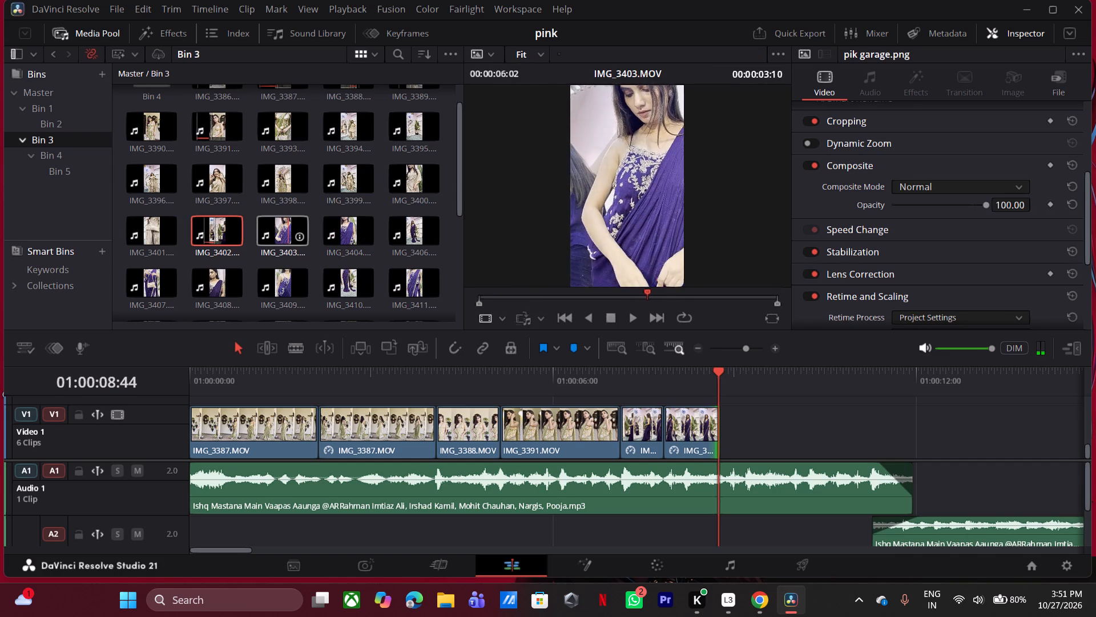
# Mark IMG_3404.MOV from about 00:00:04:00 to 00:00:05:13 and place it on Video 1 against the end of IMG_3402.MOV.
pyautogui.doubleClick(344, 225)
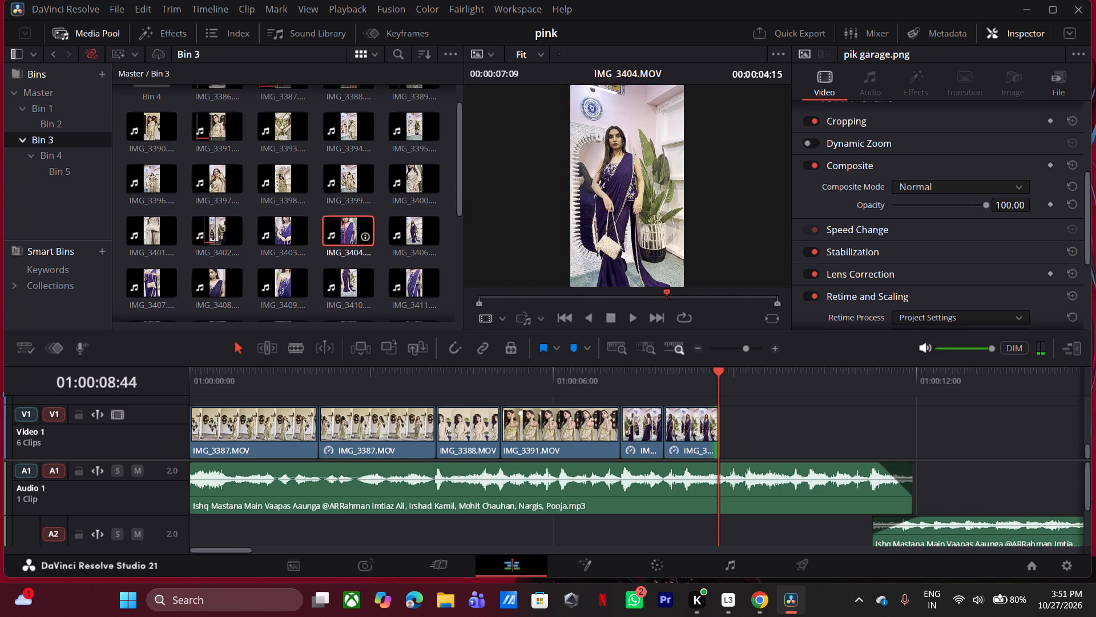
pyautogui.moveTo(580, 293); pyautogui.dragTo(616, 295)
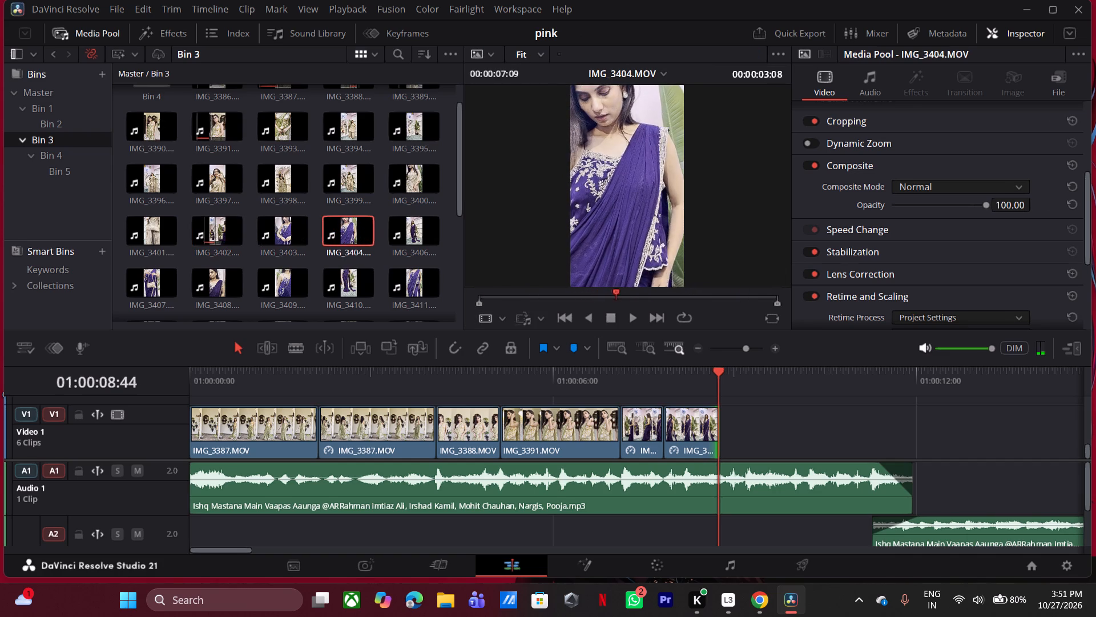
pyautogui.moveTo(616, 295); pyautogui.dragTo(659, 298)
pyautogui.press('i')
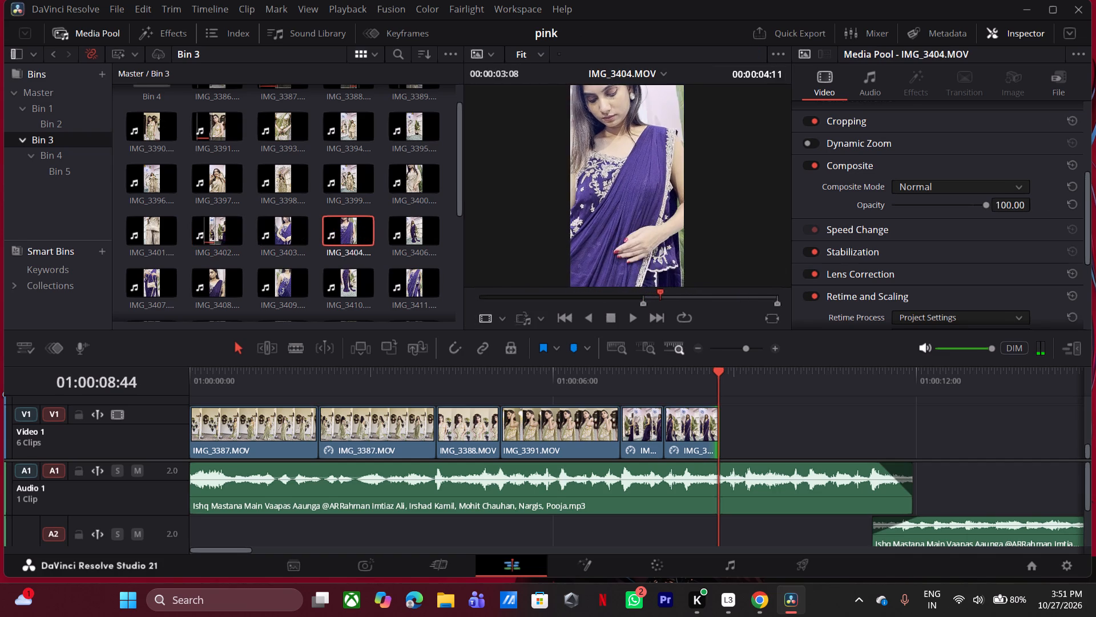
pyautogui.moveTo(659, 298); pyautogui.dragTo(703, 296)
pyautogui.press('o')
pyautogui.moveTo(610, 275); pyautogui.dragTo(745, 417)
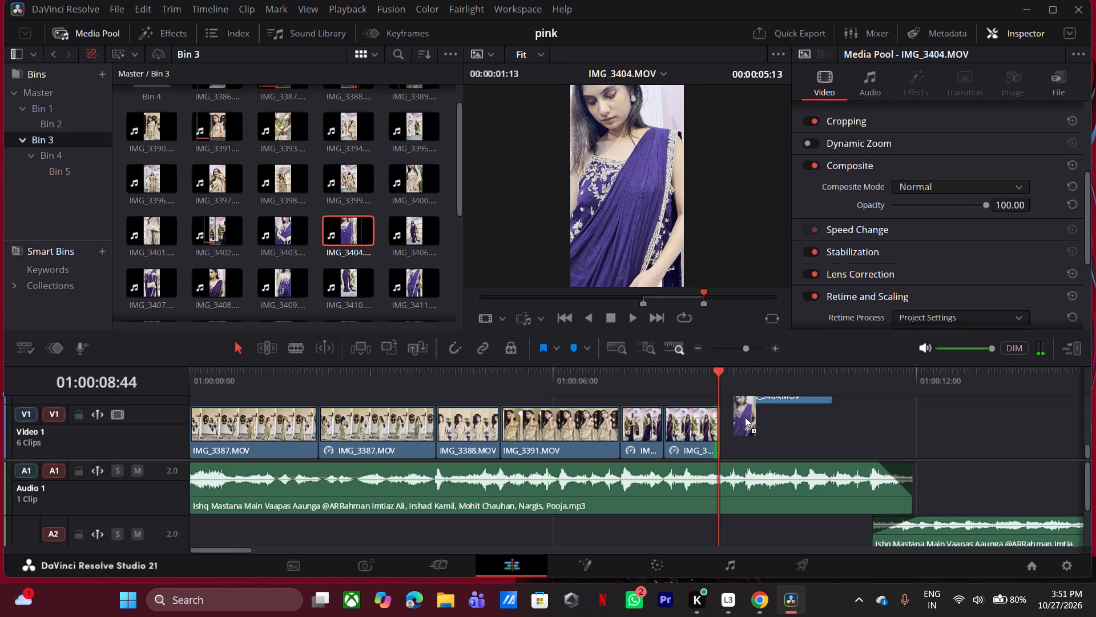
pyautogui.moveTo(745, 417); pyautogui.dragTo(746, 428)
pyautogui.moveTo(811, 436); pyautogui.dragTo(777, 435)
# Shift IMG_3404.MOV slightly later on Video 1 and extend the end of the second IMG_3402.MOV part to 01:00:08:44.
pyautogui.click(774, 349)
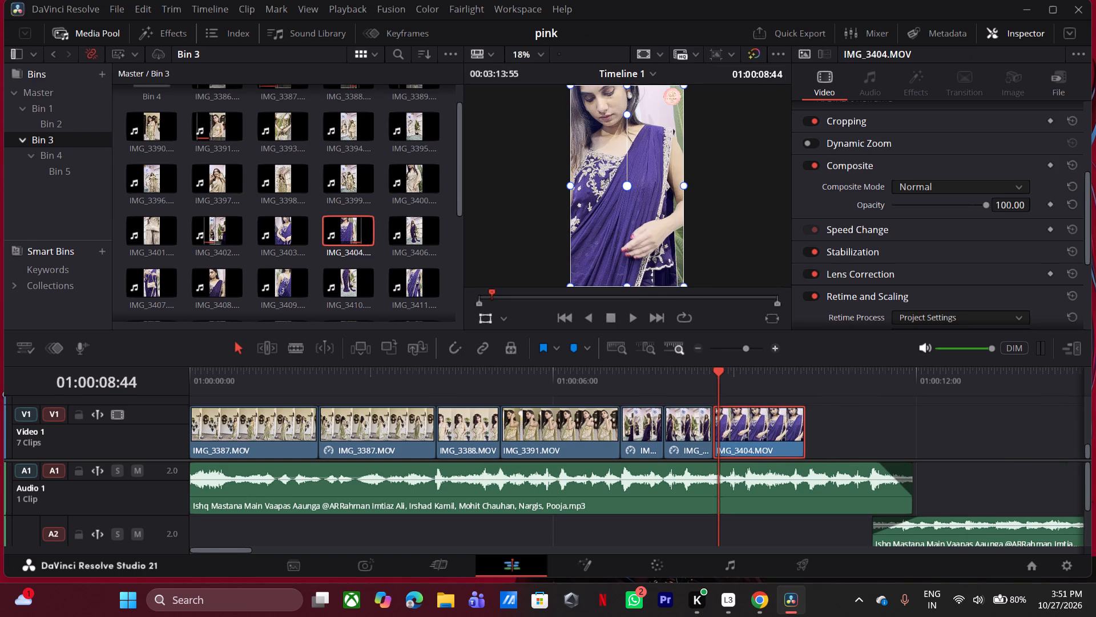
pyautogui.moveTo(700, 434); pyautogui.dragTo(715, 435)
pyautogui.moveTo(662, 434); pyautogui.dragTo(671, 435)
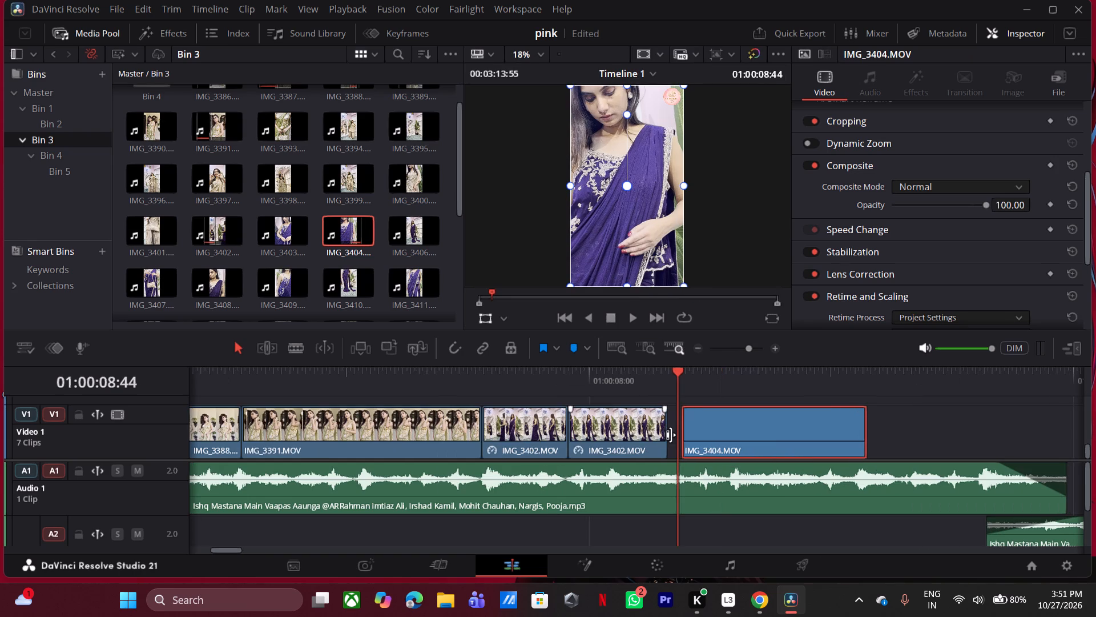
pyautogui.moveTo(671, 435); pyautogui.dragTo(674, 435)
# Play the cut between IMG_3402.MOV and IMG_3404.MOV and move IMG_3404.MOV flush against the end of IMG_3402.MOV on Video 1.
pyautogui.click(555, 378)
pyautogui.press('space')
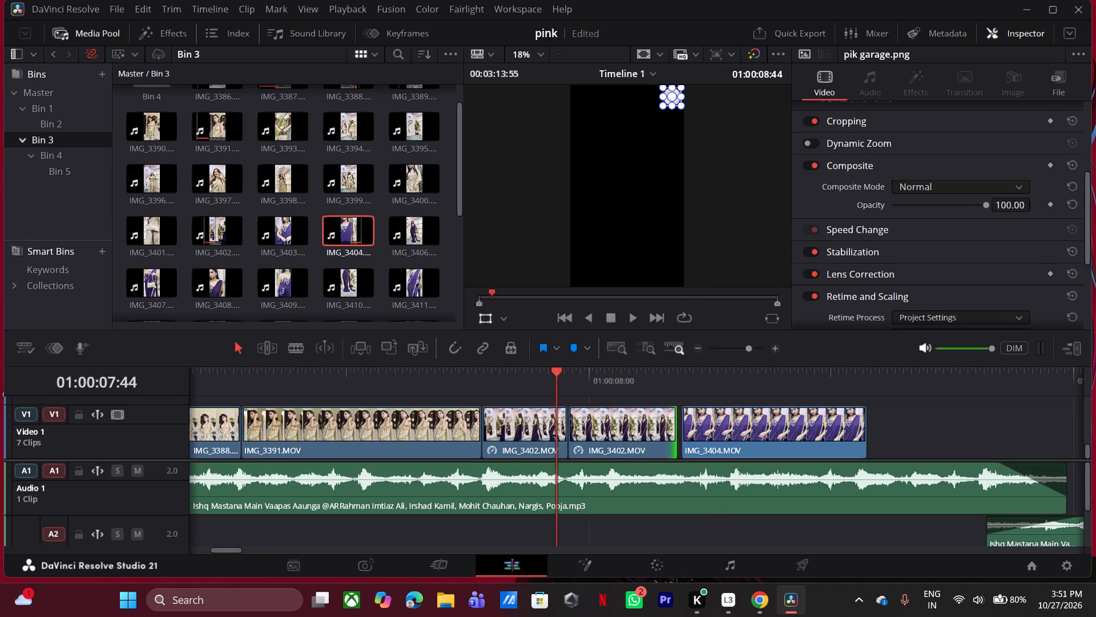
pyautogui.click(587, 384)
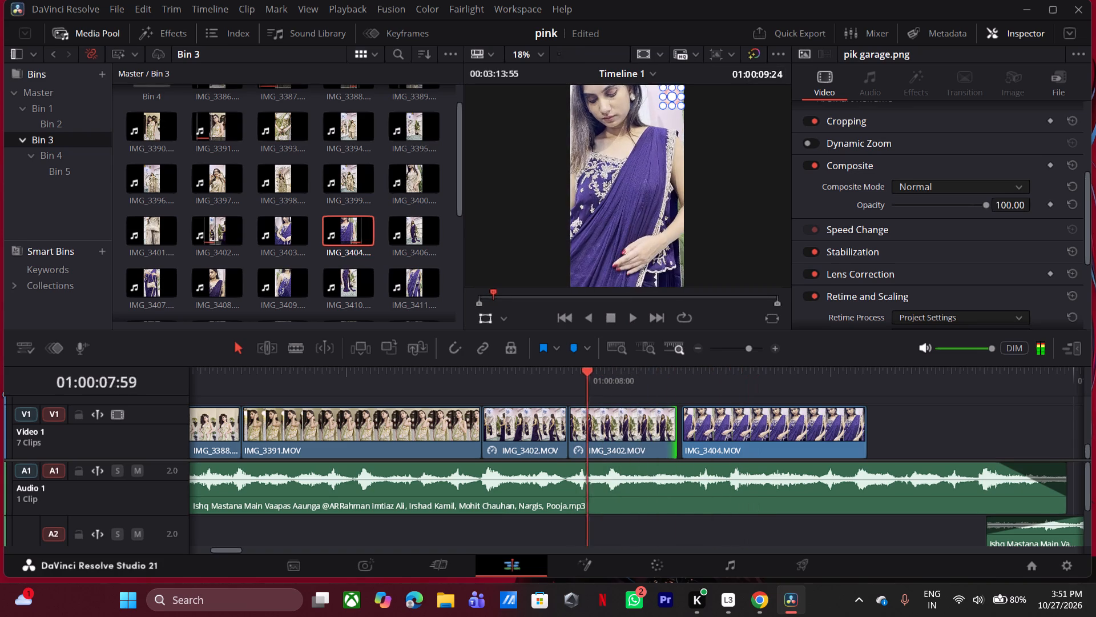
pyautogui.press('space')
pyautogui.moveTo(710, 430); pyautogui.dragTo(732, 430)
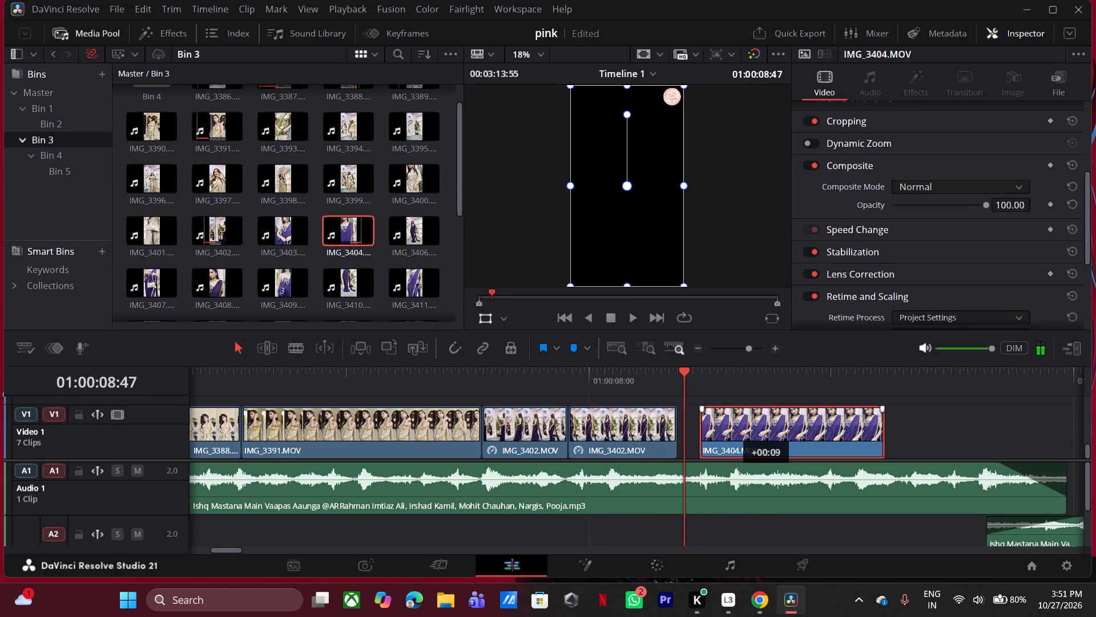
pyautogui.moveTo(732, 430); pyautogui.dragTo(706, 439)
# Play IMG_3404.MOV in the timeline and trim its end to slightly before 01:00:10:05.
pyautogui.click(594, 385)
pyautogui.press('space')
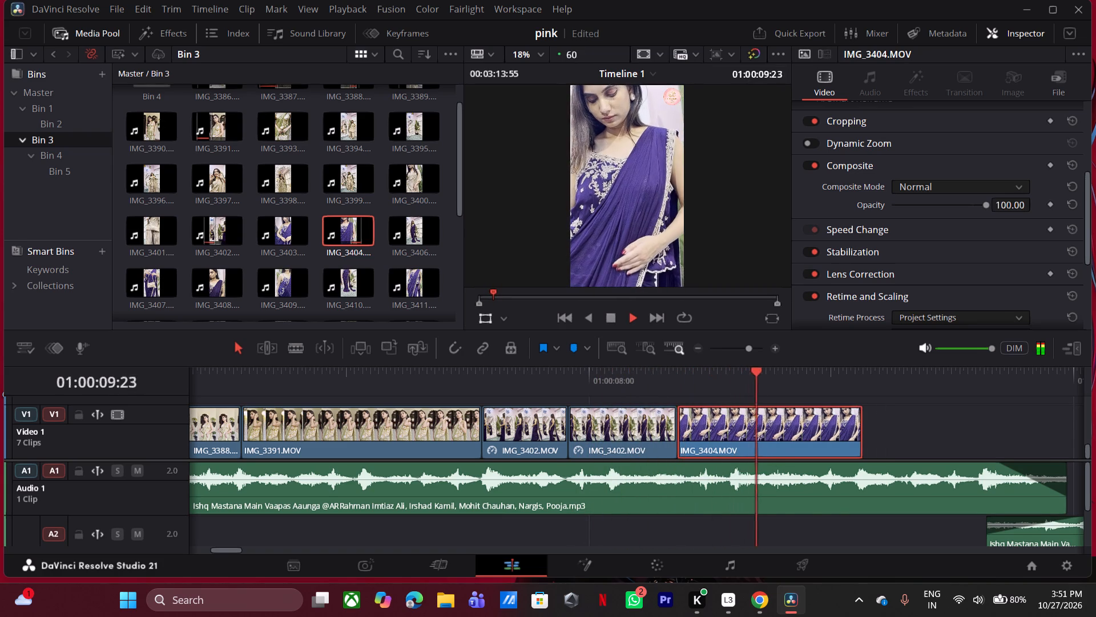
pyautogui.press('space')
pyautogui.moveTo(858, 432); pyautogui.dragTo(831, 439)
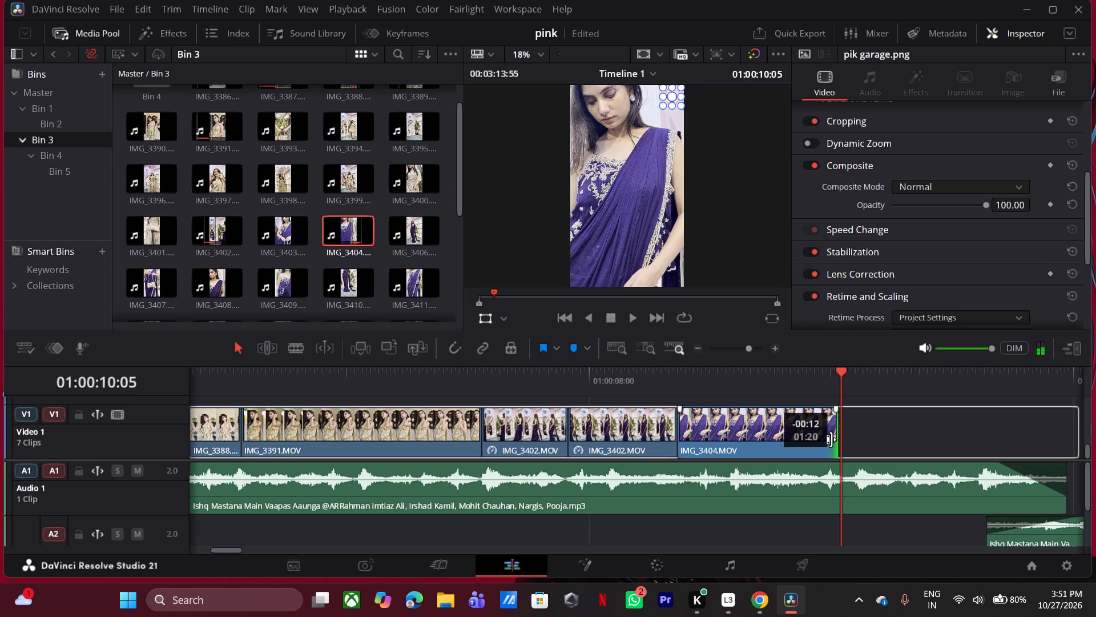
pyautogui.moveTo(831, 439); pyautogui.dragTo(819, 447)
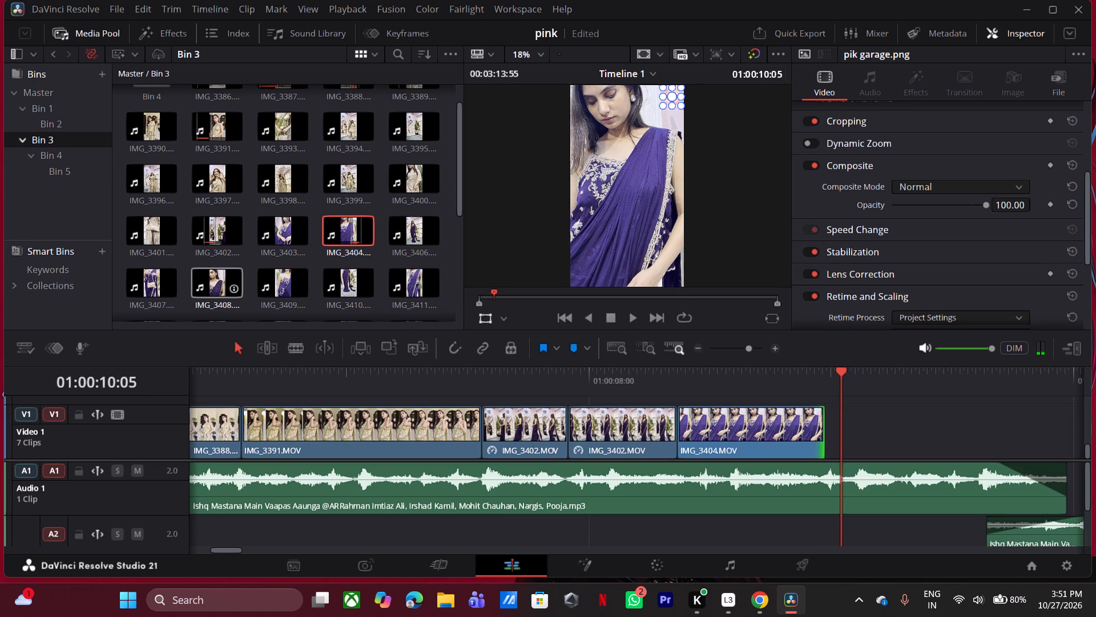
# Preview IMG_3407.MOV from Bin 3 by scrubbing through it in the source viewer.
pyautogui.doubleClick(146, 285)
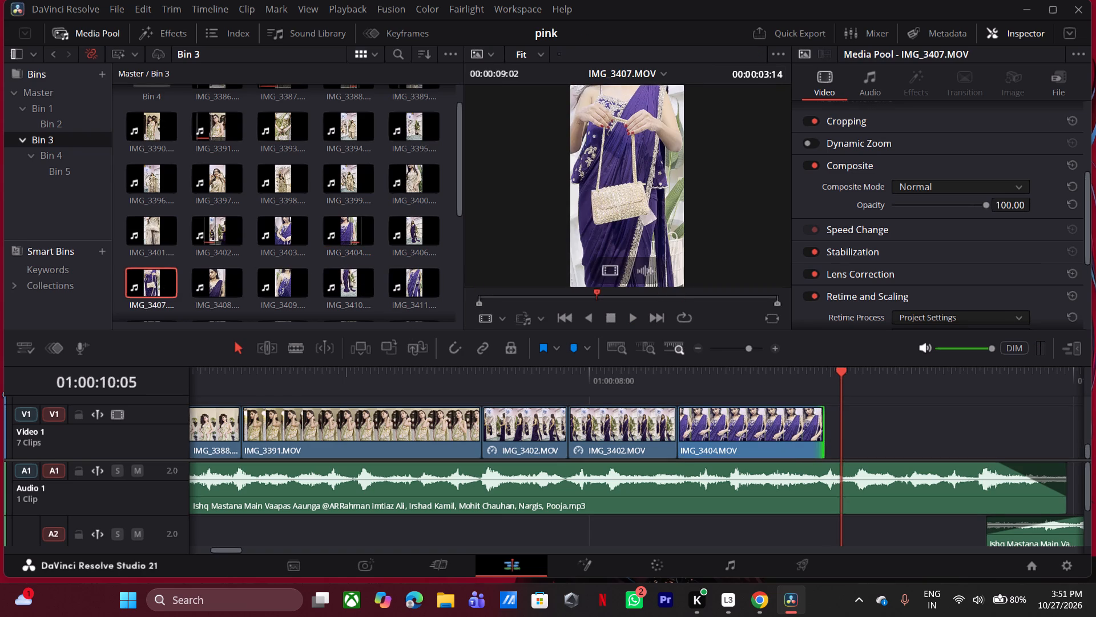
pyautogui.moveTo(550, 293); pyautogui.dragTo(595, 295)
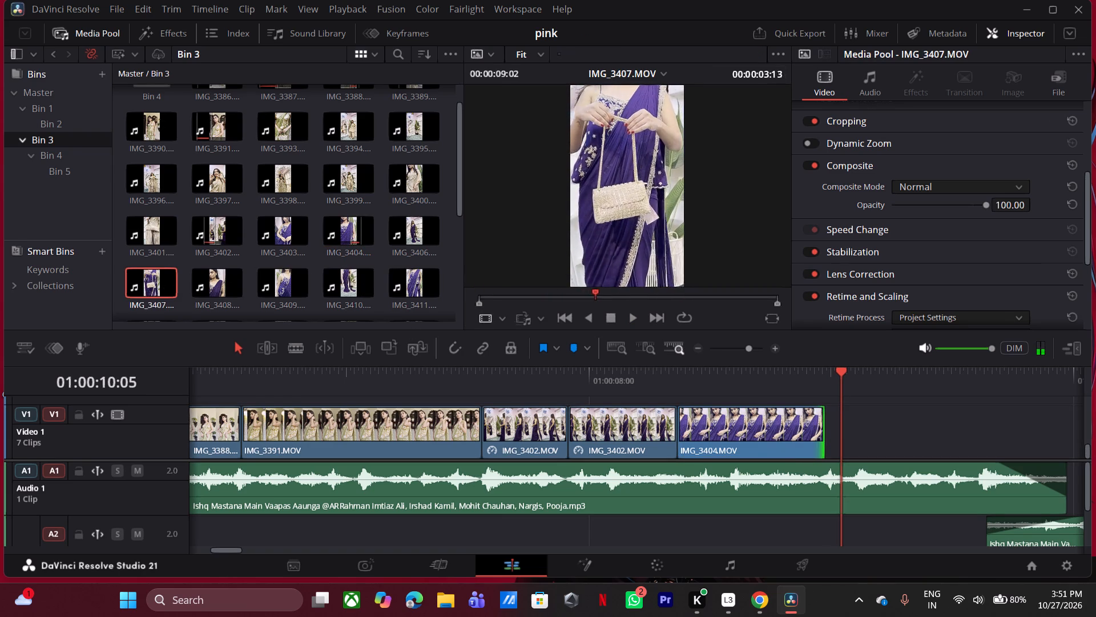
pyautogui.moveTo(595, 295); pyautogui.dragTo(695, 297)
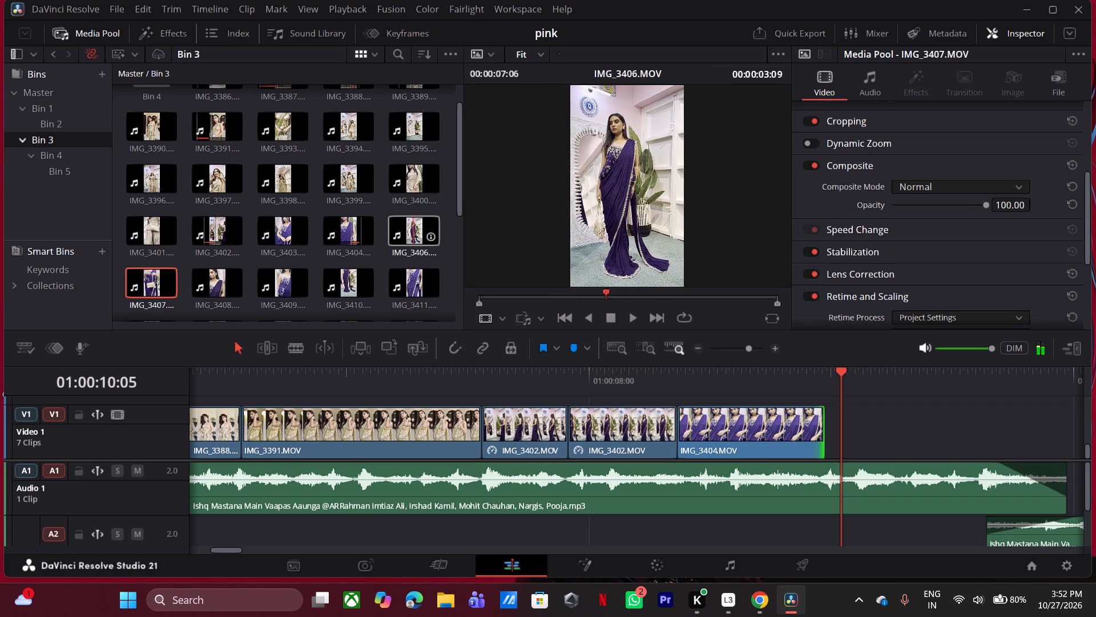
# Mark a short section of IMG_3412.MOV ending just past 00:00:03:10 and place it on Video 1 against the end of IMG_3404.MOV.
pyautogui.scroll(-1, 443, 232)
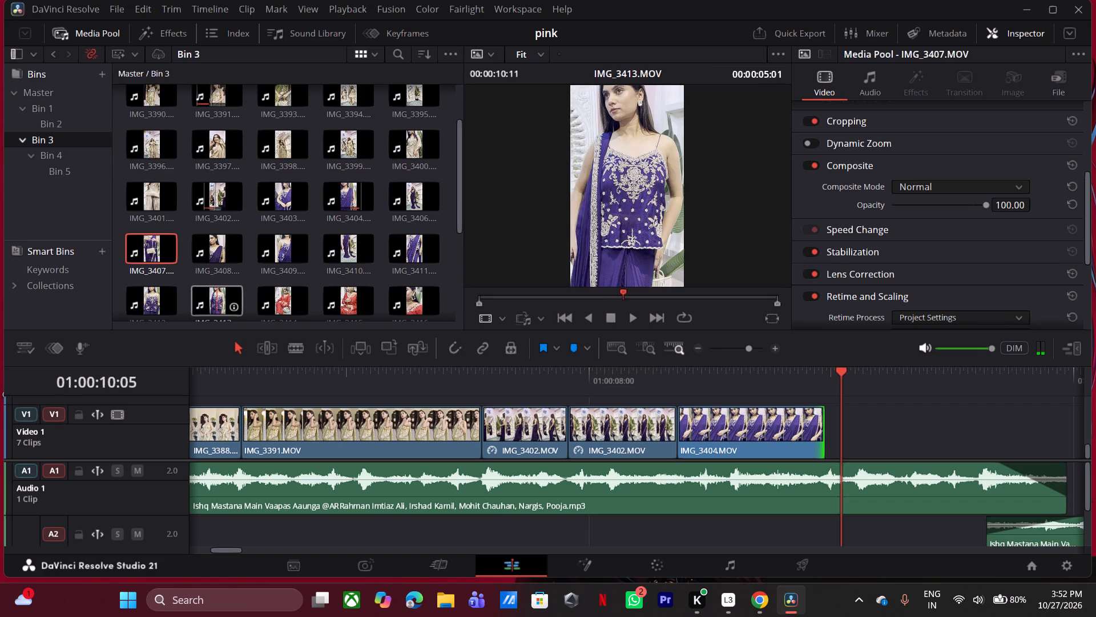
pyautogui.doubleClick(139, 298)
pyautogui.moveTo(527, 294); pyautogui.dragTo(533, 294)
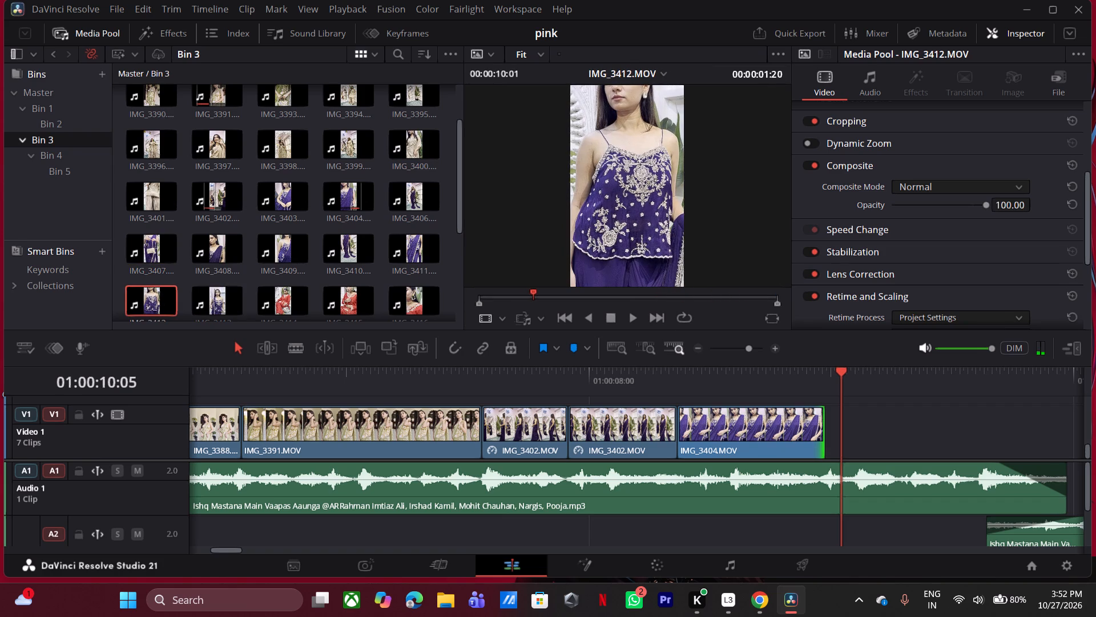
pyautogui.moveTo(533, 294); pyautogui.dragTo(582, 300)
pyautogui.press('i')
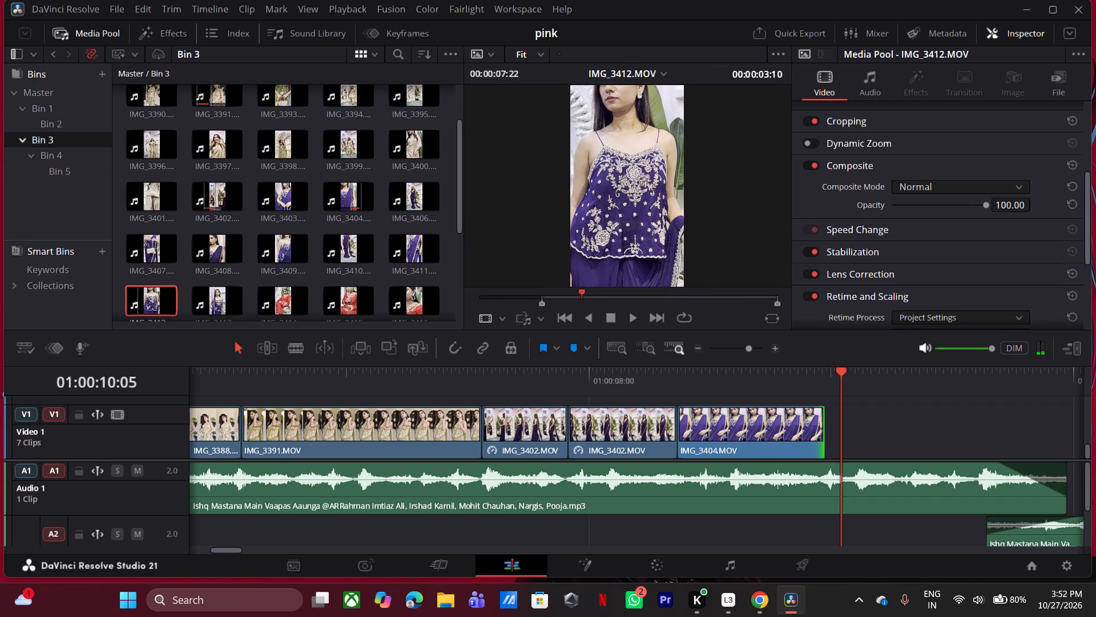
pyautogui.moveTo(582, 300); pyautogui.dragTo(585, 300)
pyautogui.press('o')
pyautogui.moveTo(606, 272); pyautogui.dragTo(849, 427)
pyautogui.moveTo(879, 430); pyautogui.dragTo(861, 430)
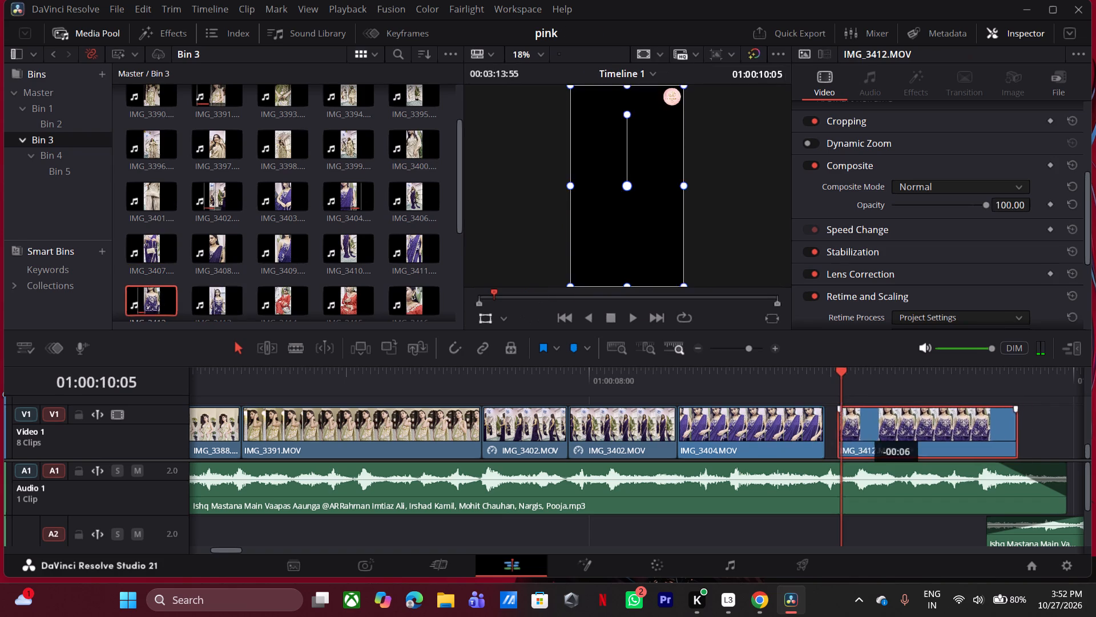
pyautogui.moveTo(861, 430); pyautogui.dragTo(853, 433)
# Set the retime process of IMG_3404.MOV and IMG_3412.MOV to Optical Flow.
pyautogui.click(647, 379)
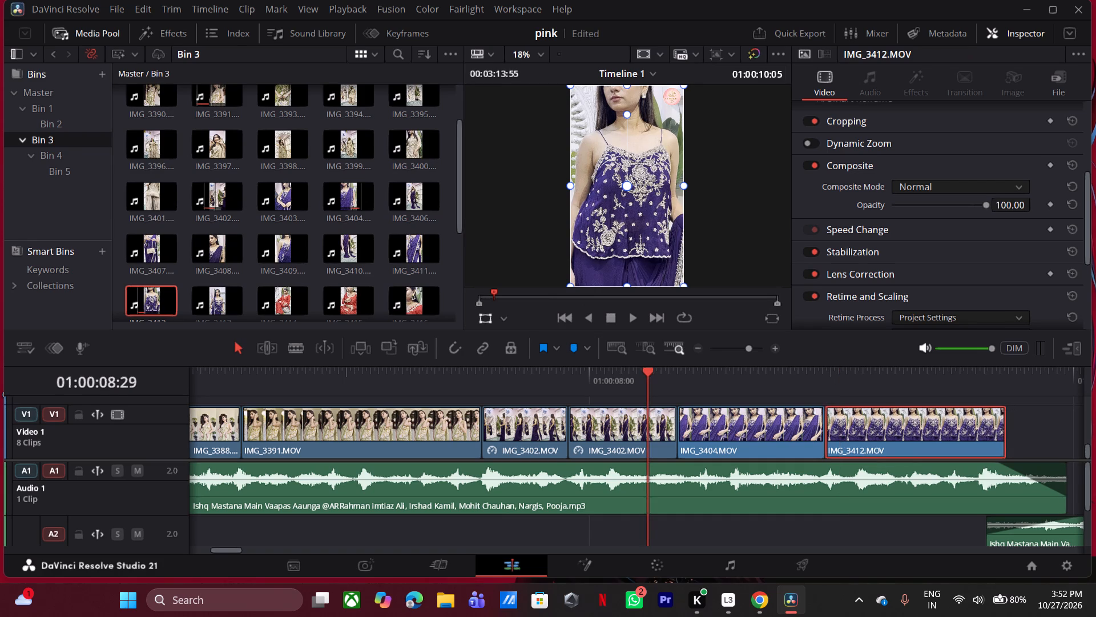
pyautogui.moveTo(528, 379); pyautogui.dragTo(527, 379)
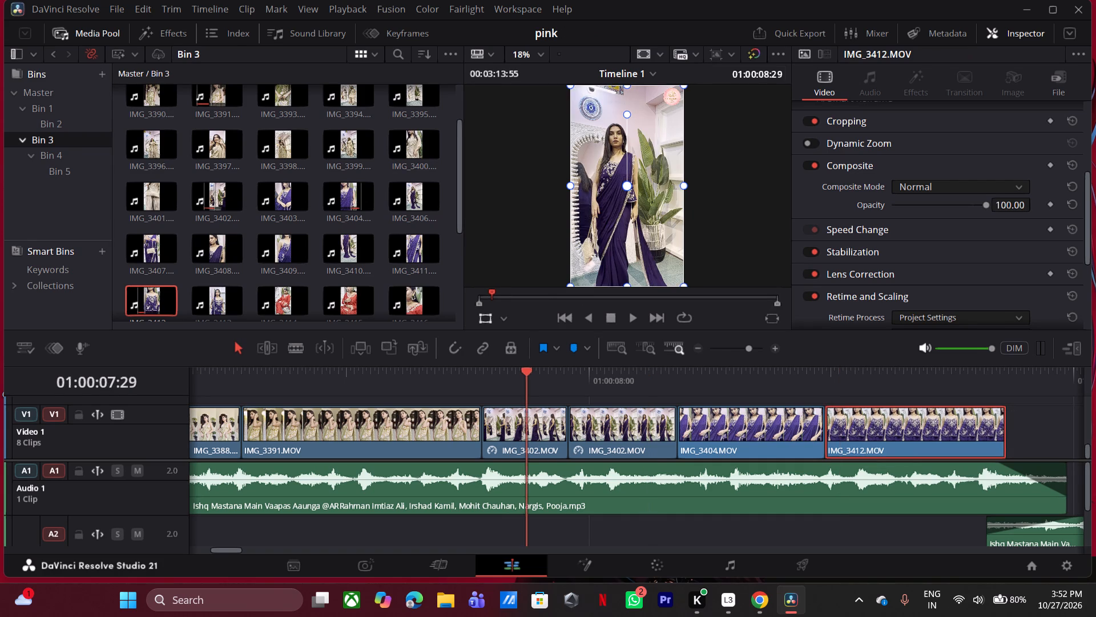
pyautogui.moveTo(527, 379); pyautogui.dragTo(668, 379)
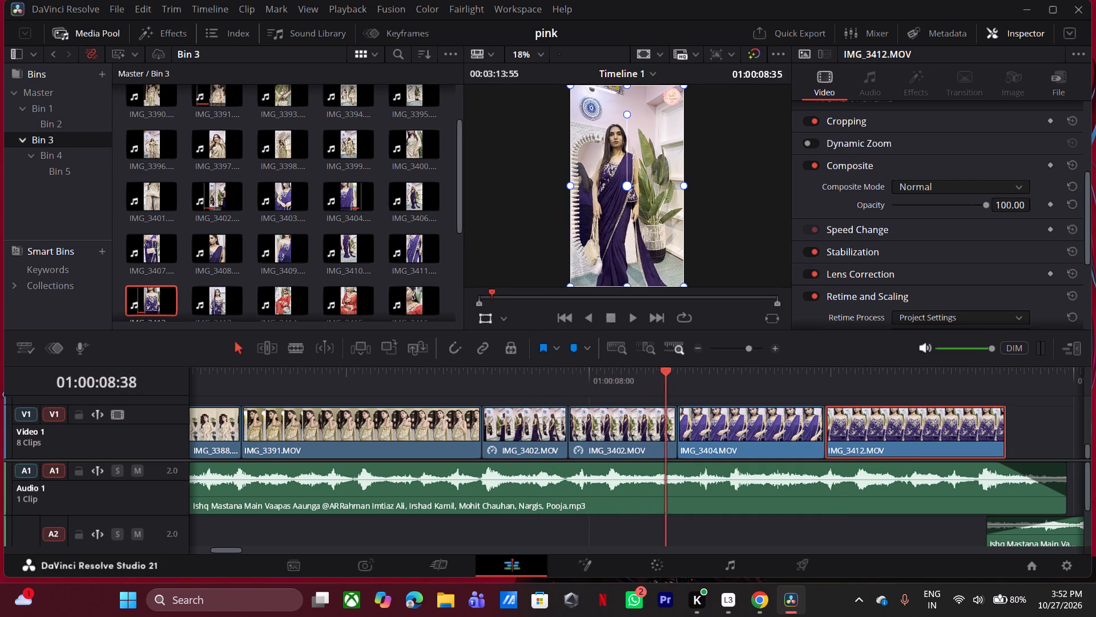
pyautogui.moveTo(668, 379); pyautogui.dragTo(691, 379)
pyautogui.moveTo(1065, 428); pyautogui.dragTo(791, 427)
pyautogui.click(948, 318)
pyautogui.click(934, 384)
# Play the last cuts against the music and shift IMG_3404.MOV and IMG_3412.MOV together slightly earlier, over the end of IMG_3402.MOV.
pyautogui.press('space')
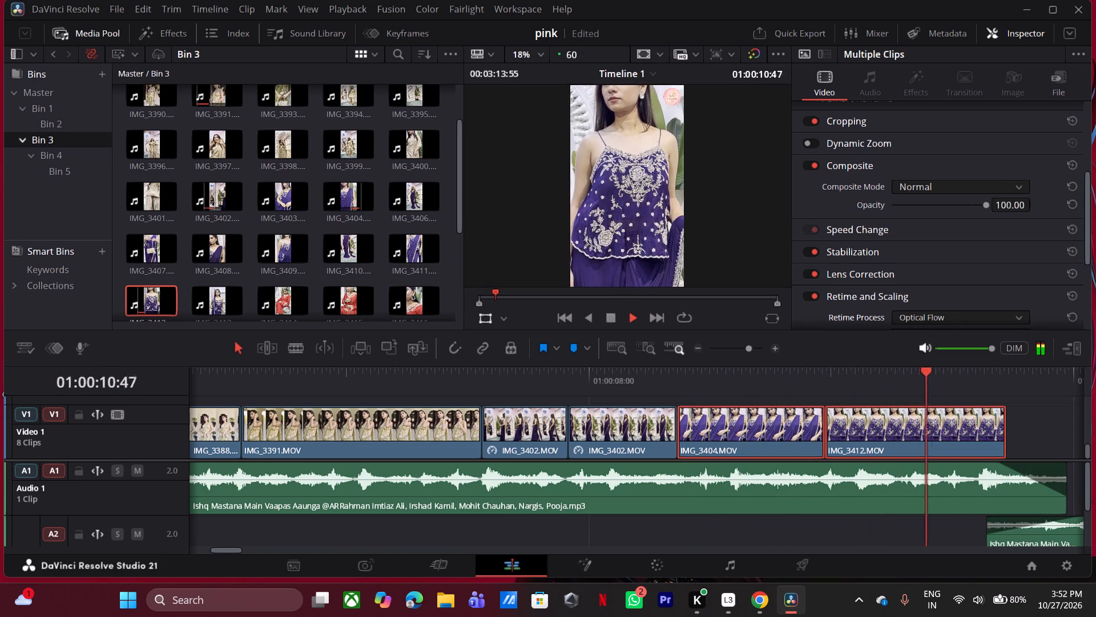
pyautogui.click(626, 388)
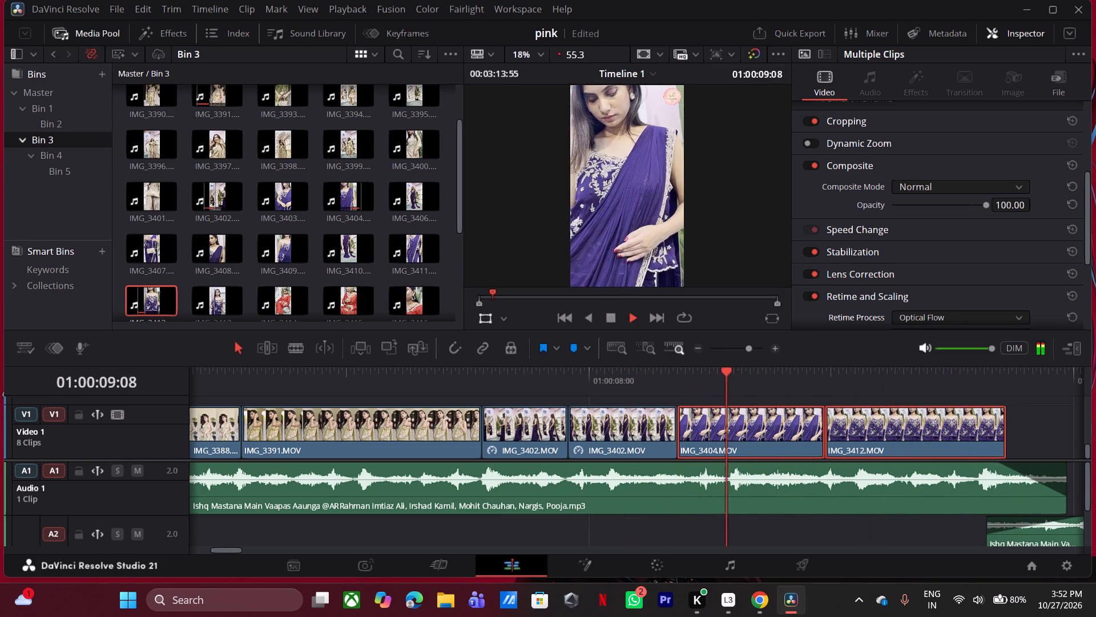
pyautogui.press('space')
pyautogui.click(561, 374)
pyautogui.press('space')
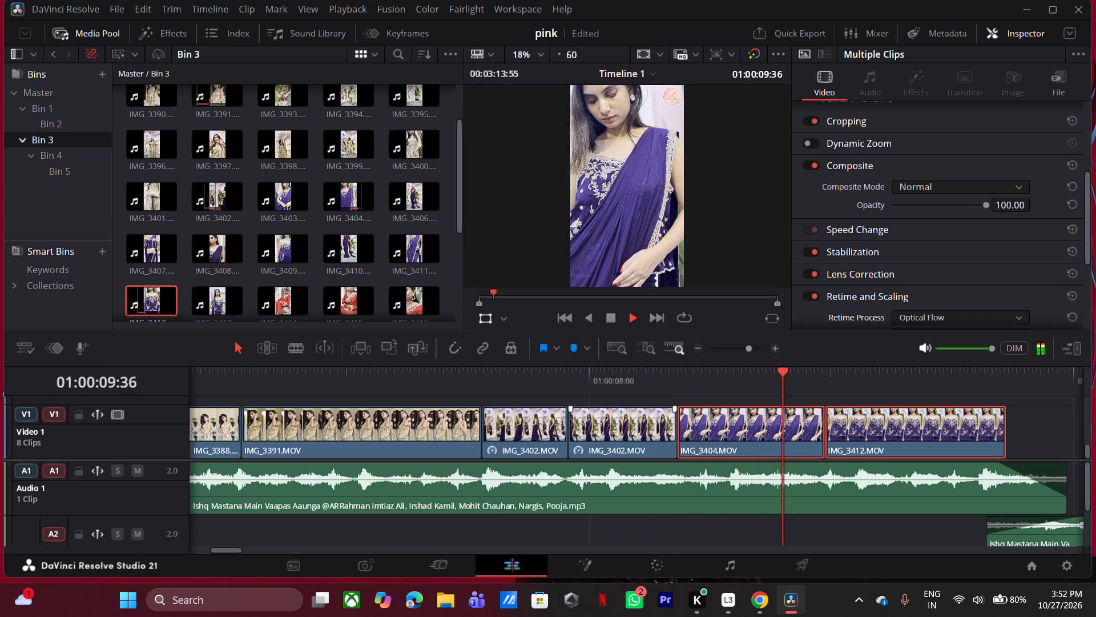
pyautogui.press('space')
pyautogui.click(381, 376)
pyautogui.press('space')
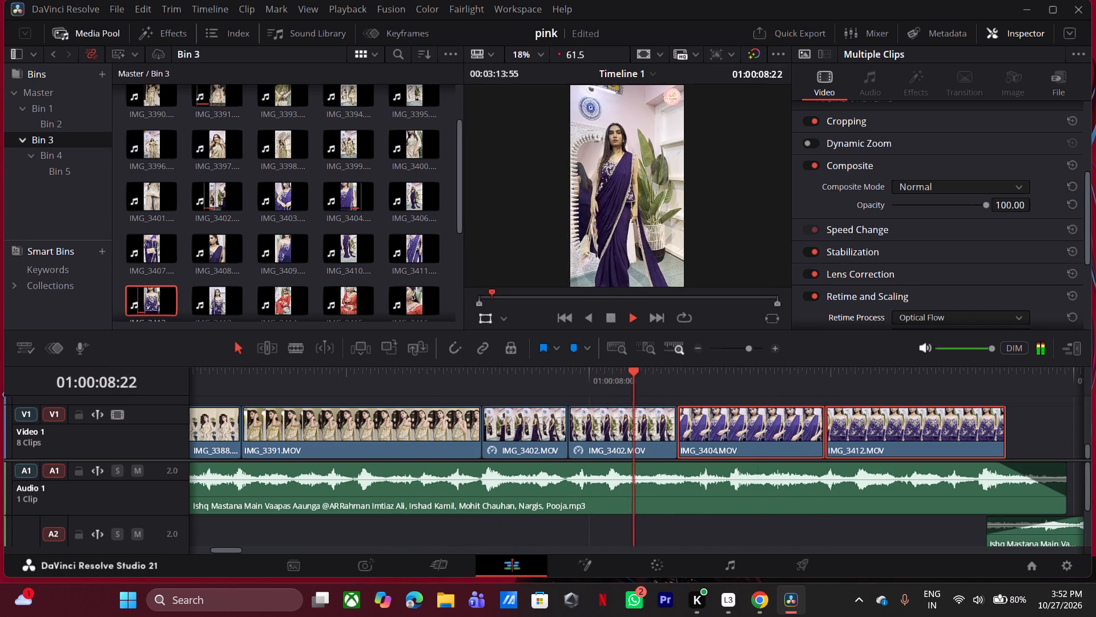
pyautogui.press('space')
pyautogui.moveTo(710, 437); pyautogui.dragTo(685, 448)
# Play the adjusted cut and move IMG_3412.MOV about 27 frames earlier, over the end of IMG_3404.MOV.
pyautogui.click(510, 378)
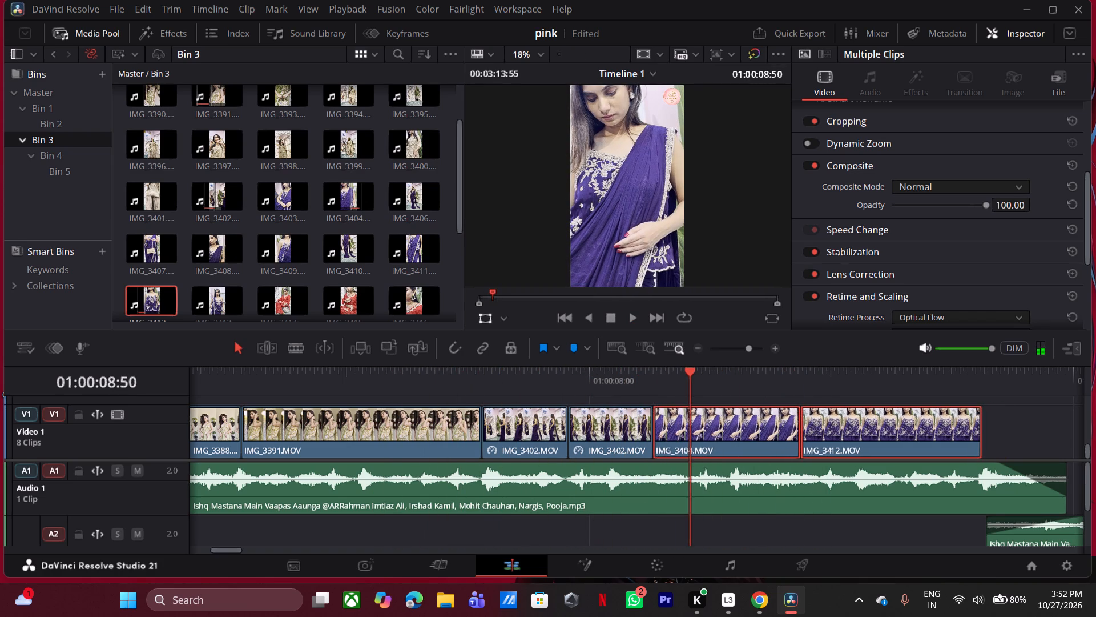
pyautogui.press('space')
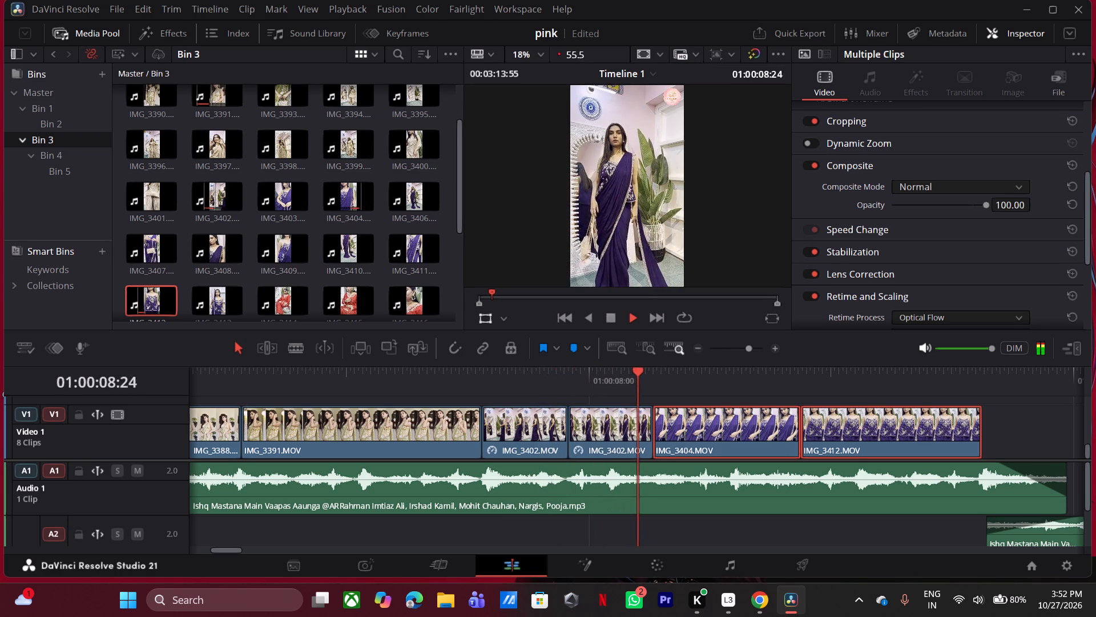
pyautogui.press('space')
pyautogui.click(998, 428)
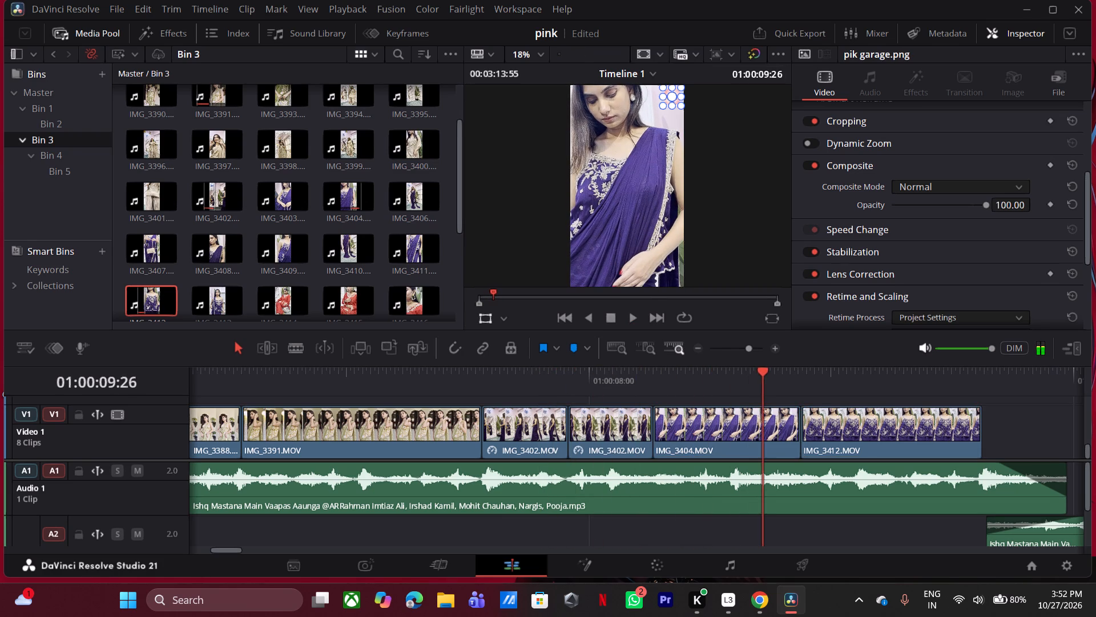
pyautogui.moveTo(872, 430); pyautogui.dragTo(813, 453)
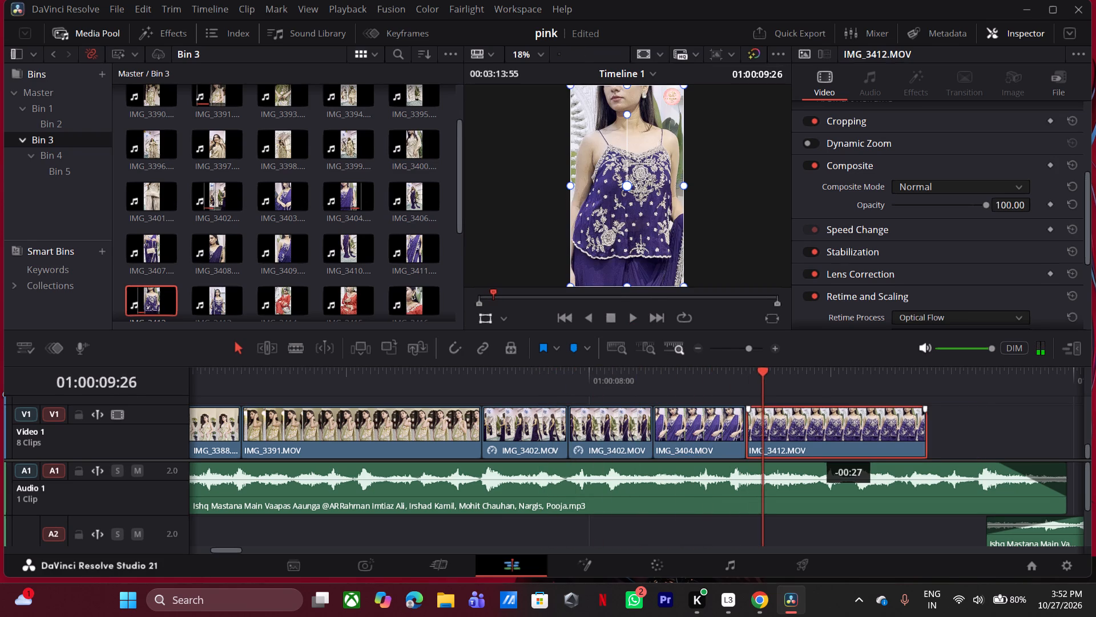
# Return the playhead to the start of the timeline at 01:00:00:00 and save the project.
pyautogui.click(305, 379)
pyautogui.moveTo(295, 380); pyautogui.dragTo(183, 379)
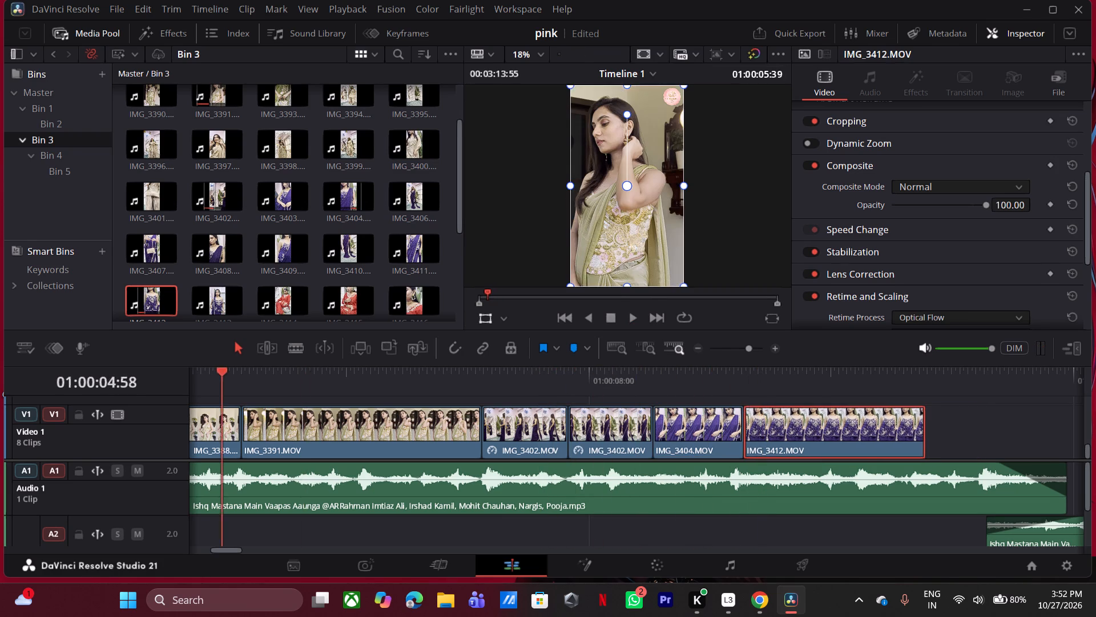
pyautogui.moveTo(183, 379); pyautogui.dragTo(123, 391)
pyautogui.hotkey('ctrl', 's')
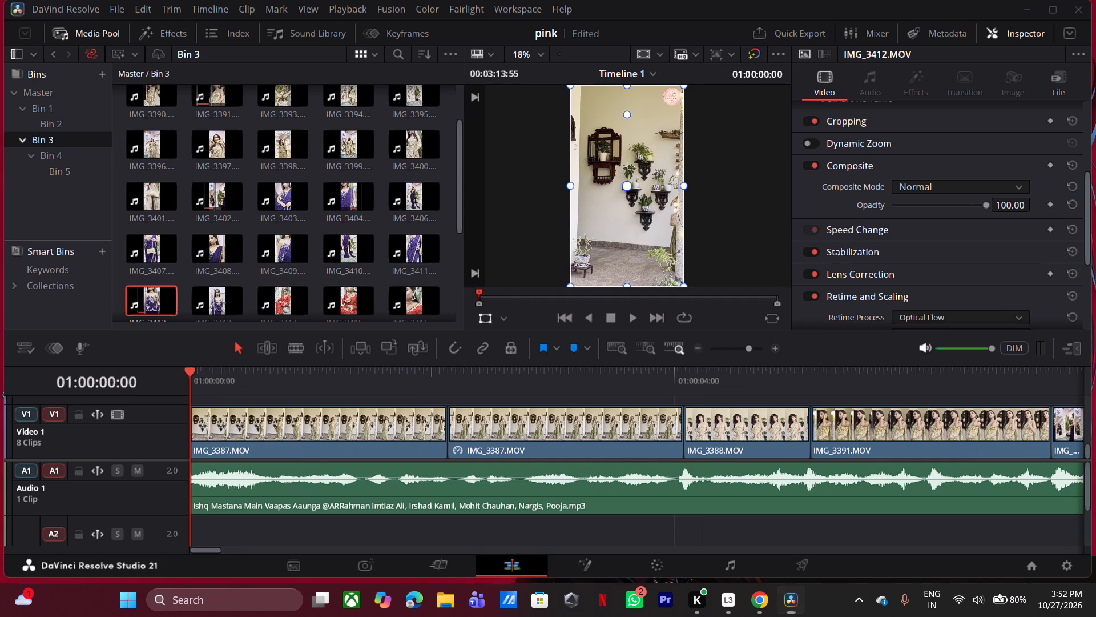
# Play the assembled sequence from the start and recheck the cuts from IMG_3391.MOV through IMG_3412.MOV against the music.
pyautogui.doubleClick(700, 343)
pyautogui.press('space')
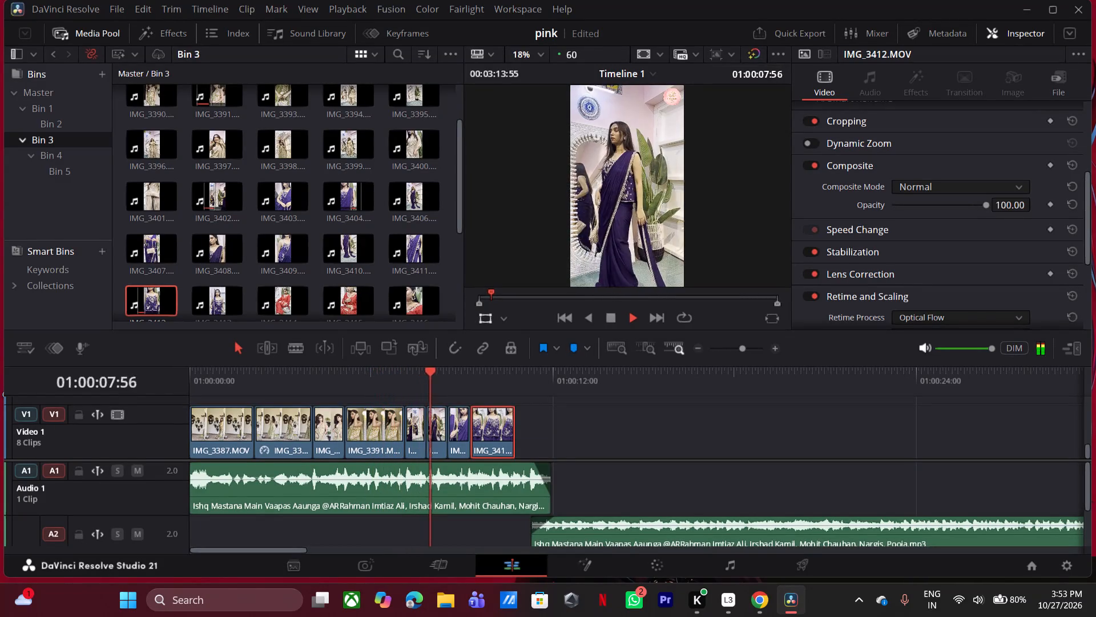
pyautogui.click(408, 381)
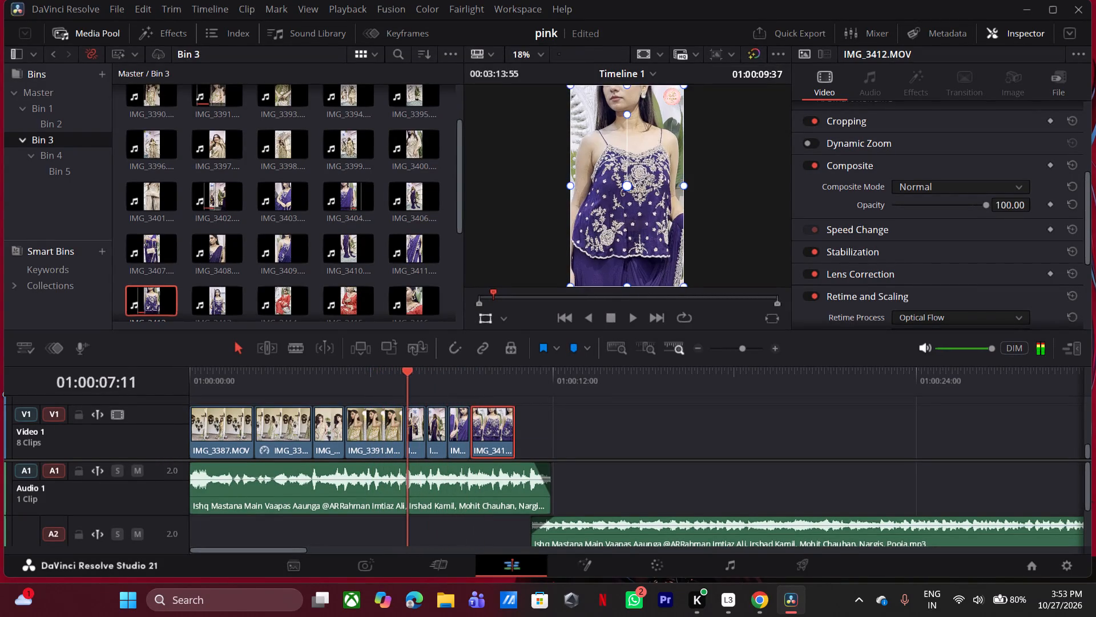
pyautogui.click(378, 382)
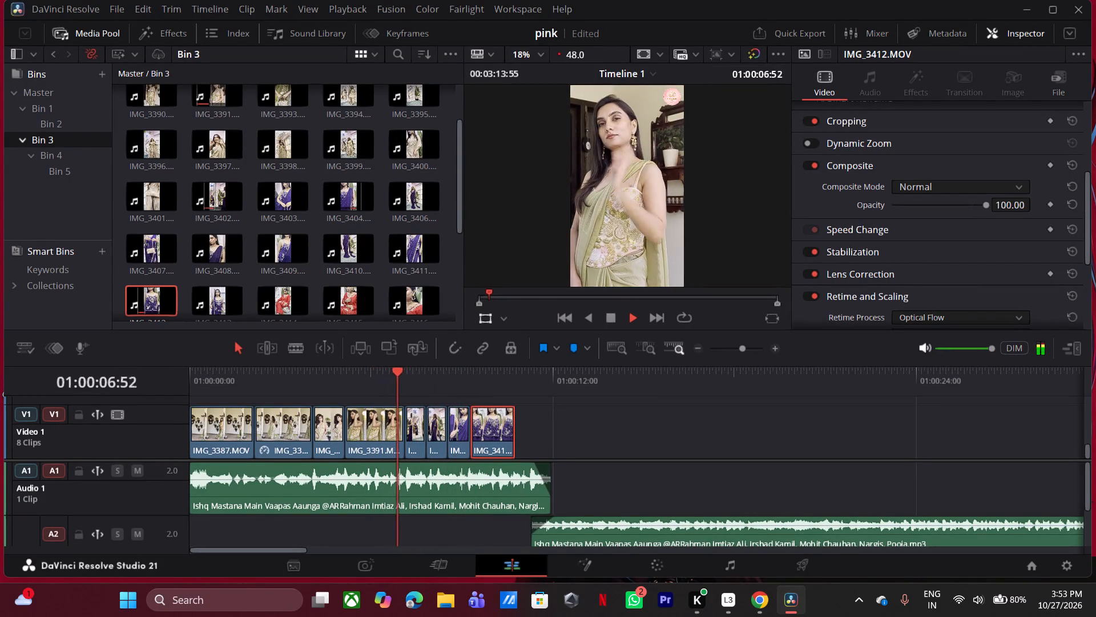
pyautogui.doubleClick(378, 382)
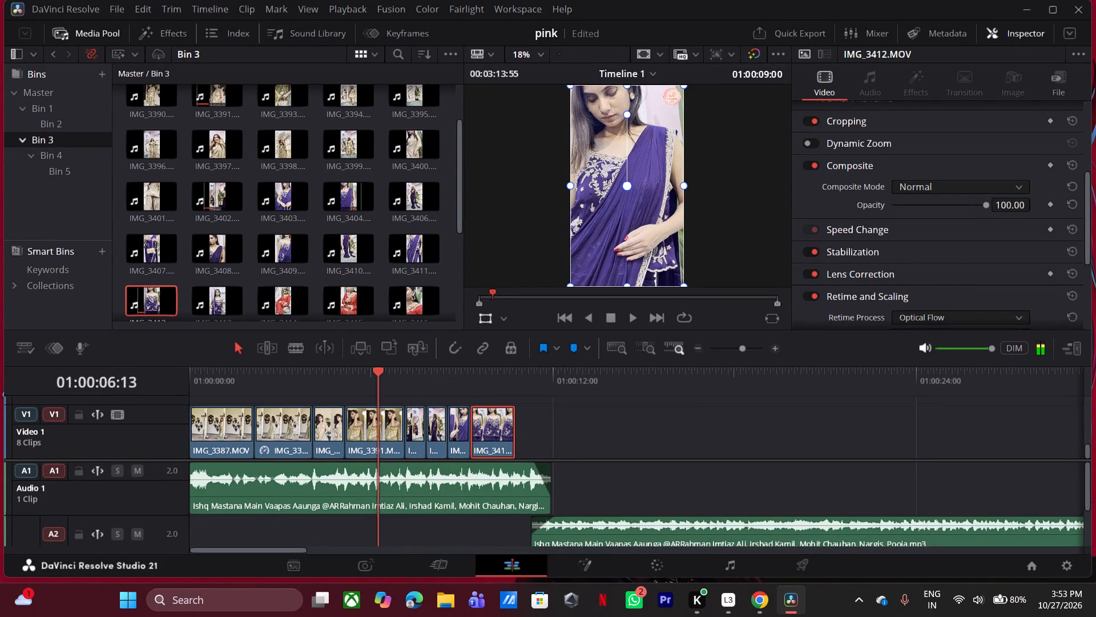
pyautogui.press('space')
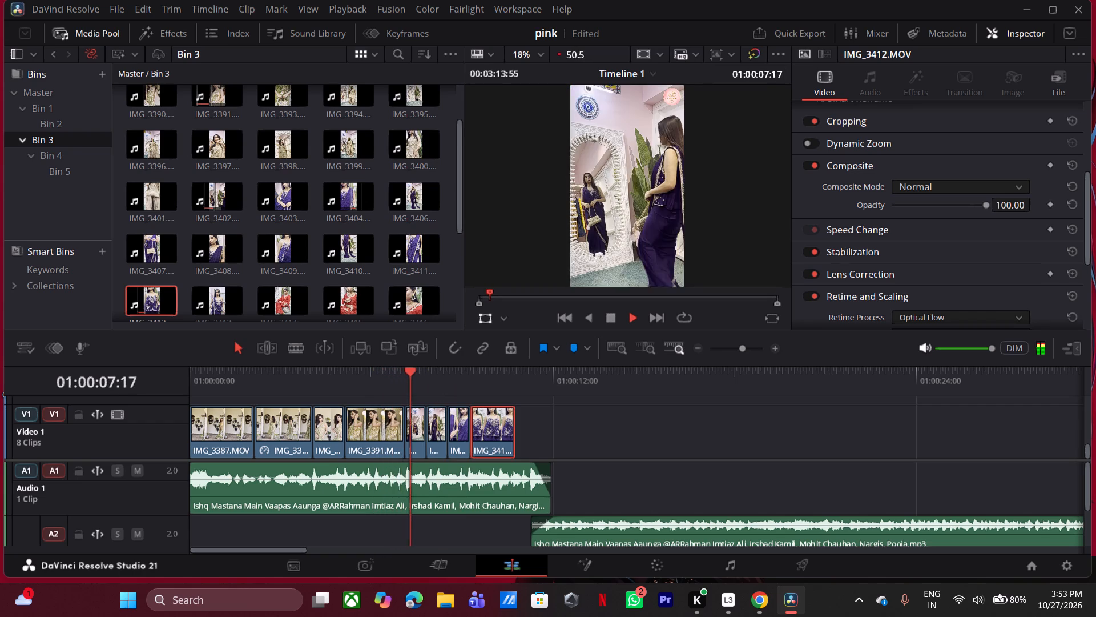
pyautogui.press('space')
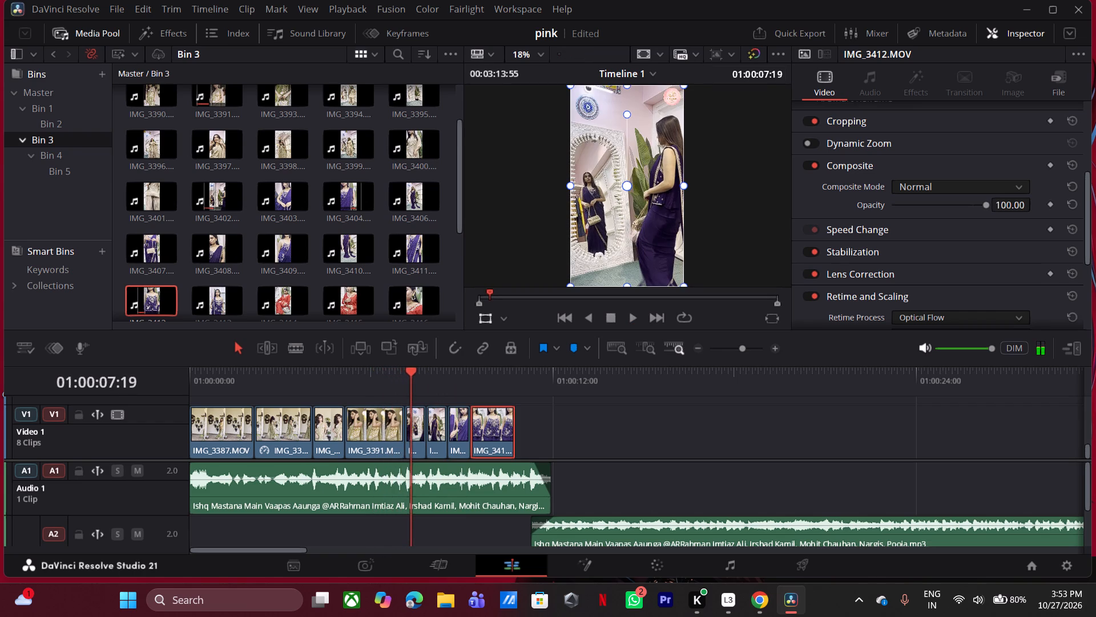
pyautogui.press('space')
pyautogui.press('space')
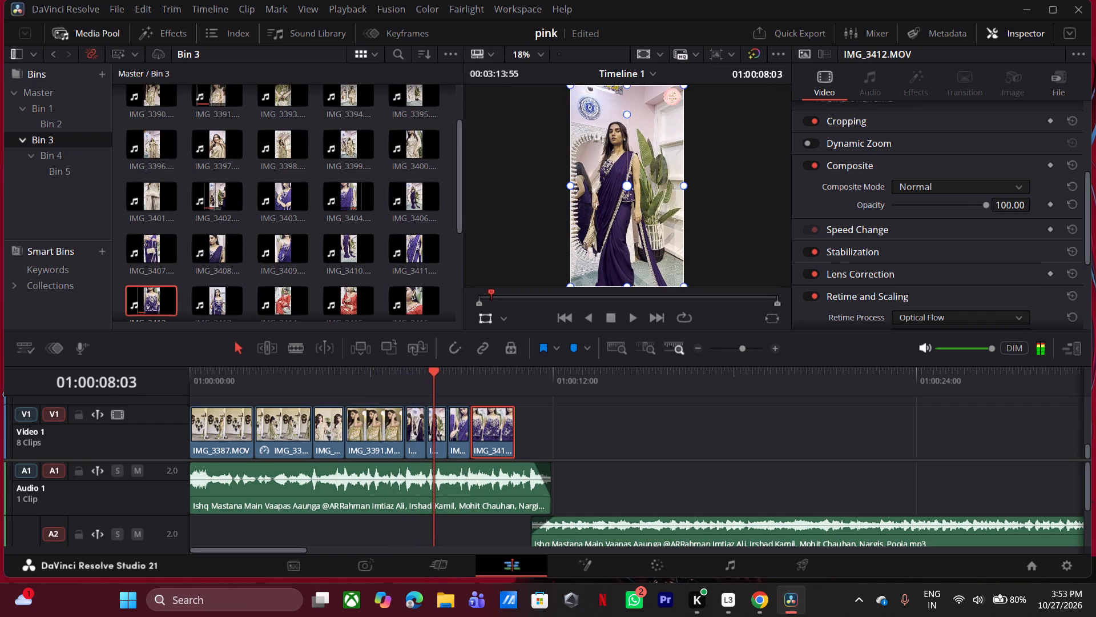
pyautogui.press('space')
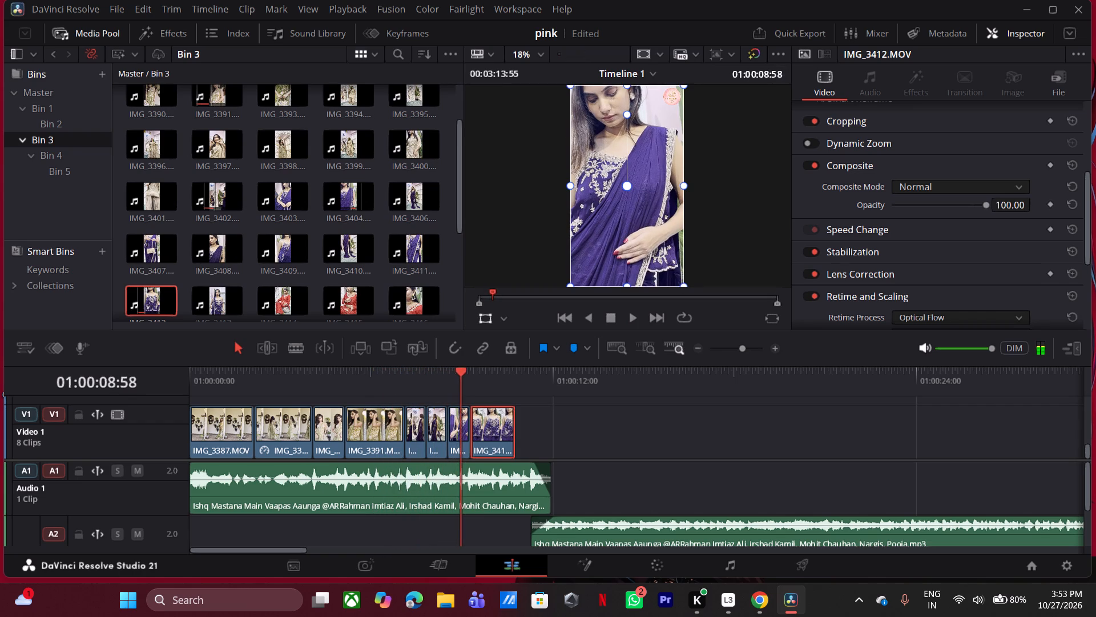
pyautogui.press('space')
pyautogui.press('space')
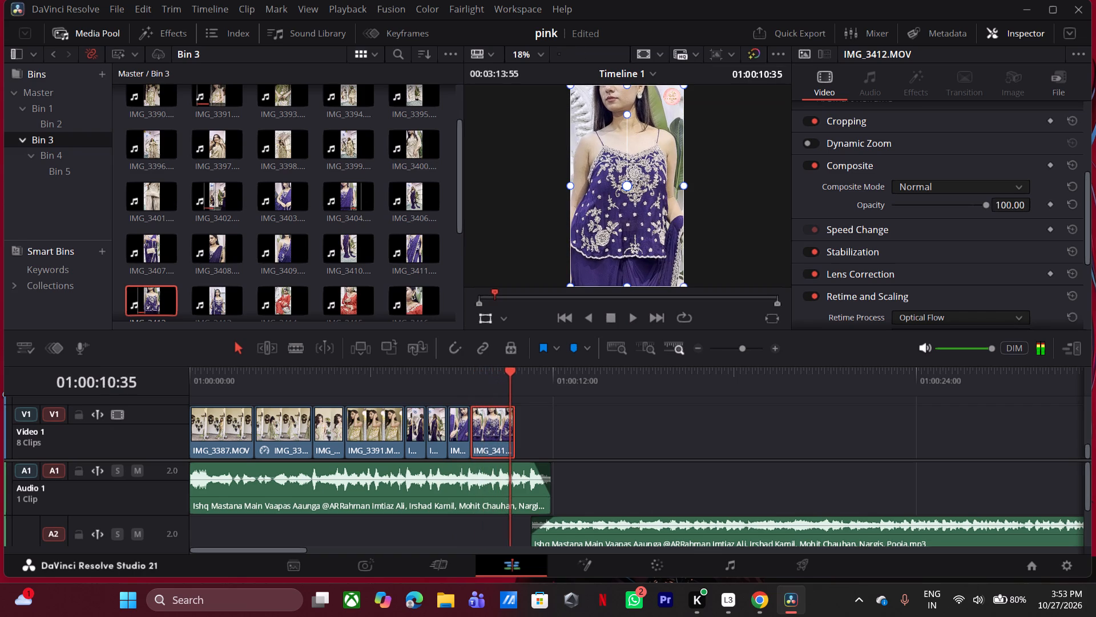
# Play the cuts around IMG_3402.MOV to IMG_3412.MOV and move IMG_3412.MOV about 4 frames earlier, over the end of IMG_3404.MOV.
pyautogui.click(444, 374)
pyautogui.doubleClick(771, 347)
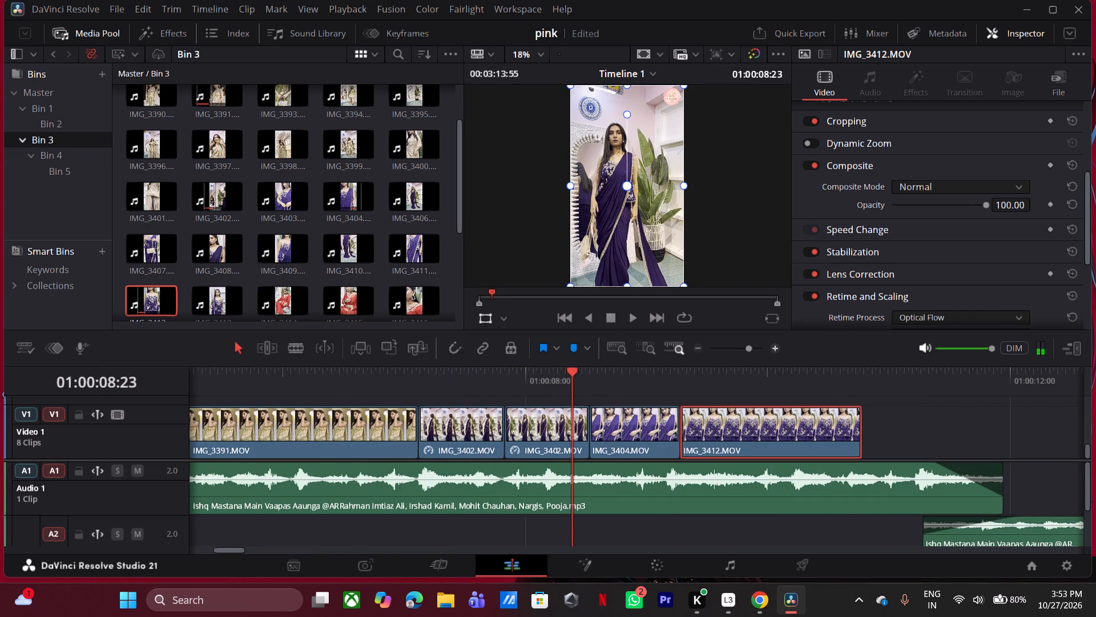
pyautogui.press('space')
pyautogui.press('space')
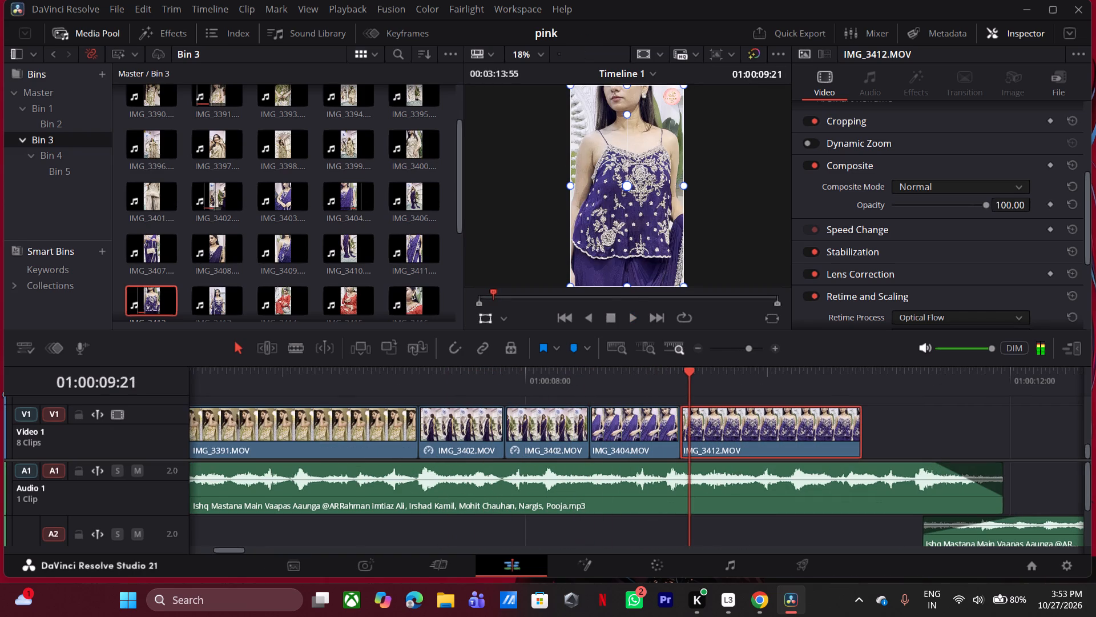
pyautogui.moveTo(590, 376); pyautogui.dragTo(613, 383)
pyautogui.moveTo(364, 383); pyautogui.dragTo(493, 391)
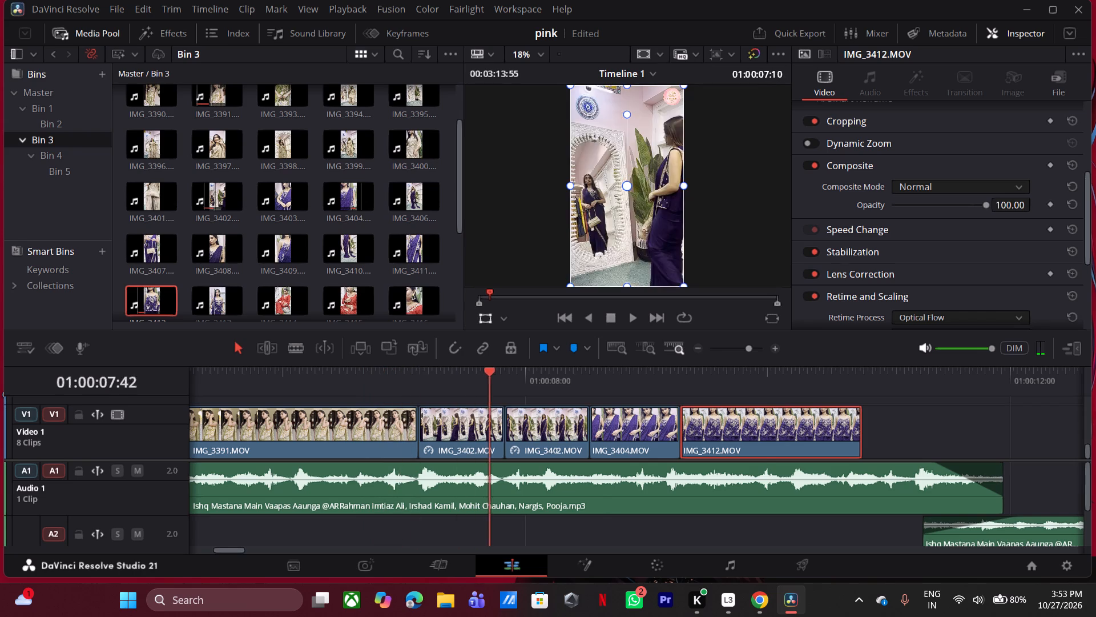
pyautogui.moveTo(493, 391); pyautogui.dragTo(512, 392)
pyautogui.press('space')
pyautogui.press('space')
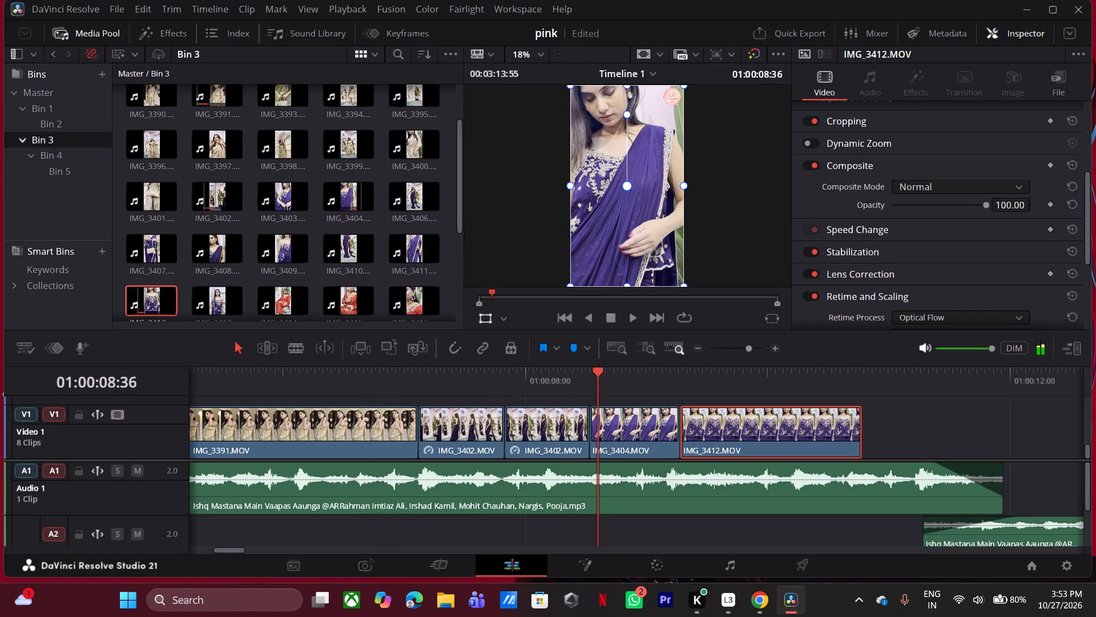
pyautogui.press('space')
pyautogui.press('space')
pyautogui.moveTo(715, 431); pyautogui.dragTo(702, 439)
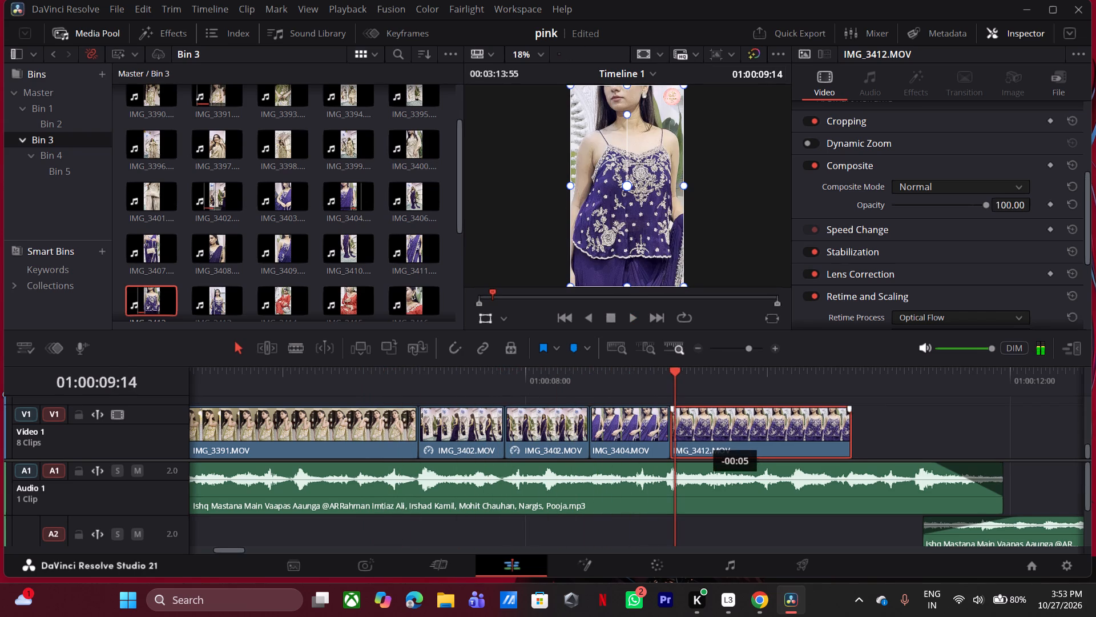
pyautogui.moveTo(702, 439); pyautogui.dragTo(707, 443)
# Play IMG_3412.MOV against the music and trim its end back to about 01:00:10:11.
pyautogui.press('space')
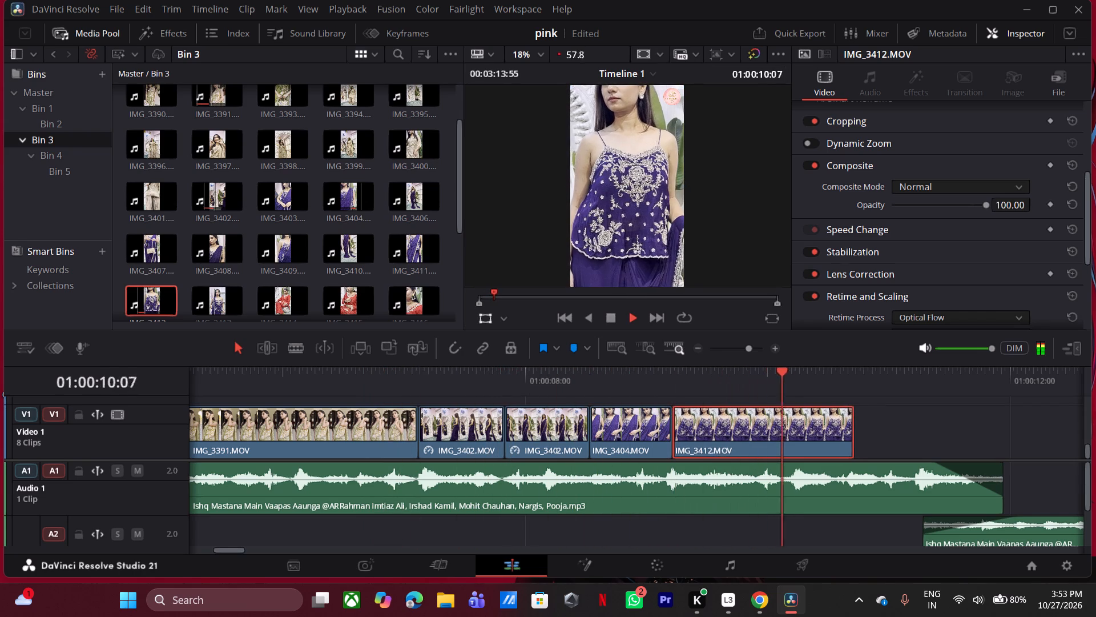
pyautogui.press('space')
pyautogui.moveTo(851, 435); pyautogui.dragTo(787, 453)
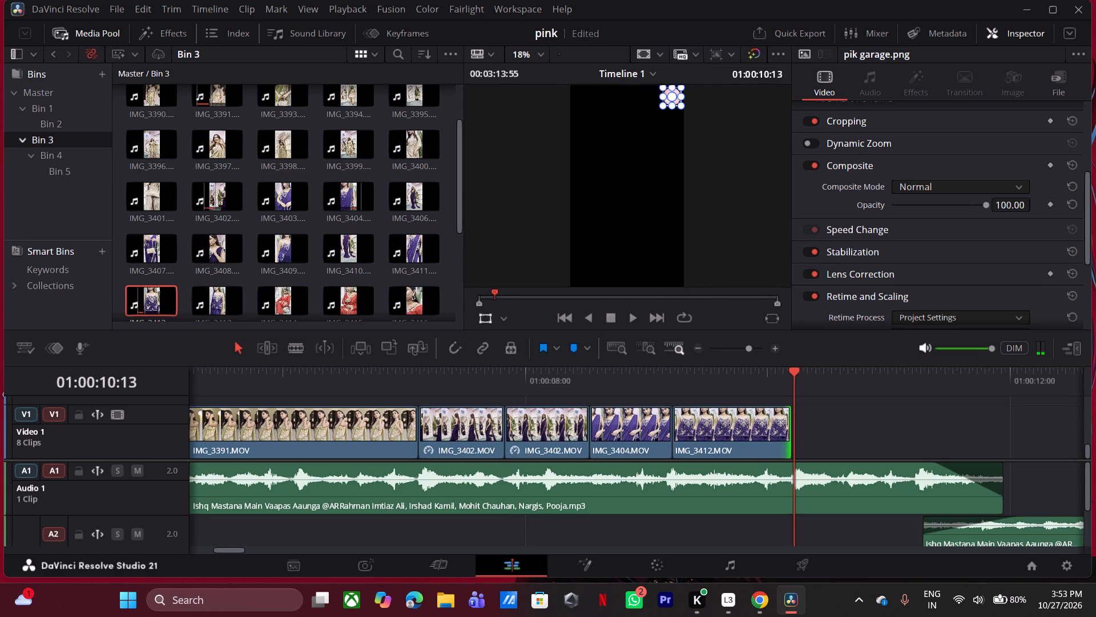
# Mark a 00:00:02:07 range of IMG_3406.MOV ending at 00:00:02:19 and place it on Video 1 directly after IMG_3412.MOV.
pyautogui.scroll(-1, 382, 270)
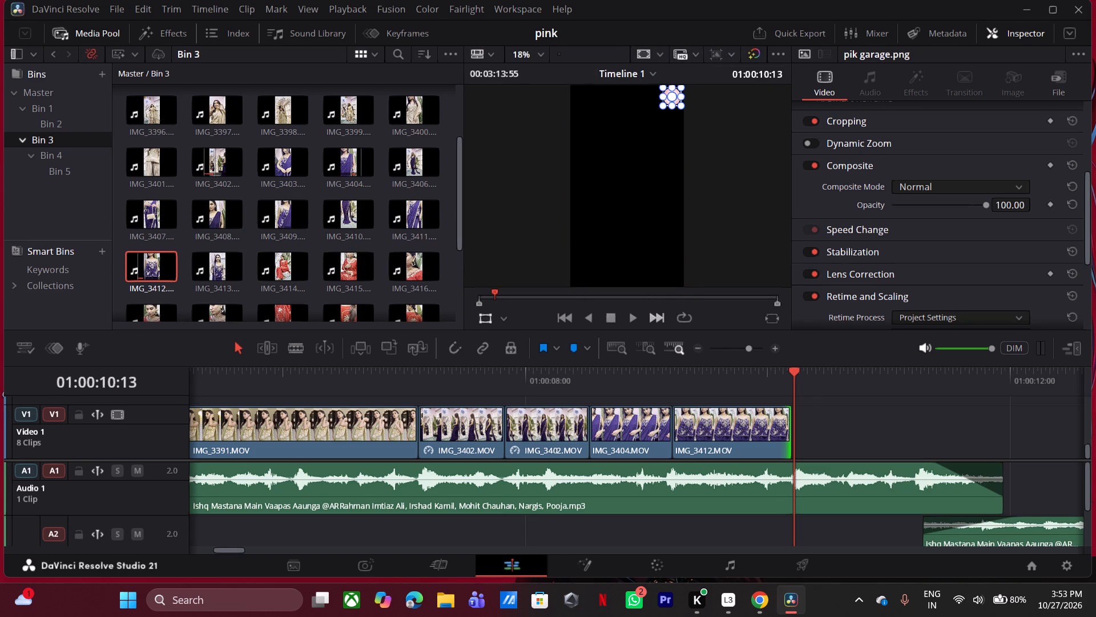
pyautogui.scroll(1, 366, 235)
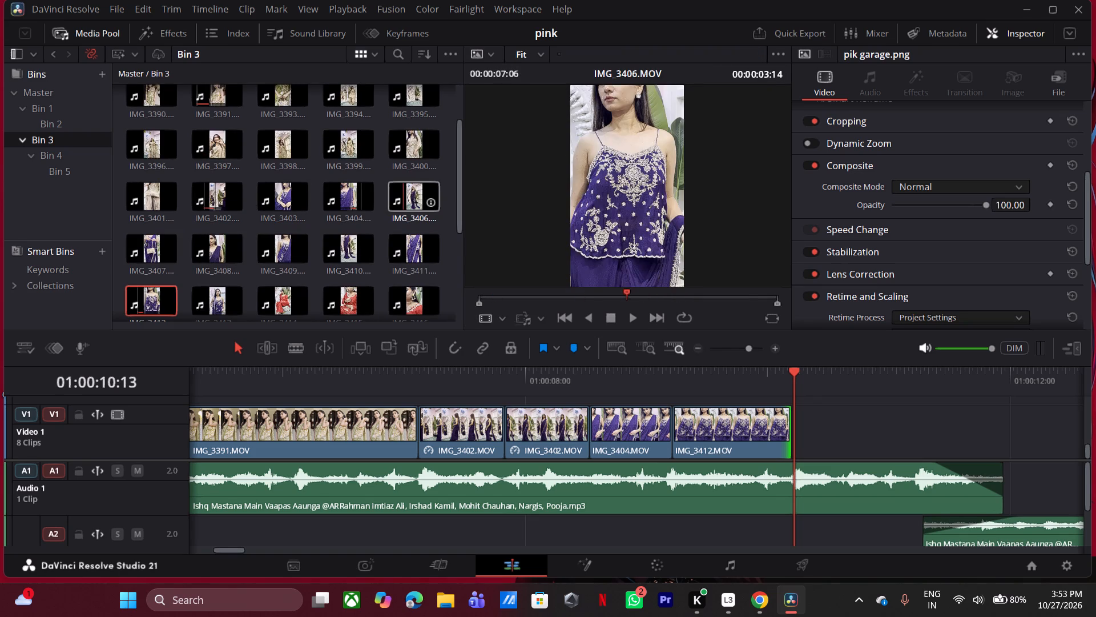
pyautogui.doubleClick(405, 197)
pyautogui.moveTo(550, 295); pyautogui.dragTo(554, 295)
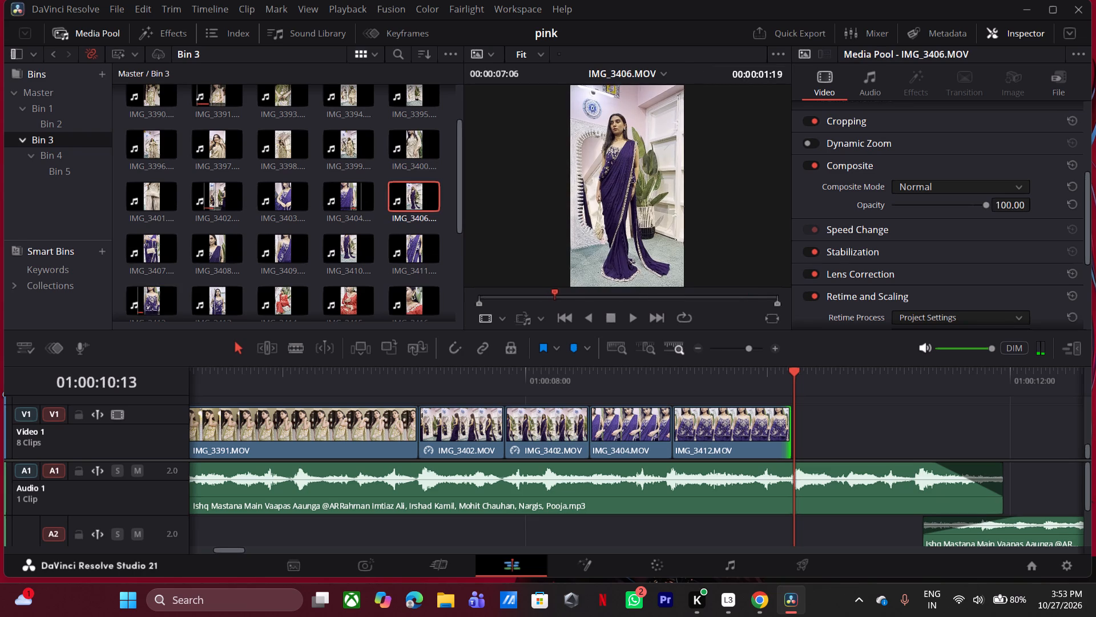
pyautogui.moveTo(554, 295); pyautogui.dragTo(631, 303)
pyautogui.press('i')
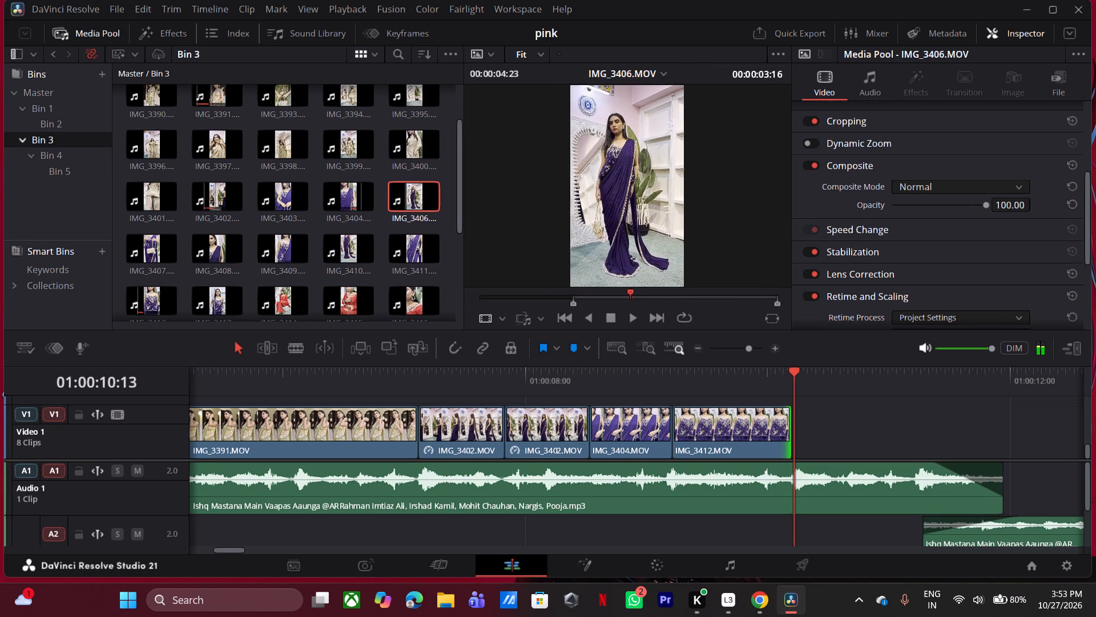
pyautogui.moveTo(631, 303); pyautogui.dragTo(518, 310)
pyautogui.press('i')
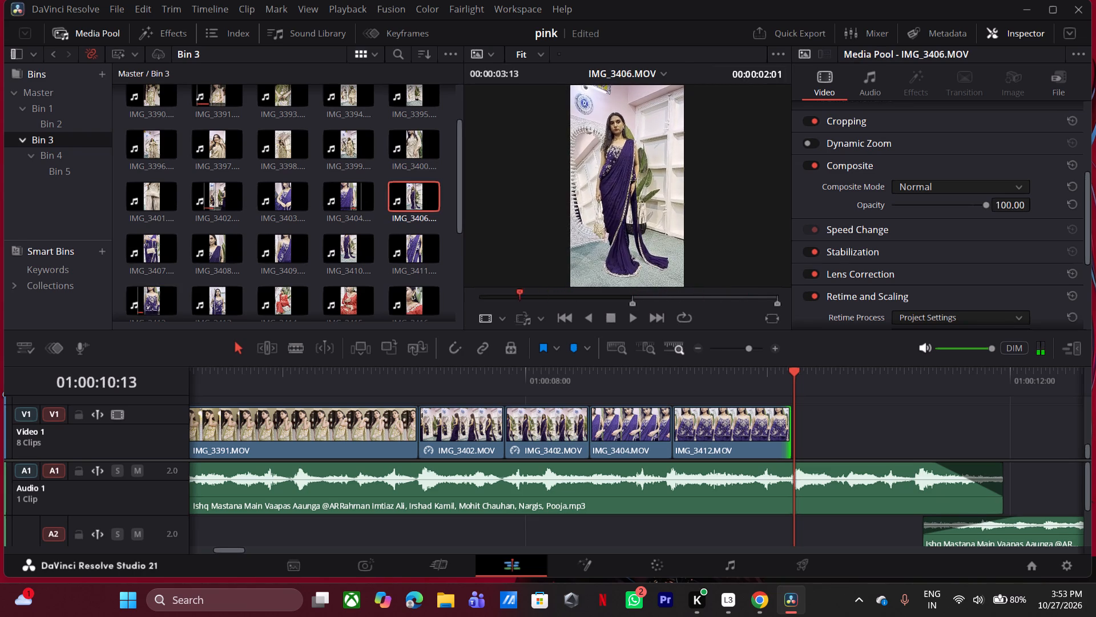
pyautogui.moveTo(518, 310); pyautogui.dragTo(541, 313)
pyautogui.press('i')
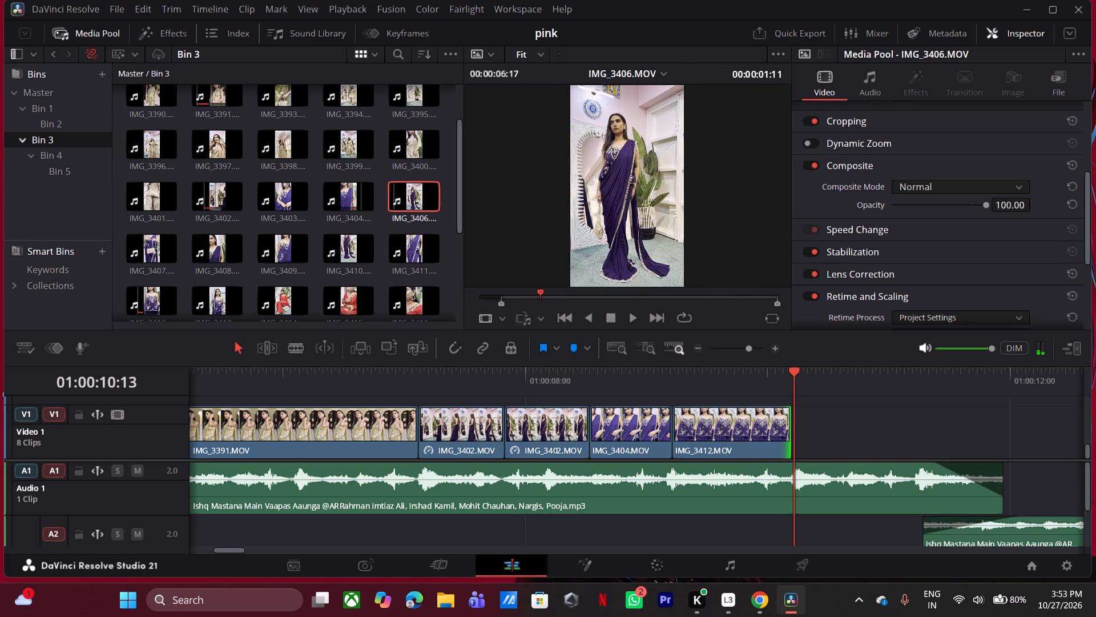
pyautogui.moveTo(541, 313); pyautogui.dragTo(593, 313)
pyautogui.press('o')
pyautogui.moveTo(609, 277); pyautogui.dragTo(792, 444)
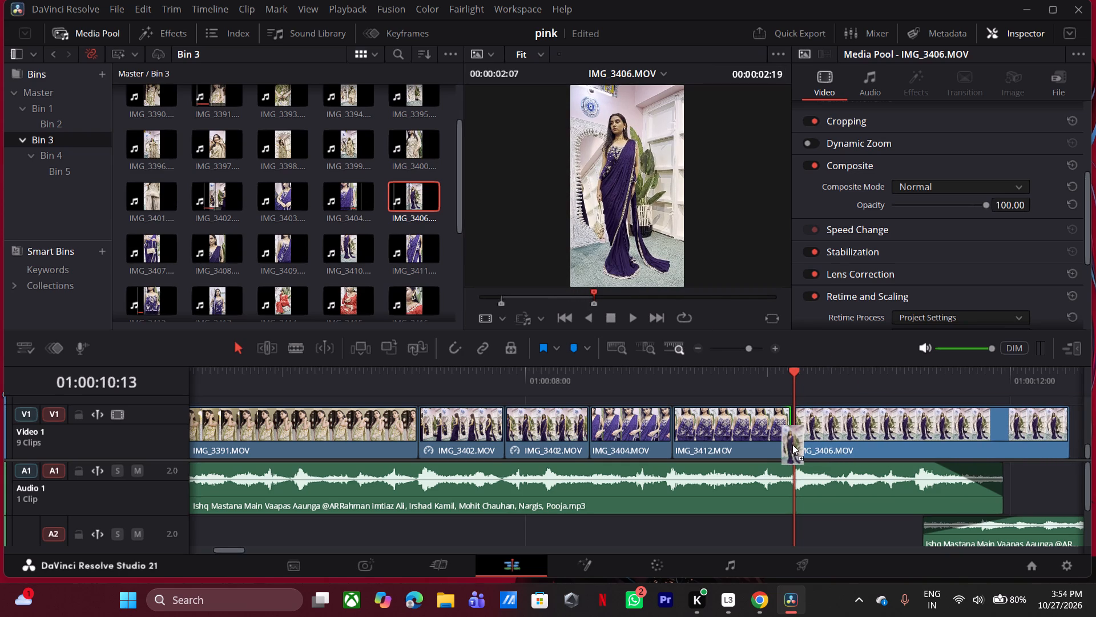
pyautogui.moveTo(792, 444); pyautogui.dragTo(789, 447)
# Set the retime process of the IMG_3406.MOV clip on Video 1 to Optical Flow.
pyautogui.click(731, 378)
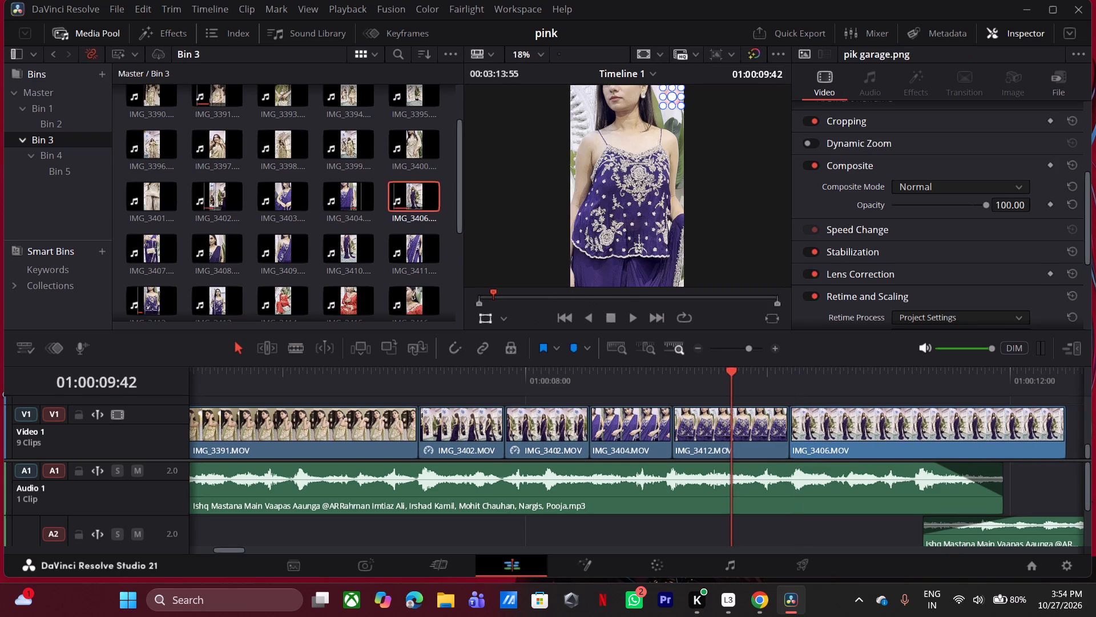
pyautogui.click(700, 350)
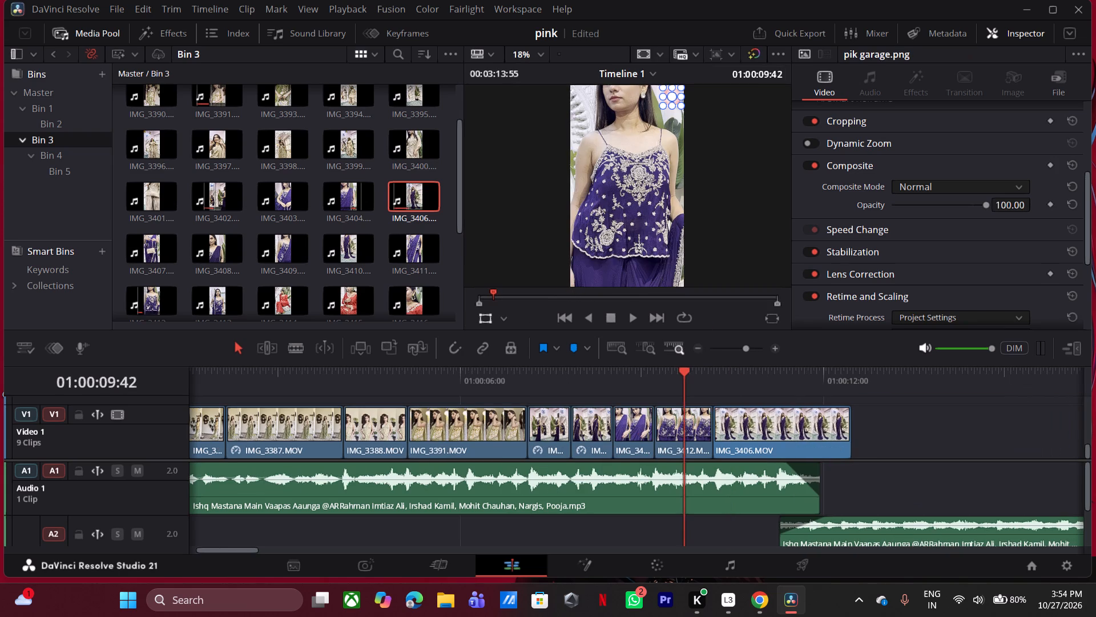
pyautogui.click(801, 439)
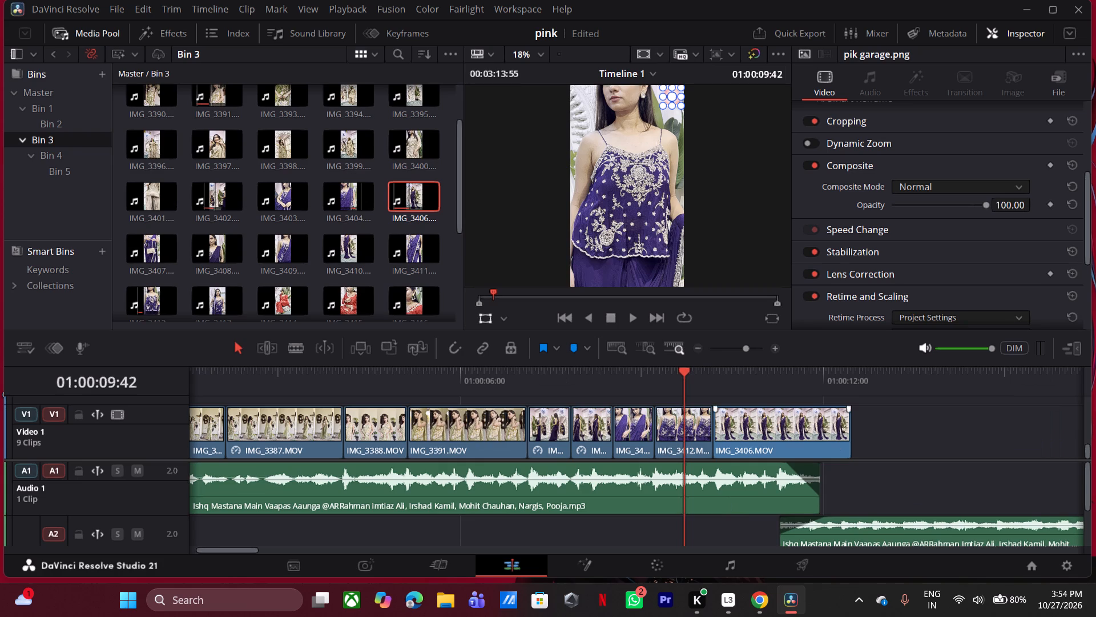
pyautogui.click(969, 312)
pyautogui.click(942, 383)
# Play from IMG_3412.MOV into IMG_3406.MOV and trim the end of IMG_3406.MOV to a length of about 01:08.
pyautogui.press('space')
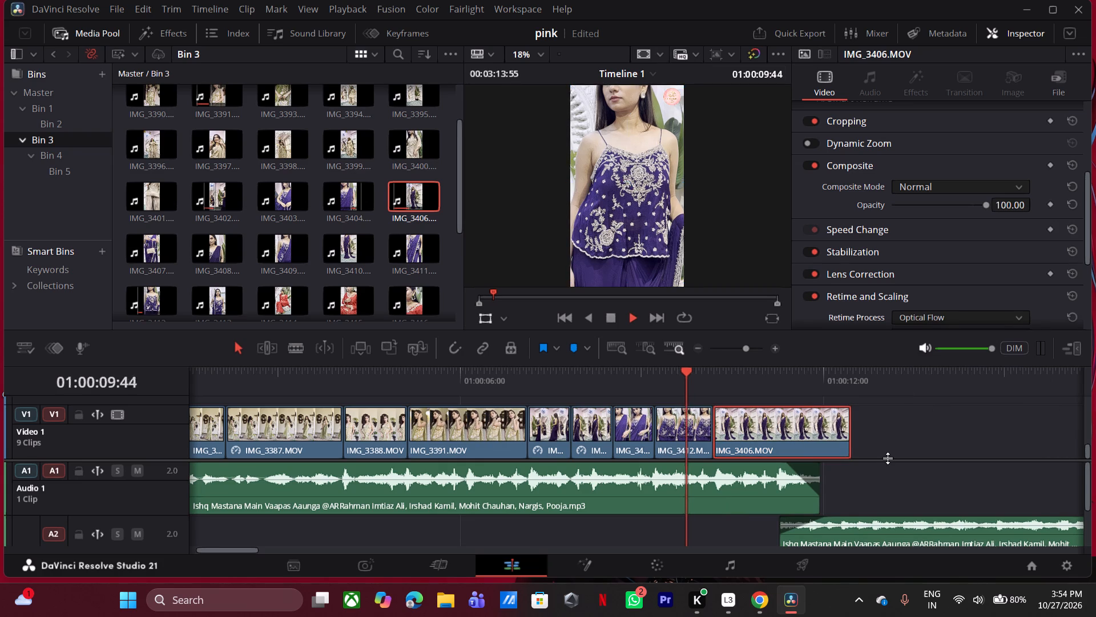
pyautogui.press('space')
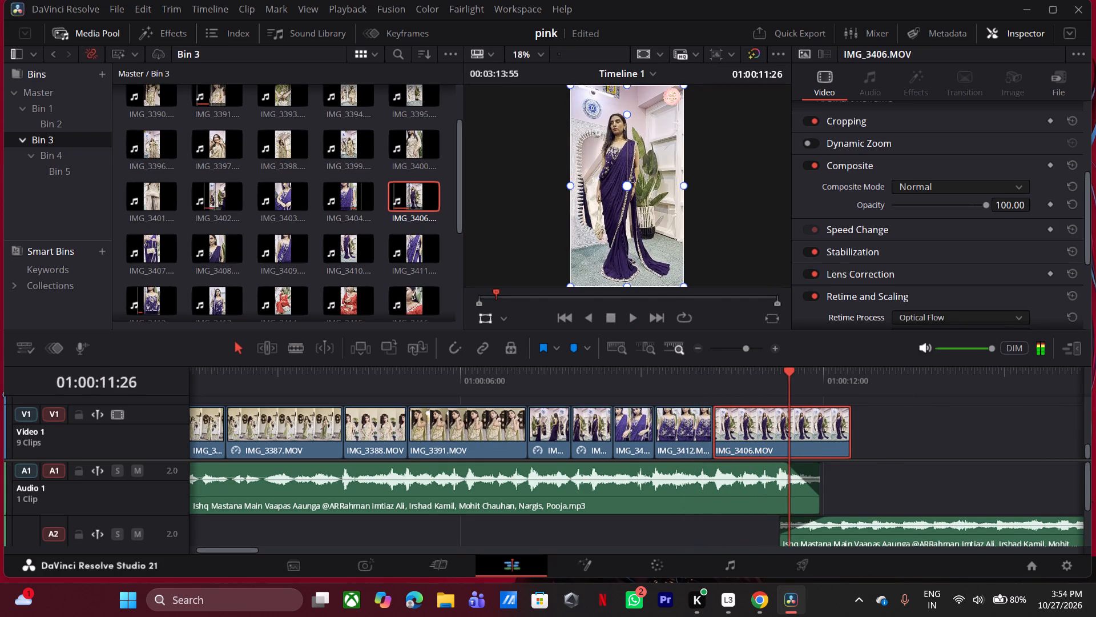
pyautogui.press('space')
pyautogui.press('space')
pyautogui.moveTo(846, 434); pyautogui.dragTo(776, 443)
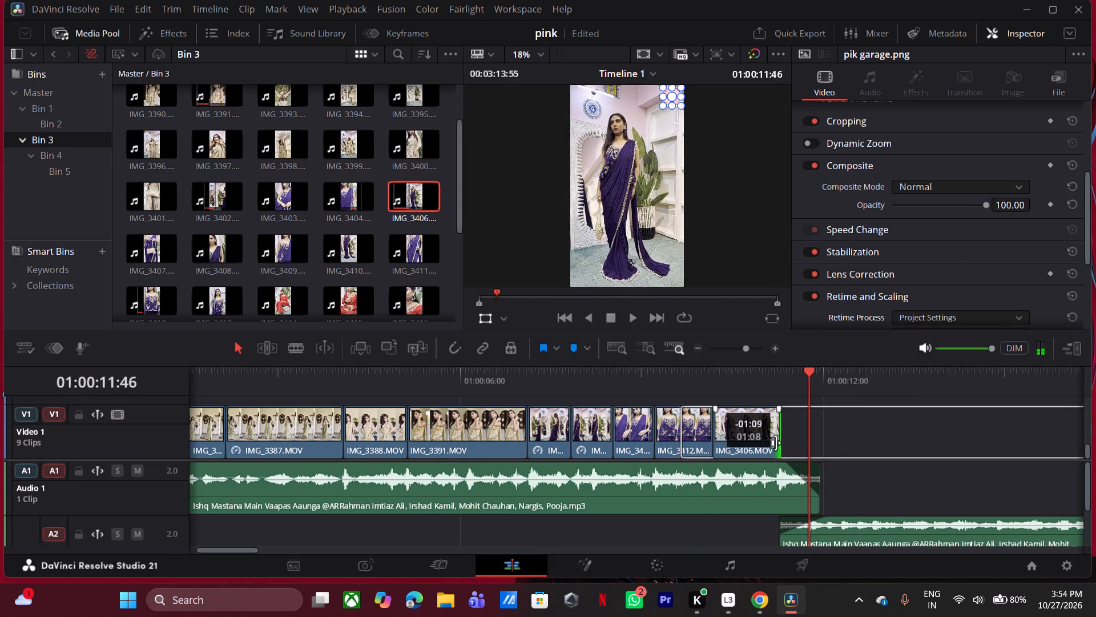
# Browse Bin 3 for the next shot and mark a 00:00:01:09 range of IMG_3396.MOV ending at 00:00:06:12.
pyautogui.scroll(-2, 426, 277)
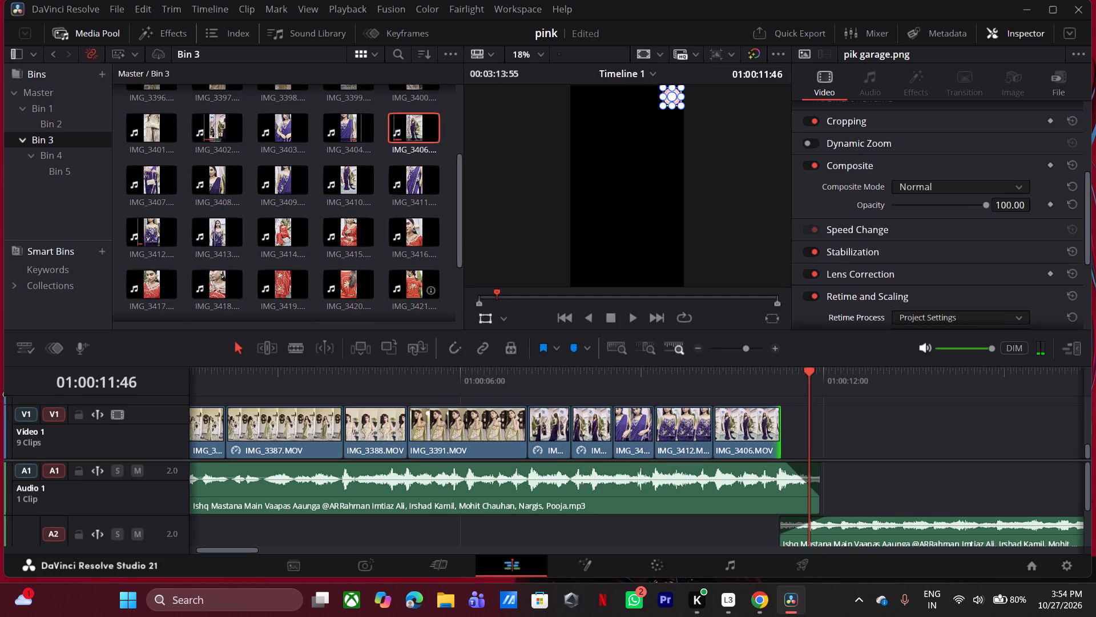
pyautogui.click(452, 266)
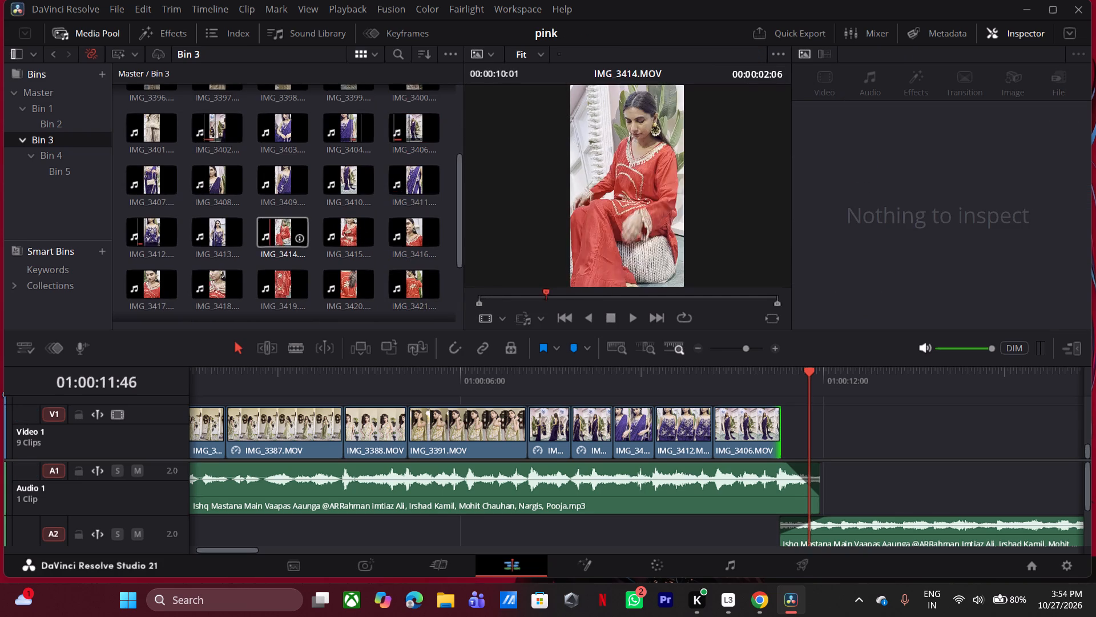
pyautogui.scroll(1, 453, 235)
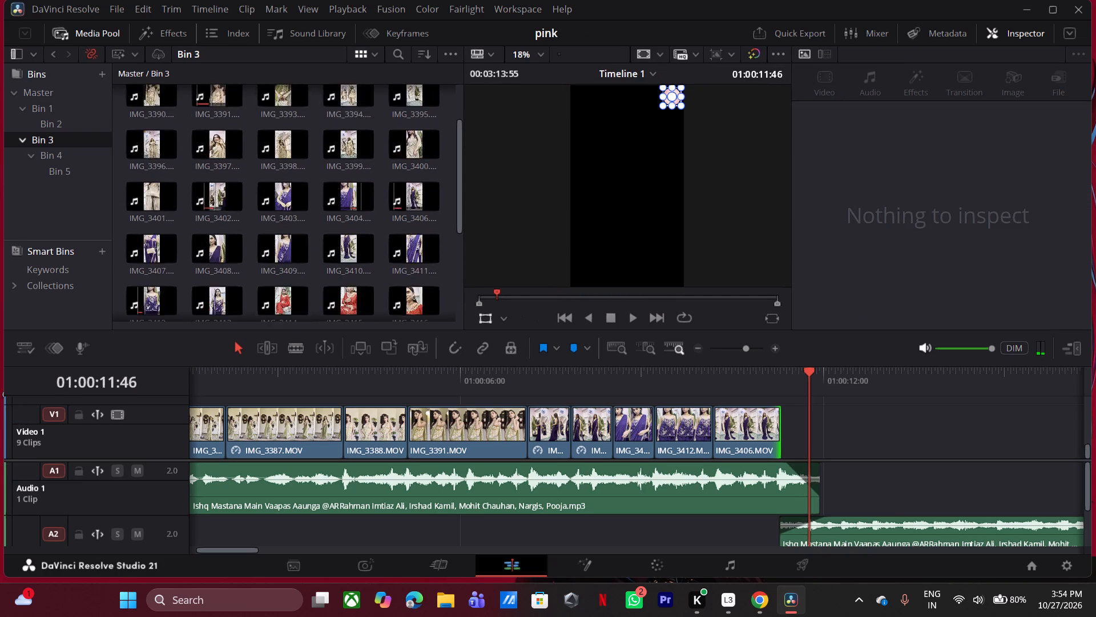
pyautogui.scroll(3, 453, 235)
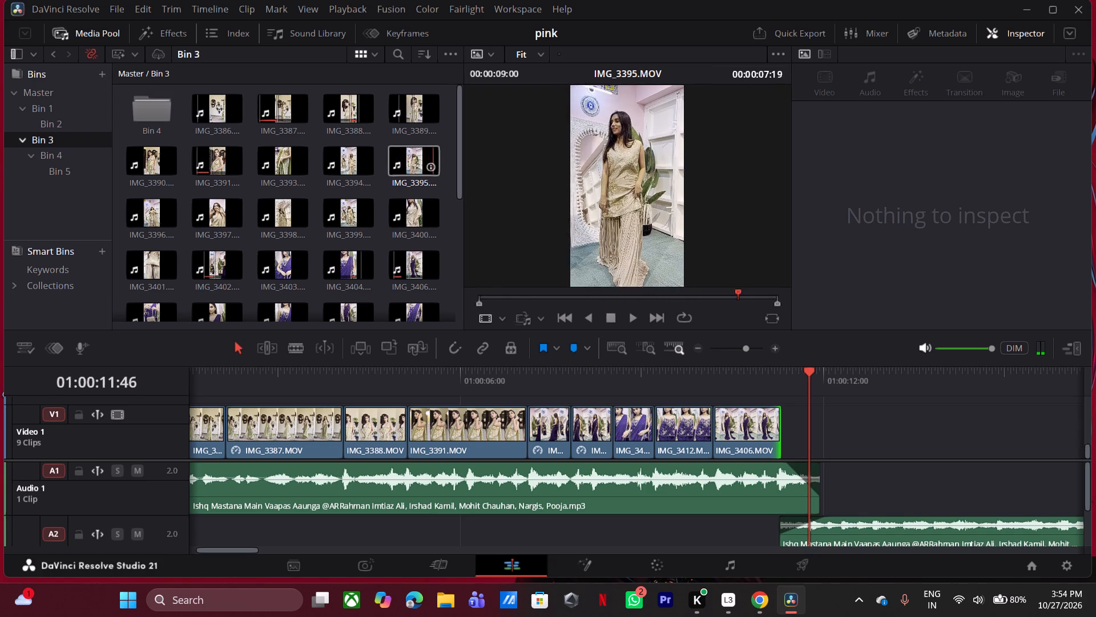
pyautogui.doubleClick(149, 216)
pyautogui.moveTo(518, 297); pyautogui.dragTo(526, 297)
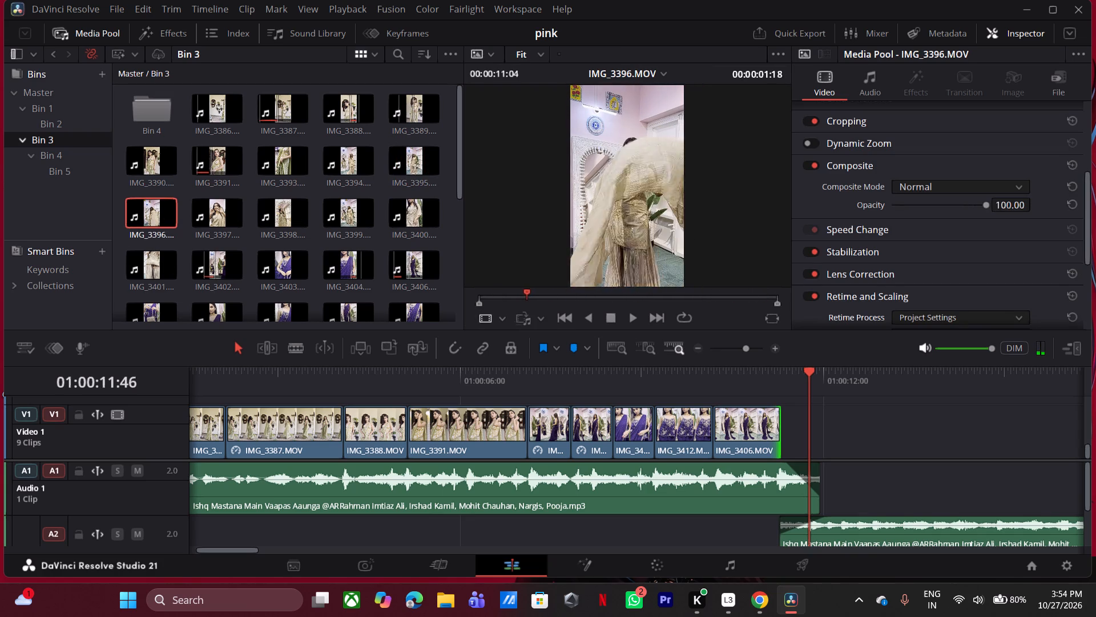
pyautogui.moveTo(526, 297); pyautogui.dragTo(554, 301)
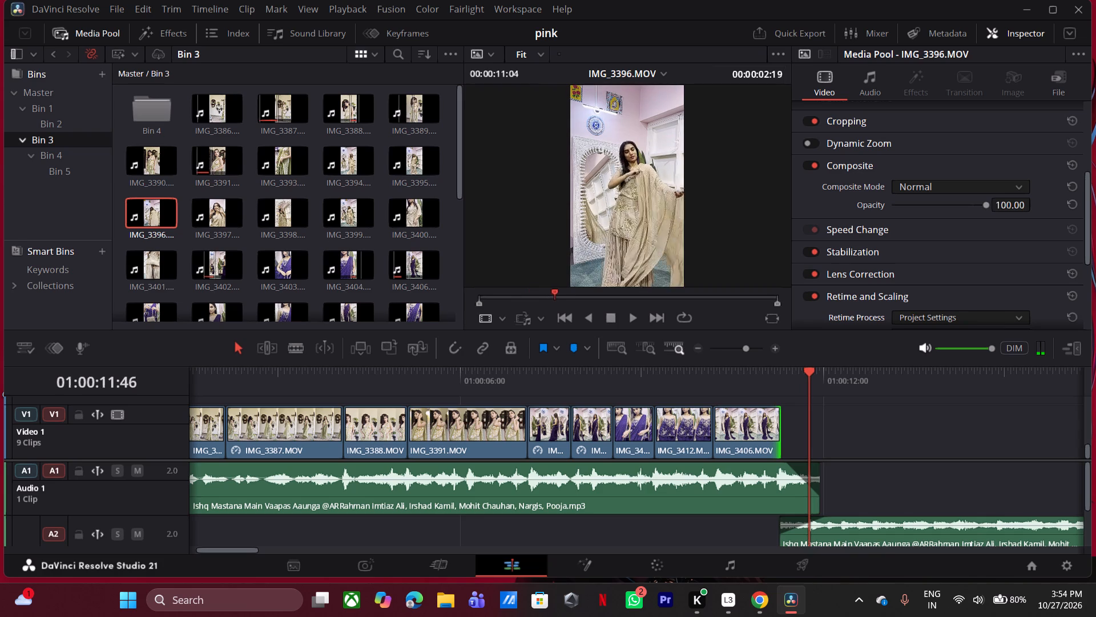
pyautogui.moveTo(554, 301); pyautogui.dragTo(594, 305)
pyautogui.press('i')
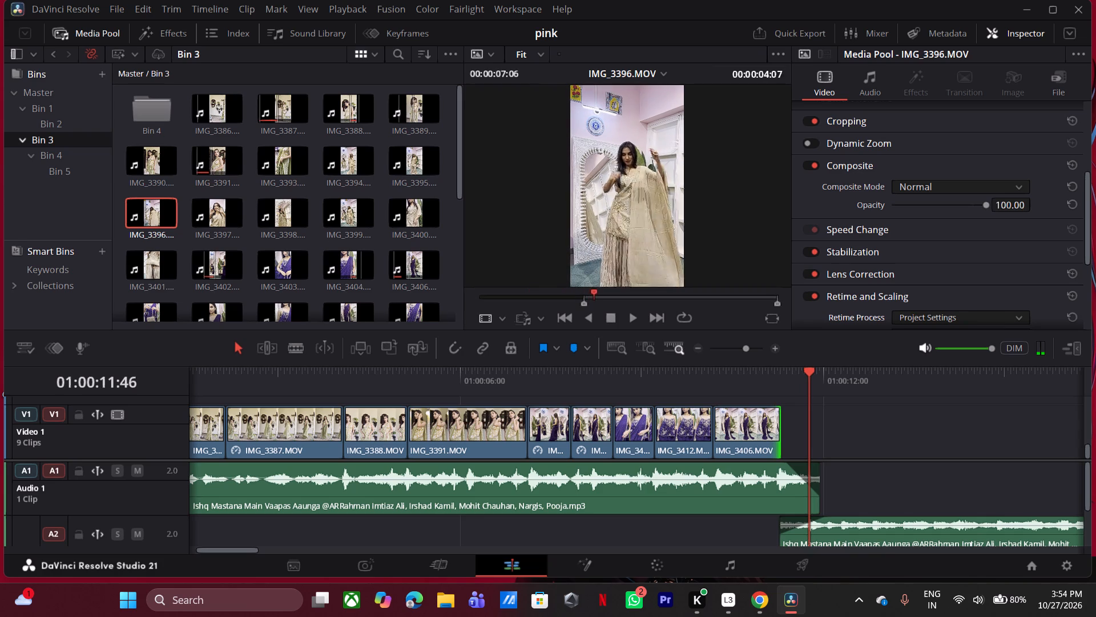
pyautogui.moveTo(594, 305); pyautogui.dragTo(633, 312)
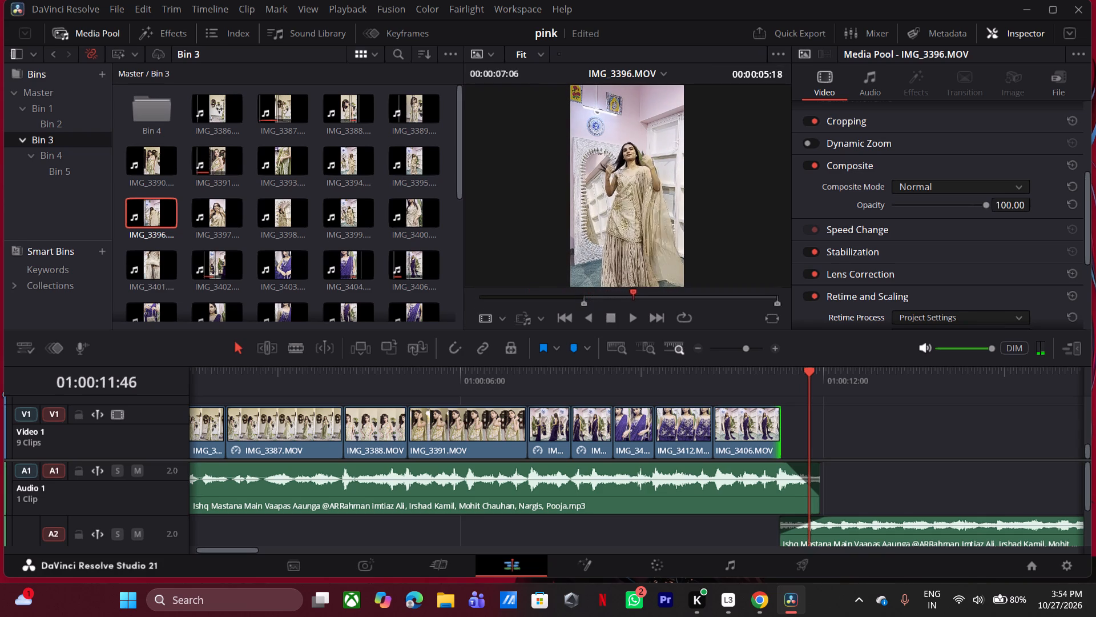
pyautogui.moveTo(633, 312); pyautogui.dragTo(622, 316)
pyautogui.press('i')
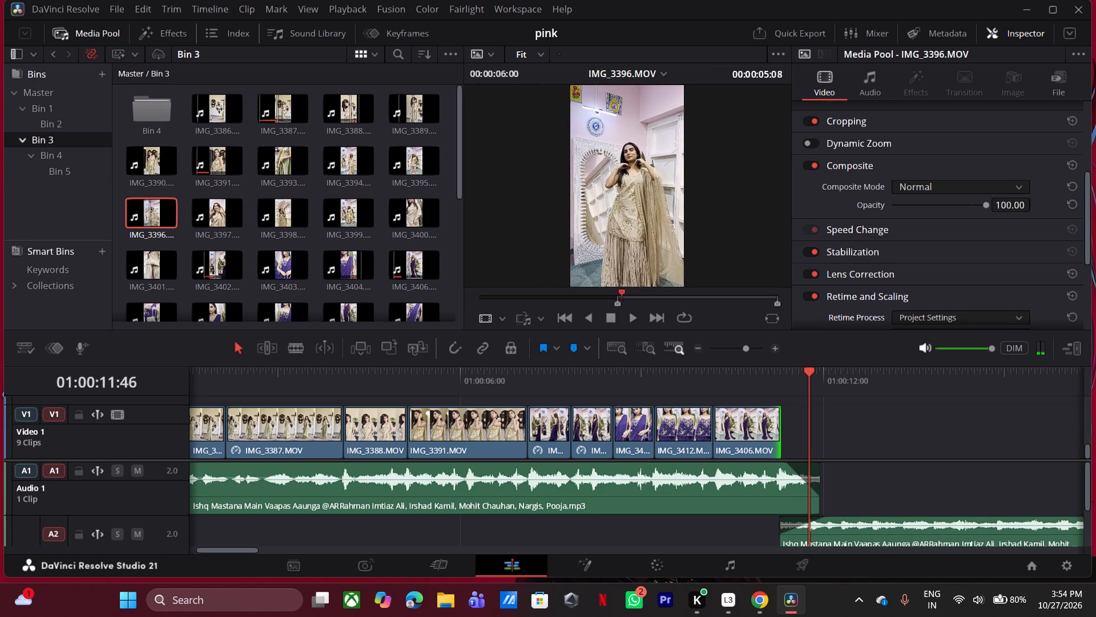
pyautogui.moveTo(622, 316); pyautogui.dragTo(652, 319)
pyautogui.press('o')
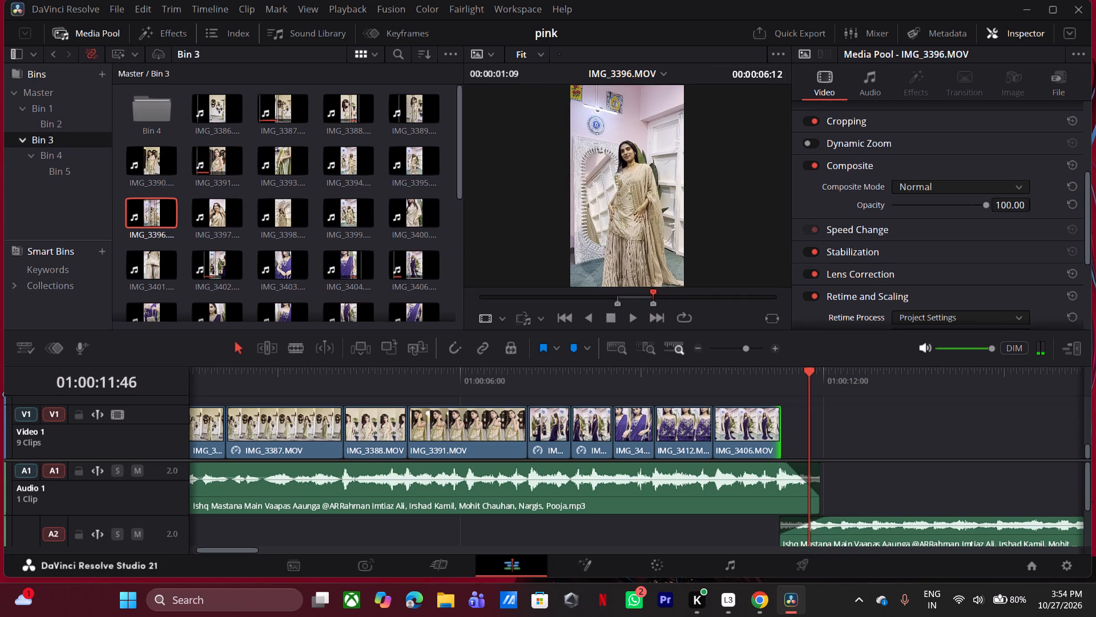
# Place the marked IMG_3396.MOV range on Video 1 and butt it against the end of IMG_3406.MOV.
pyautogui.moveTo(611, 271); pyautogui.dragTo(800, 433)
pyautogui.moveTo(820, 437); pyautogui.dragTo(804, 439)
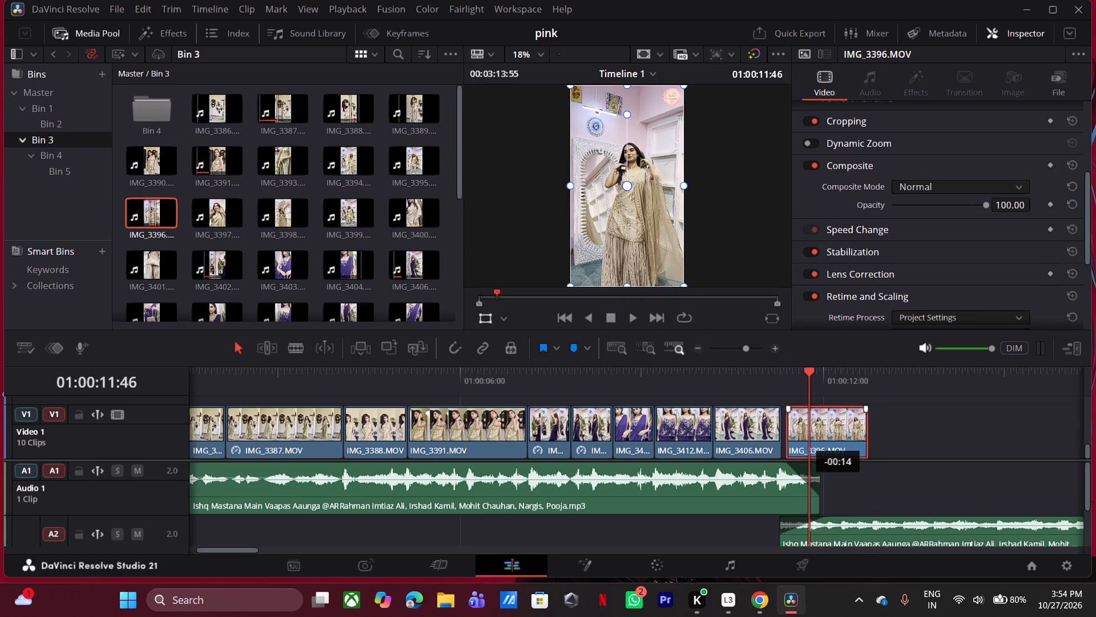
pyautogui.moveTo(804, 439); pyautogui.dragTo(801, 442)
# Play the newly added IMG_3396.MOV clip against the music crossfade.
pyautogui.click(779, 379)
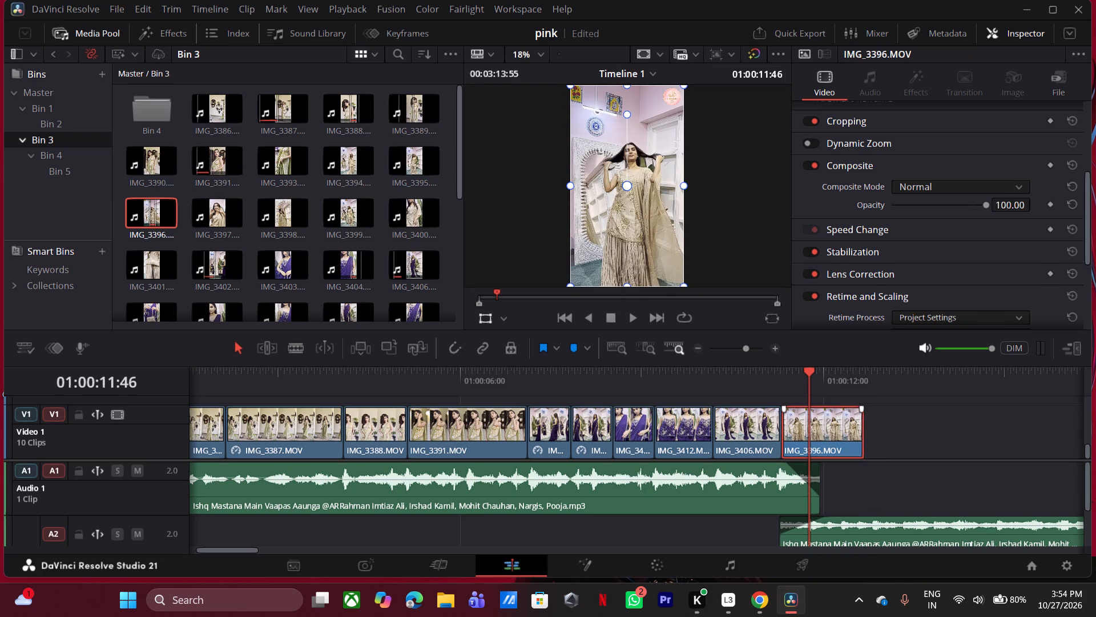
pyautogui.press('space')
pyautogui.click(767, 379)
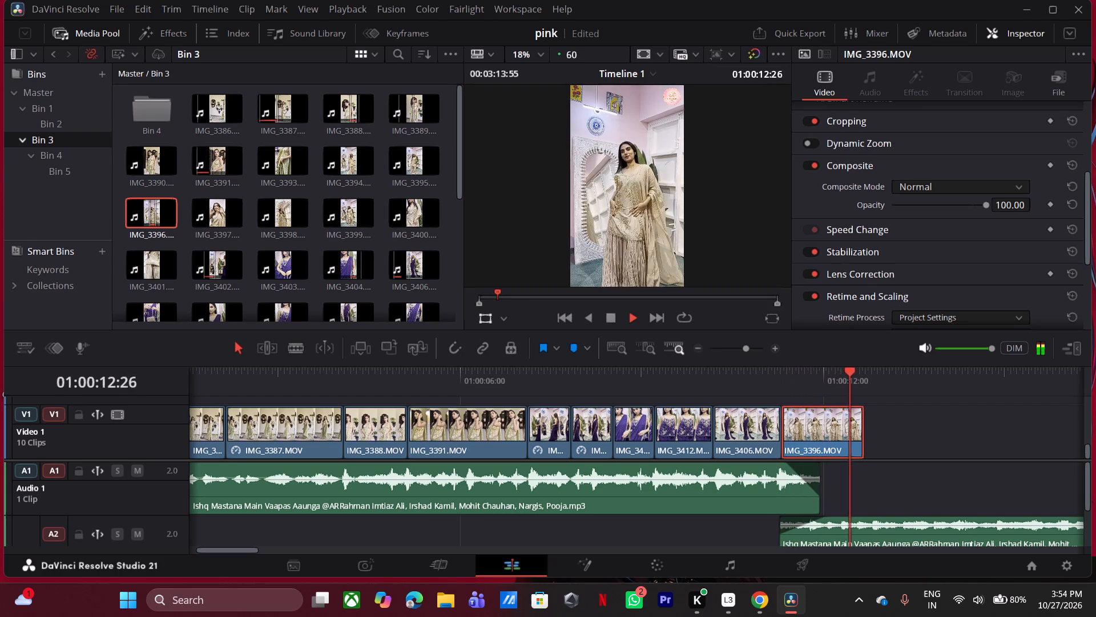
pyautogui.press('space')
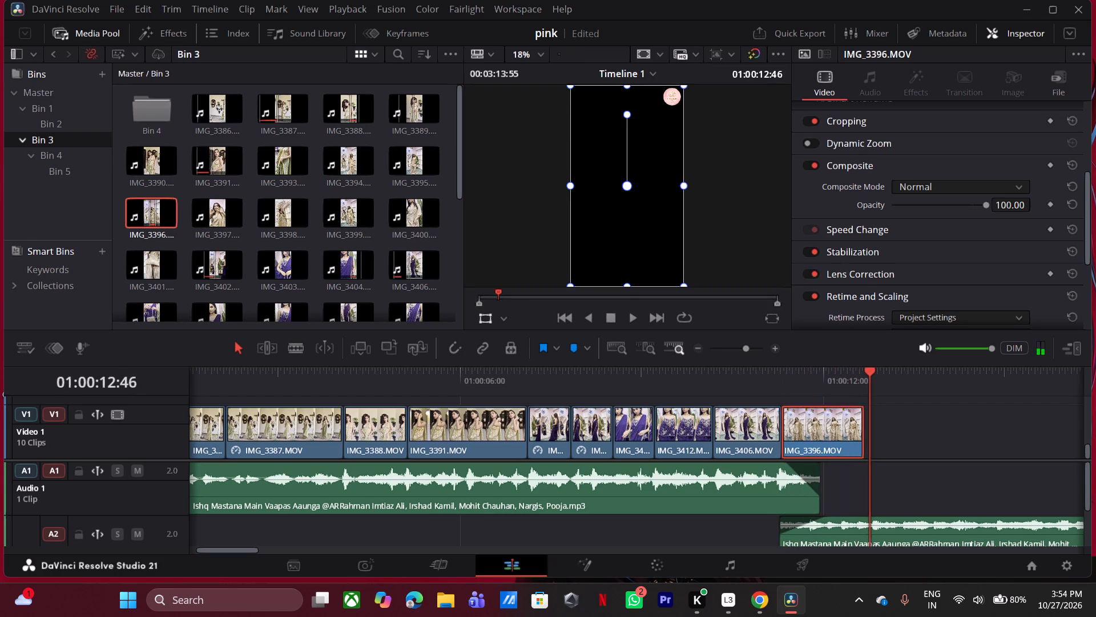
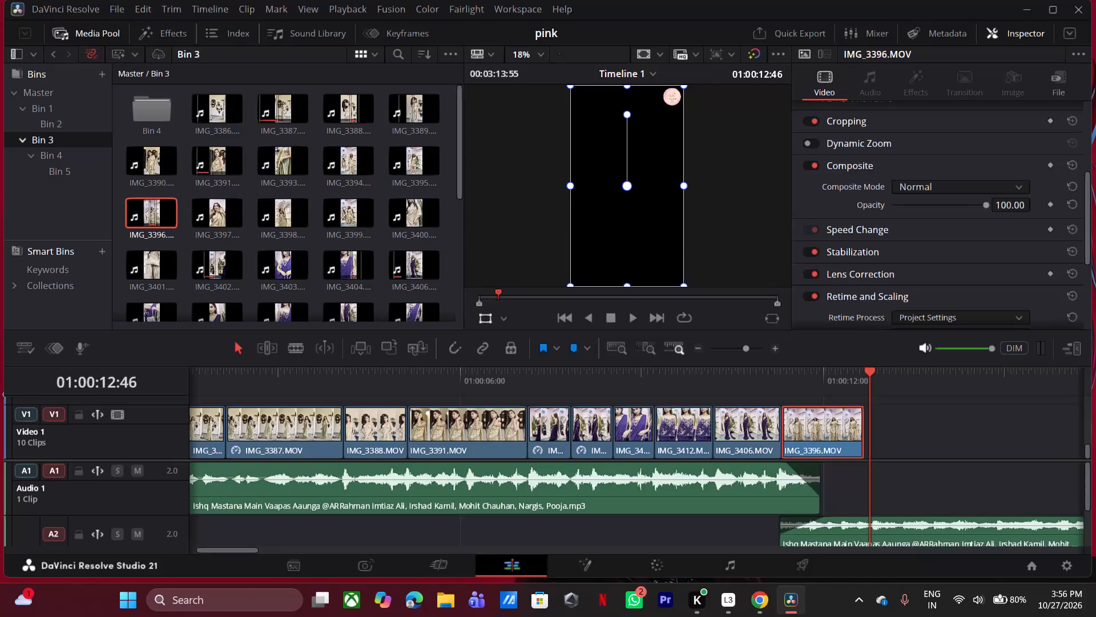
# Play from IMG_3412.MOV through IMG_3406.MOV and IMG_3396.MOV to check the cuts against the music crossfade.
pyautogui.click(706, 374)
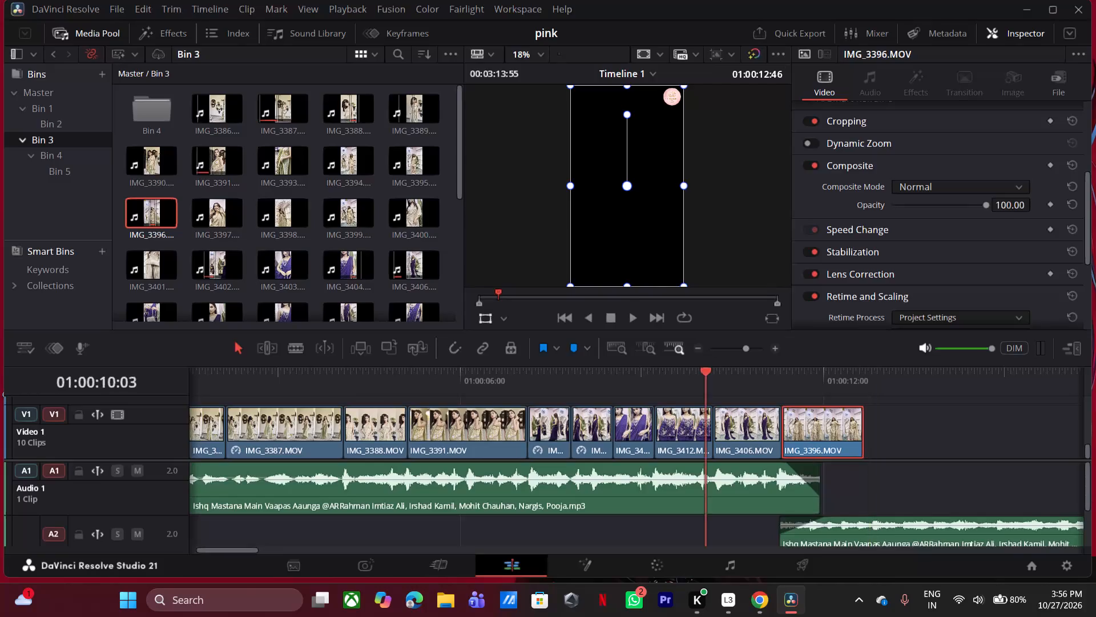
pyautogui.press('space')
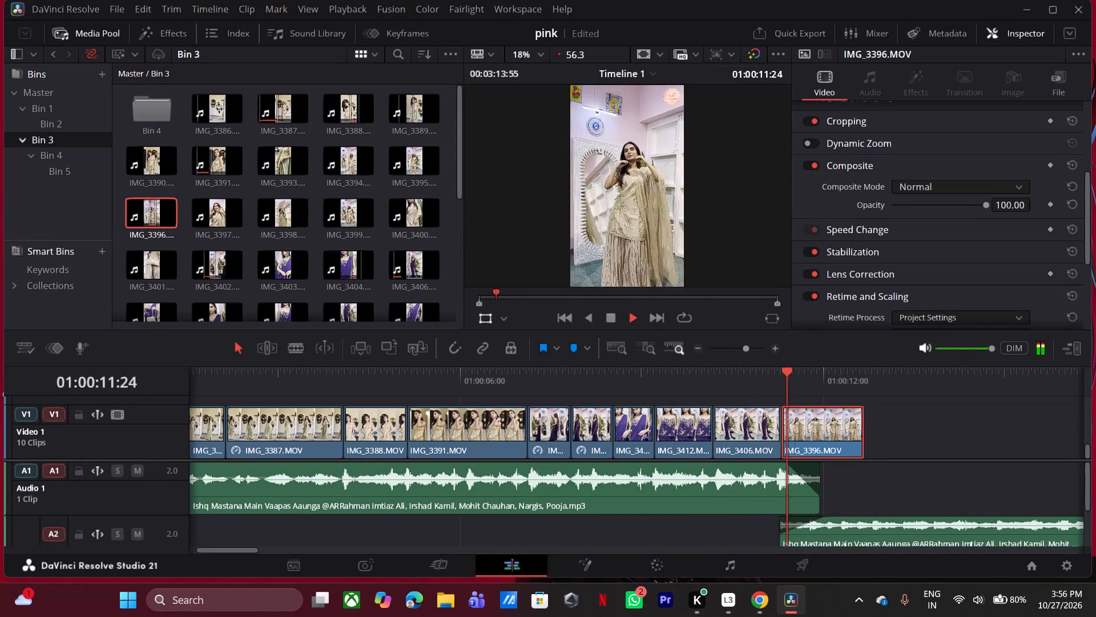
pyautogui.press('space')
pyautogui.click(776, 378)
pyautogui.press('space')
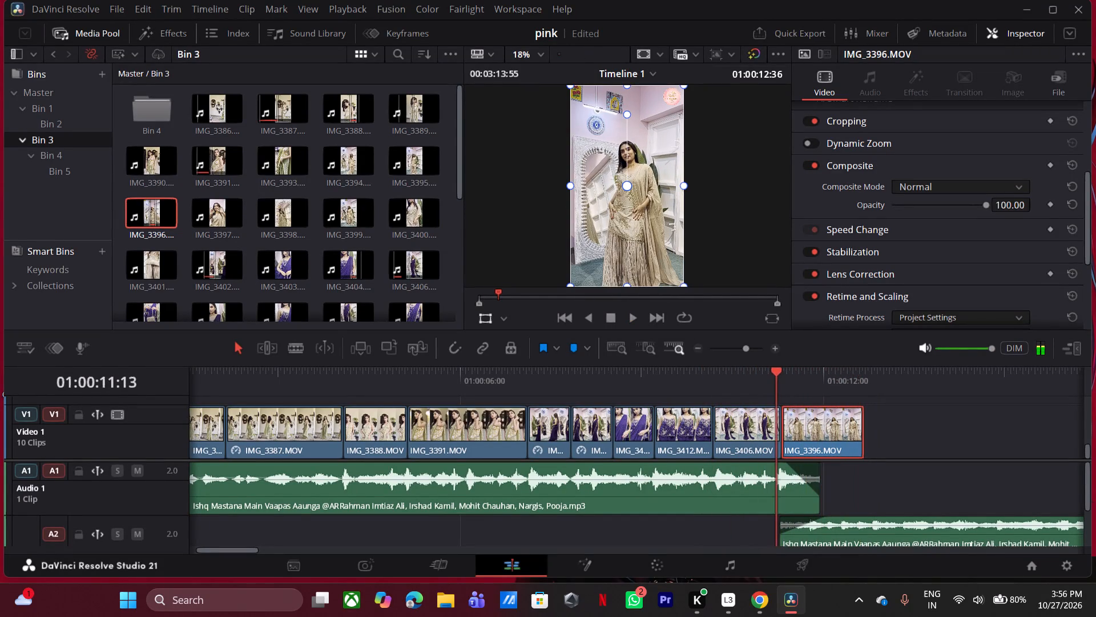
pyautogui.press('space')
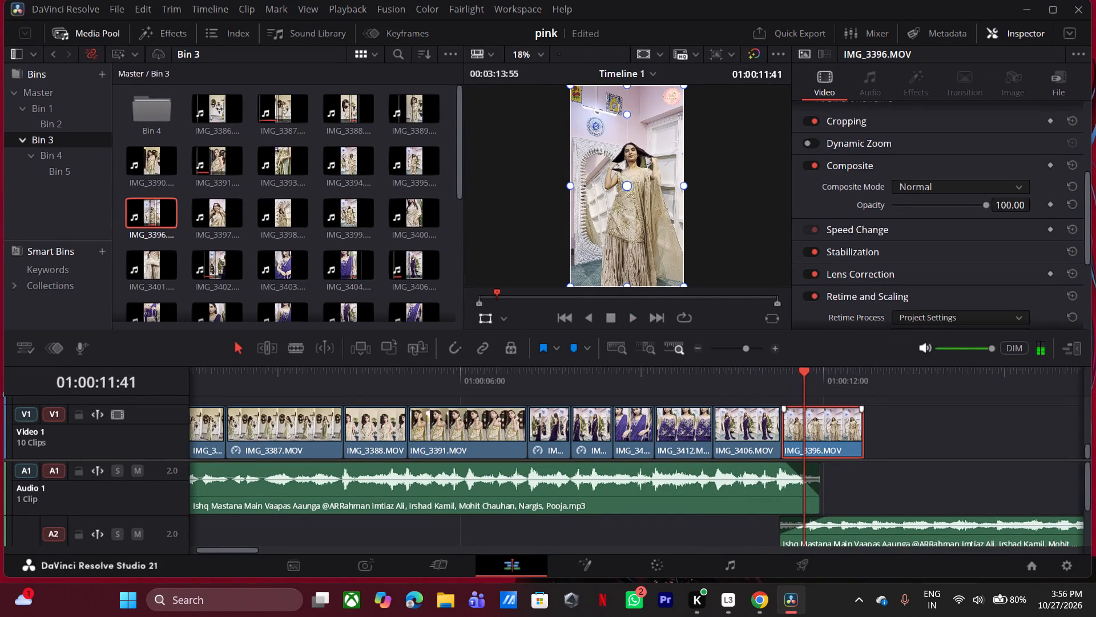
pyautogui.press('space')
pyautogui.press('space')
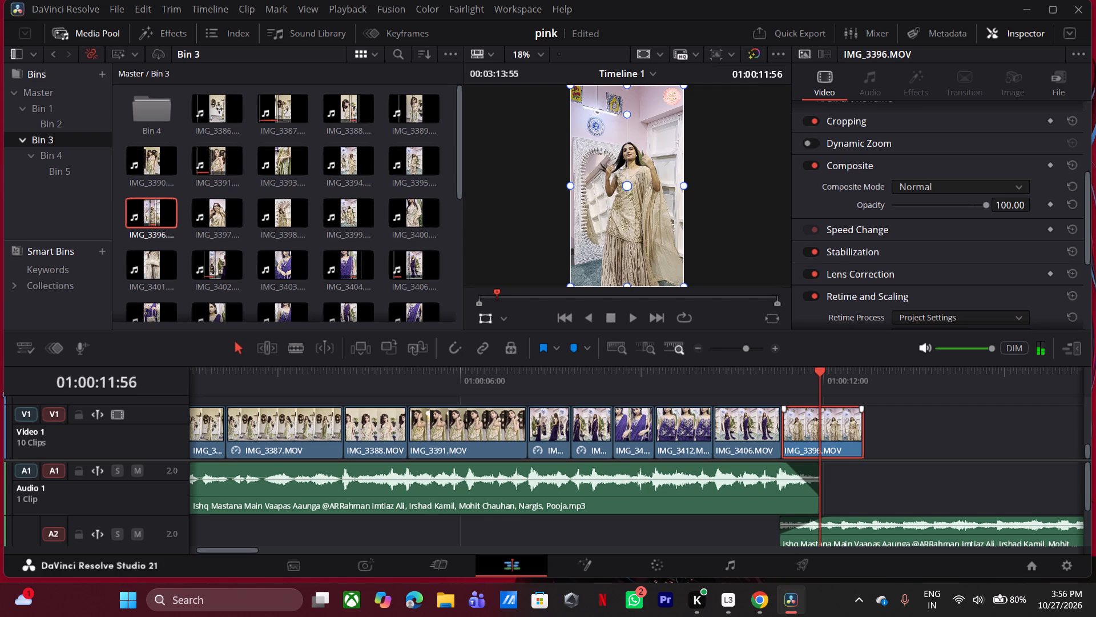
pyautogui.press('space')
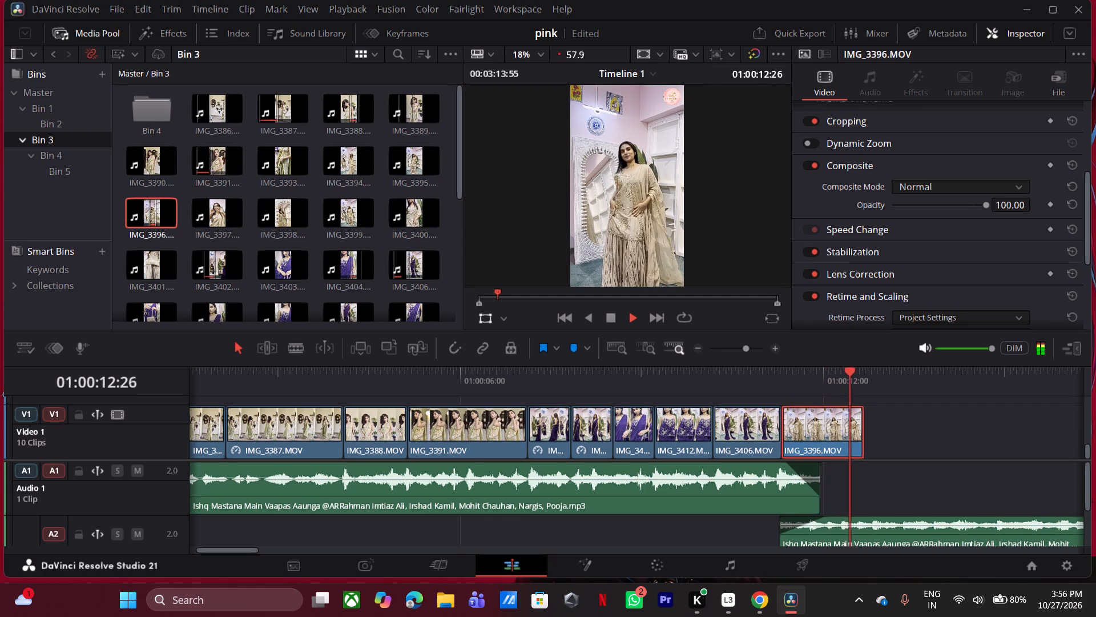
pyautogui.press('space')
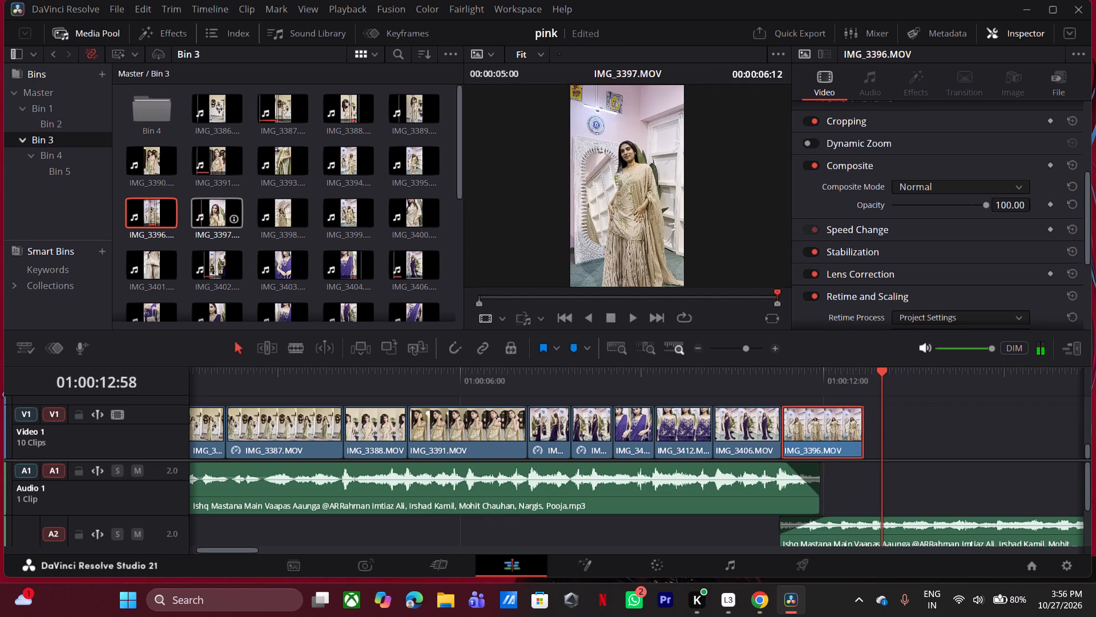
# Open IMG_3397.MOV from Bin 3 and mark a 00:00:01:00 range of it ending at 00:00:01:09.
pyautogui.doubleClick(194, 217)
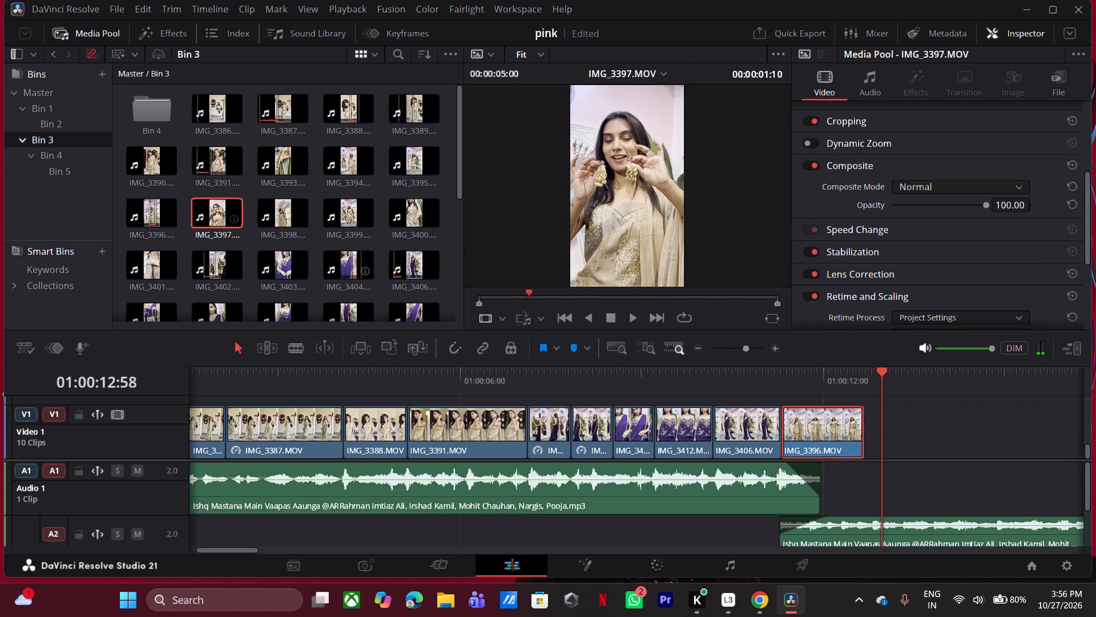
pyautogui.moveTo(525, 299); pyautogui.dragTo(555, 297)
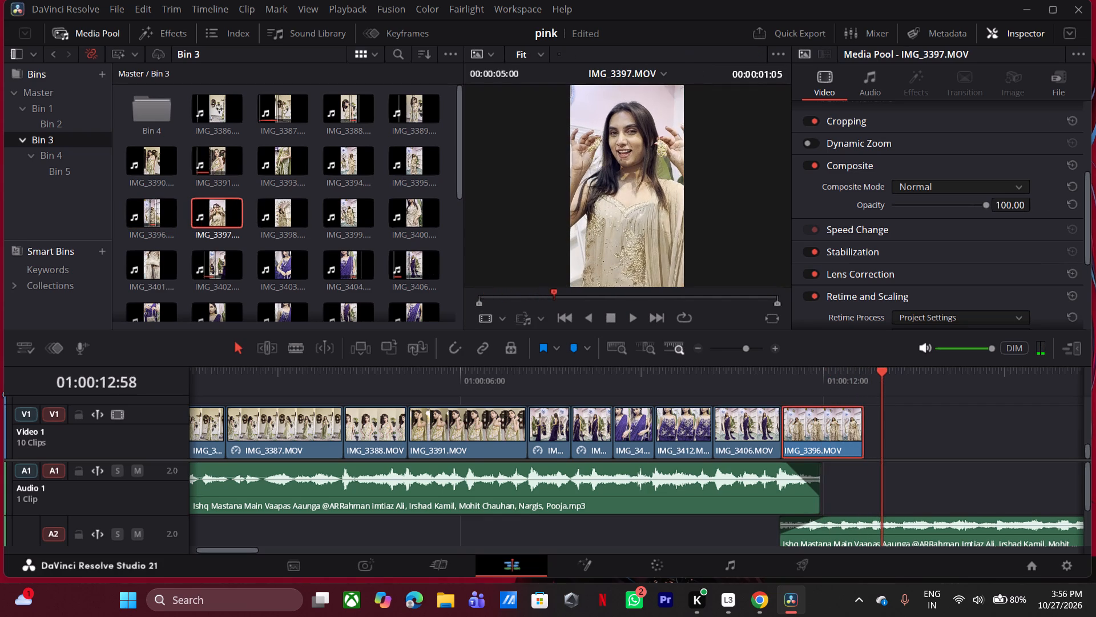
pyautogui.moveTo(555, 297); pyautogui.dragTo(568, 301)
pyautogui.press('i')
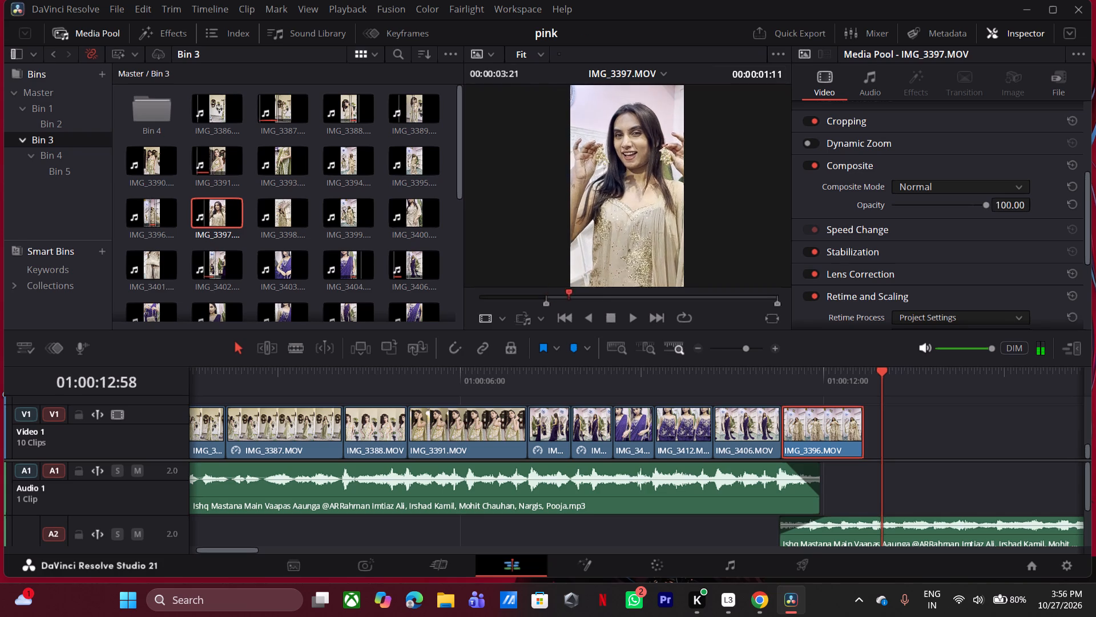
pyautogui.moveTo(568, 301); pyautogui.dragTo(714, 302)
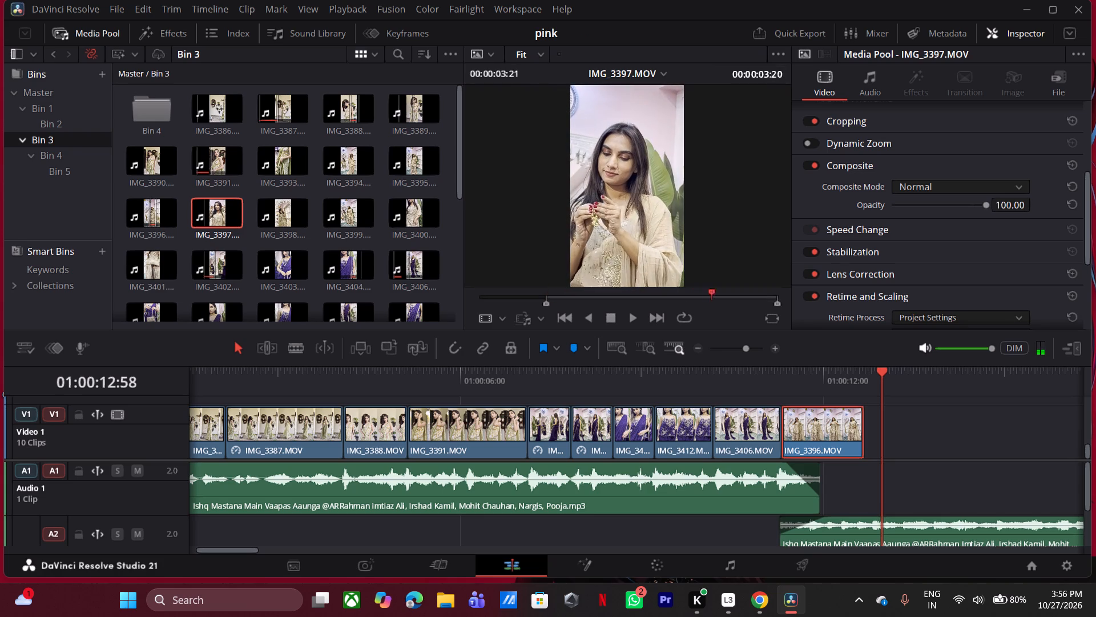
pyautogui.moveTo(714, 302); pyautogui.dragTo(495, 309)
pyautogui.press('i')
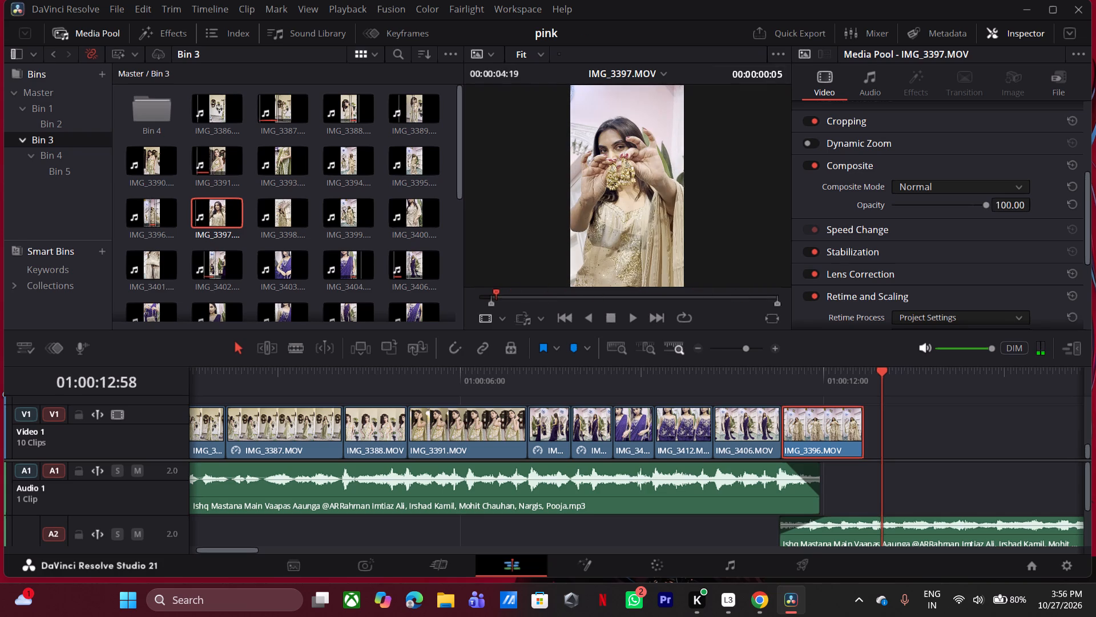
pyautogui.moveTo(495, 309); pyautogui.dragTo(552, 309)
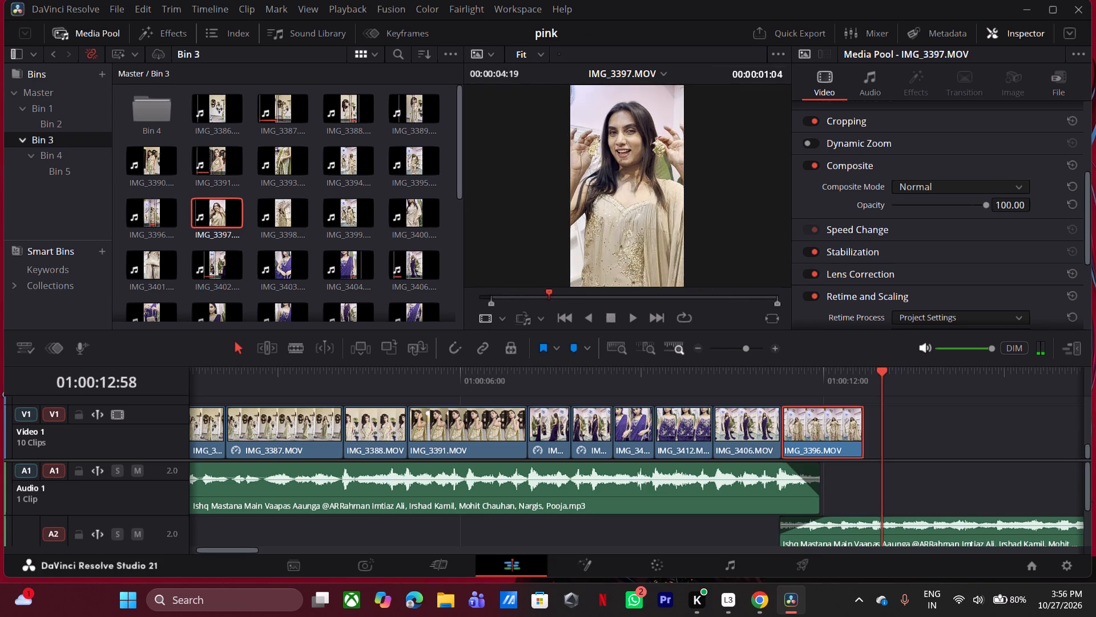
pyautogui.moveTo(552, 309); pyautogui.dragTo(511, 311)
pyautogui.press('i')
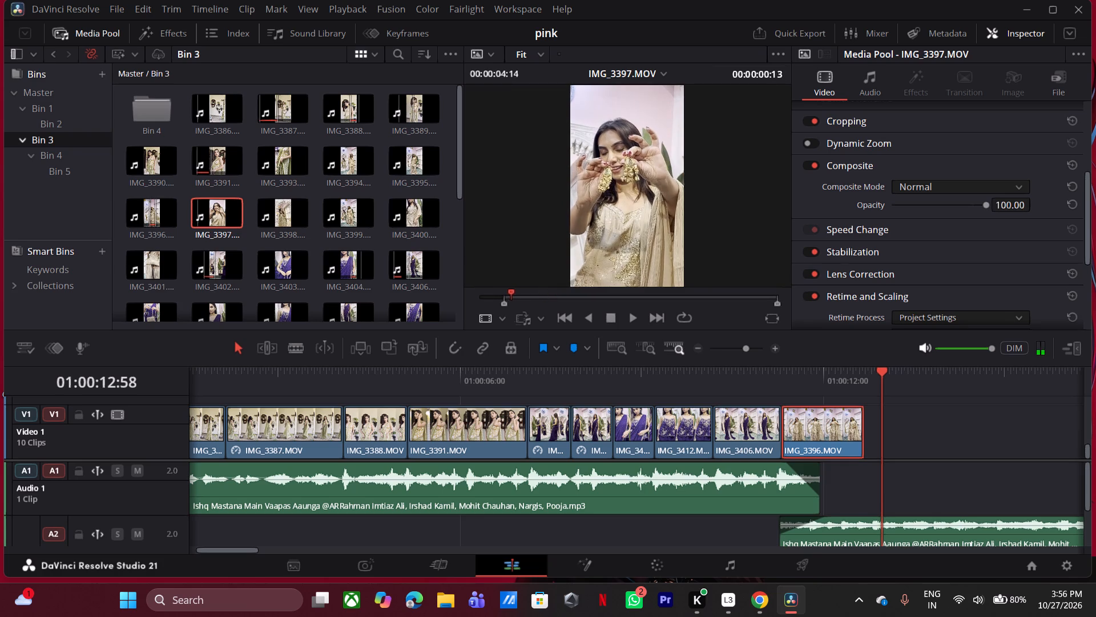
pyautogui.moveTo(511, 311); pyautogui.dragTo(561, 311)
pyautogui.press('o')
# Place the marked IMG_3397.MOV range on Video 1 directly after IMG_3396.MOV.
pyautogui.moveTo(612, 275); pyautogui.dragTo(766, 360)
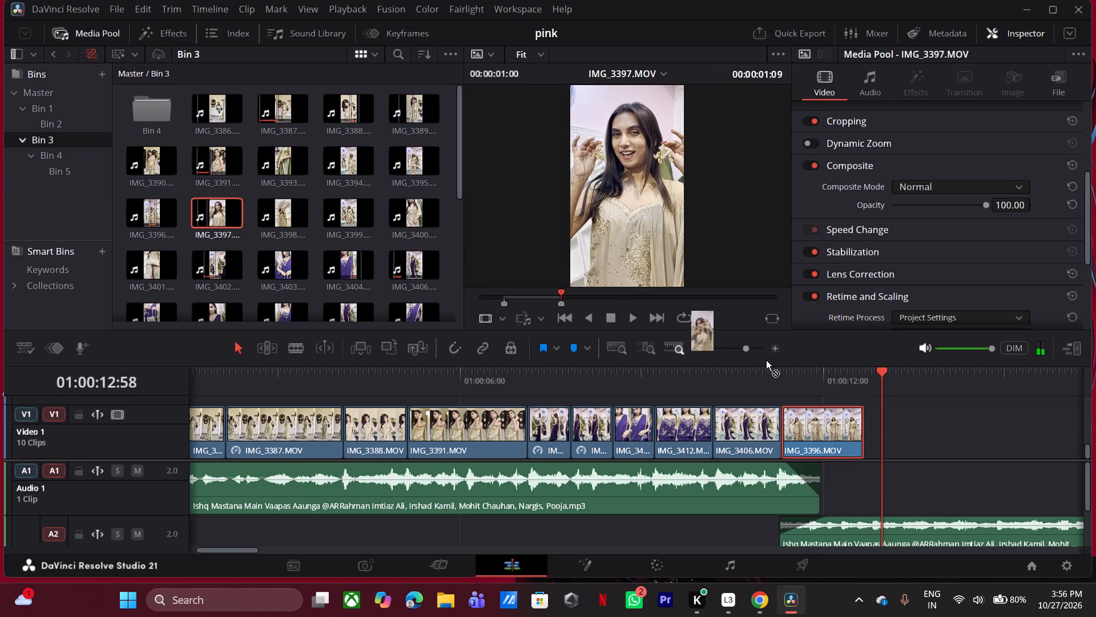
pyautogui.moveTo(766, 360); pyautogui.dragTo(863, 442)
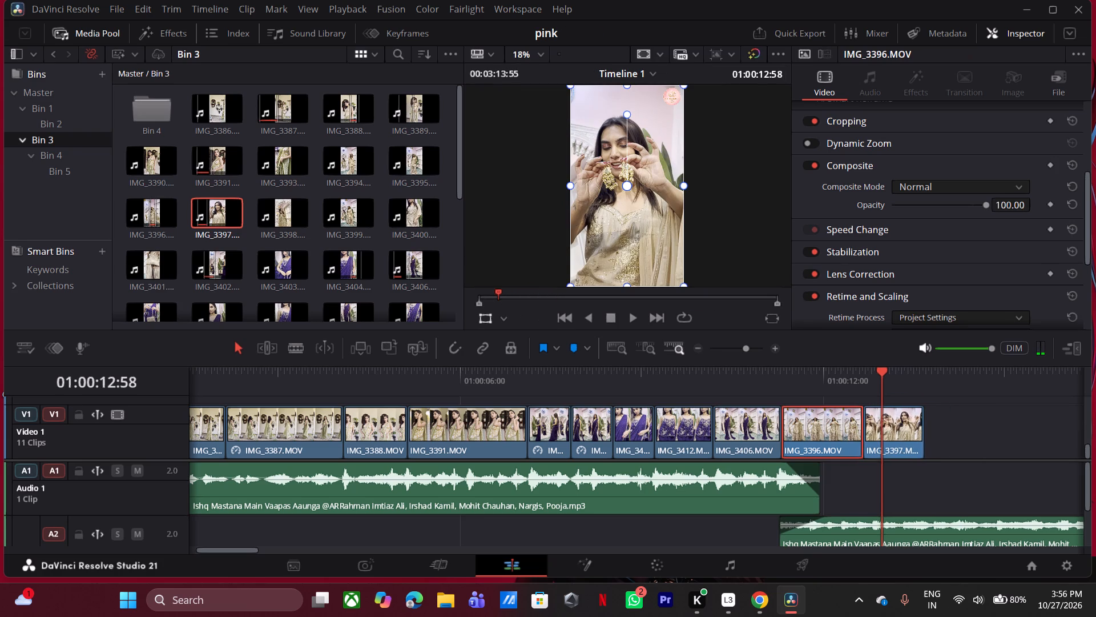
# Play from the end of IMG_3406.MOV through IMG_3396.MOV and IMG_3397.MOV to check their timing against the music.
pyautogui.click(773, 386)
pyautogui.press('space')
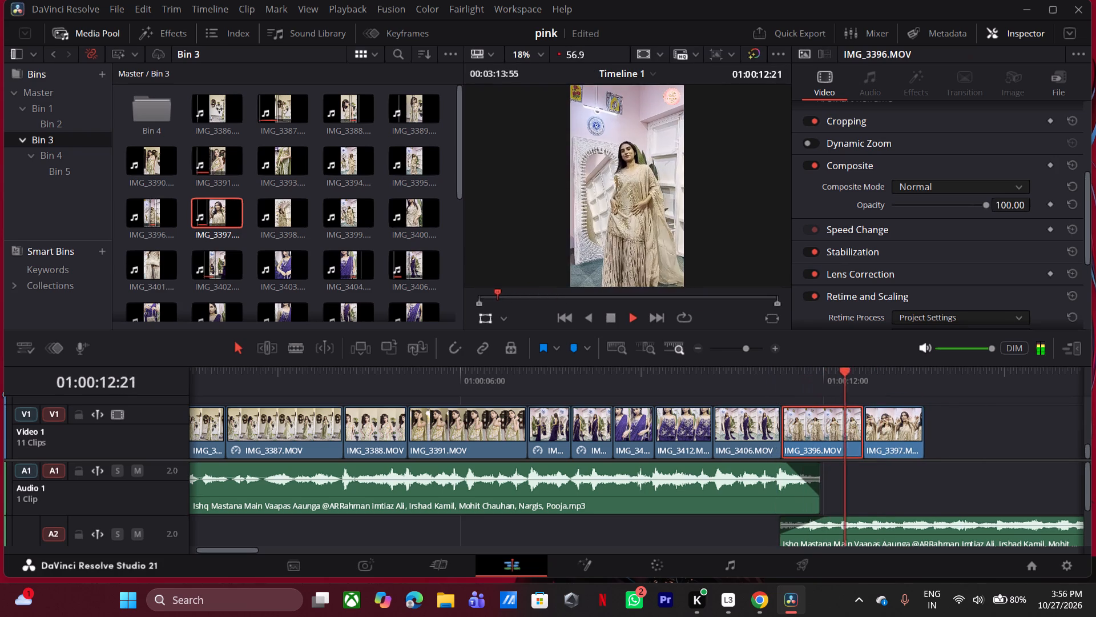
pyautogui.press('space')
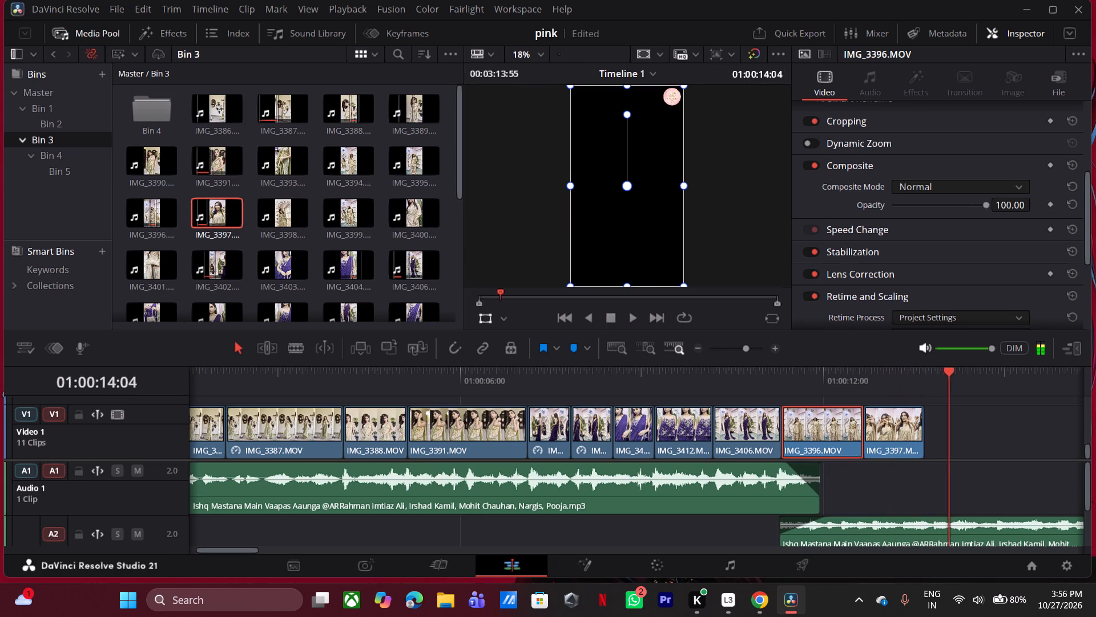
pyautogui.click(772, 385)
pyautogui.press('space')
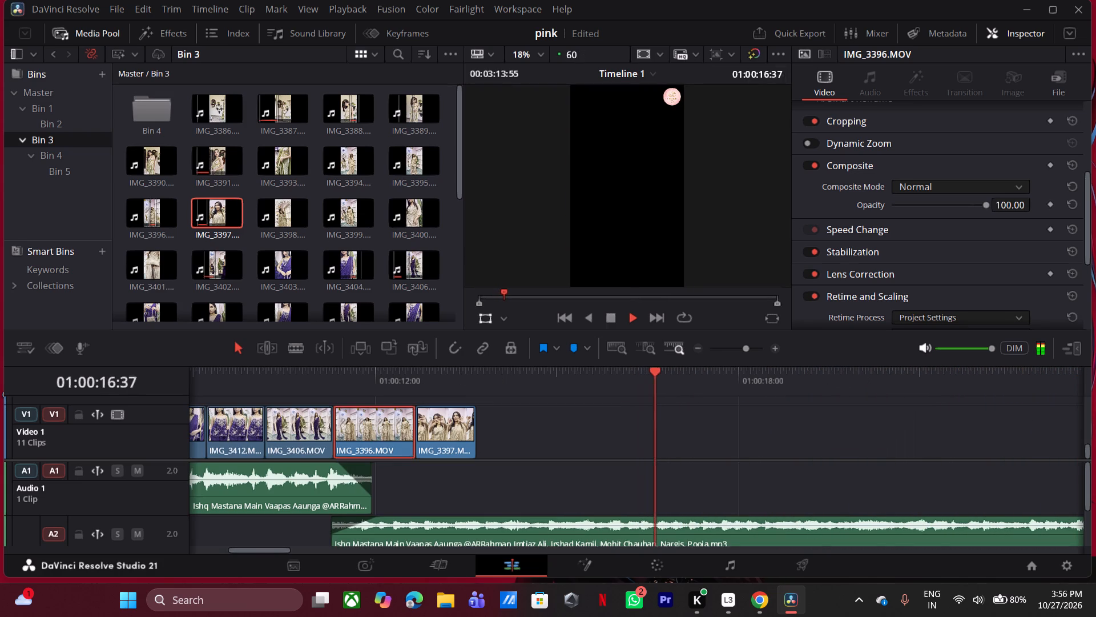
pyautogui.press('space')
pyautogui.click(324, 381)
pyautogui.press('space')
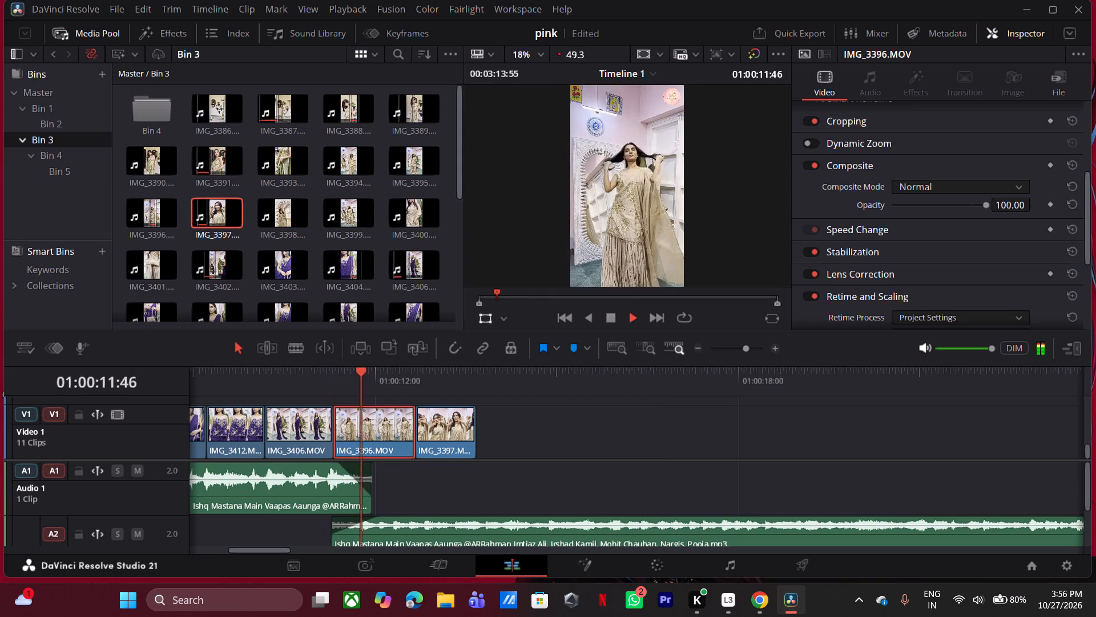
pyautogui.press('space')
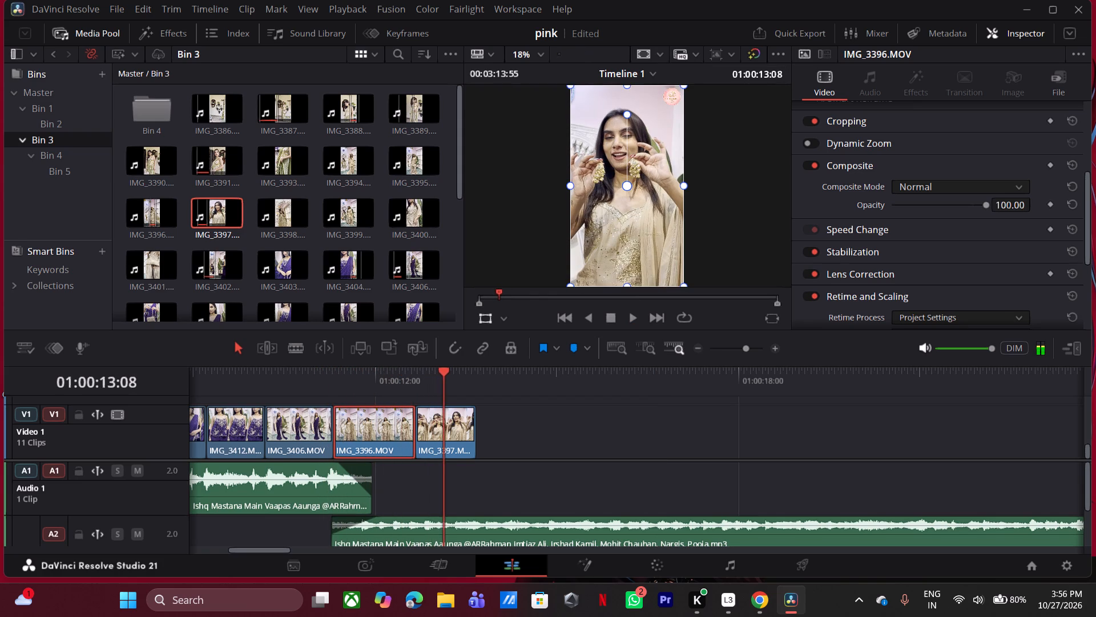
# Set the retime process of IMG_3396.MOV and IMG_3397.MOV to Optical Flow and check the setting on IMG_3406.MOV.
pyautogui.moveTo(527, 427); pyautogui.dragTo(371, 440)
pyautogui.scroll(-1, 932, 271)
pyautogui.click(961, 271)
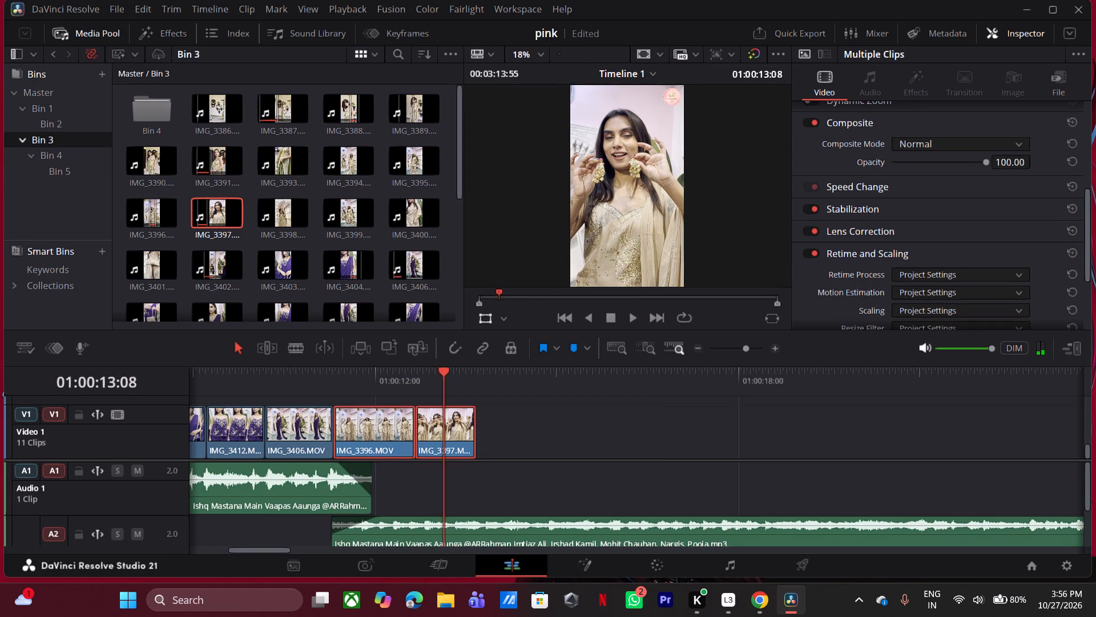
pyautogui.click(961, 343)
pyautogui.click(295, 432)
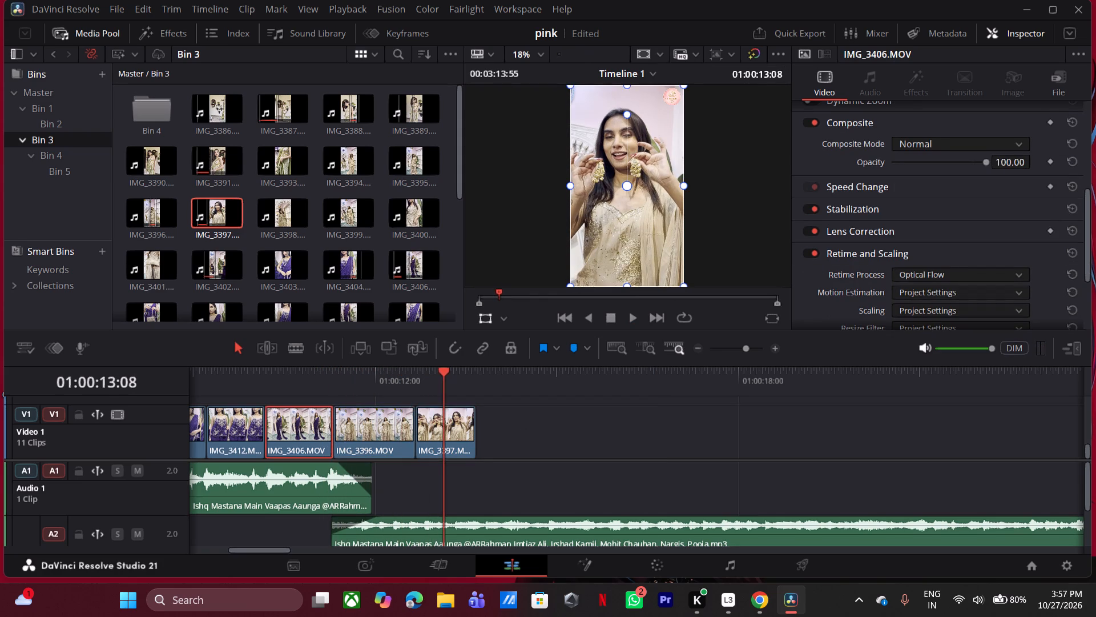
# Play from IMG_3396.MOV into IMG_3397.MOV and extend the end of IMG_3397.MOV past 01:00:14:00.
pyautogui.click(354, 382)
pyautogui.press('space')
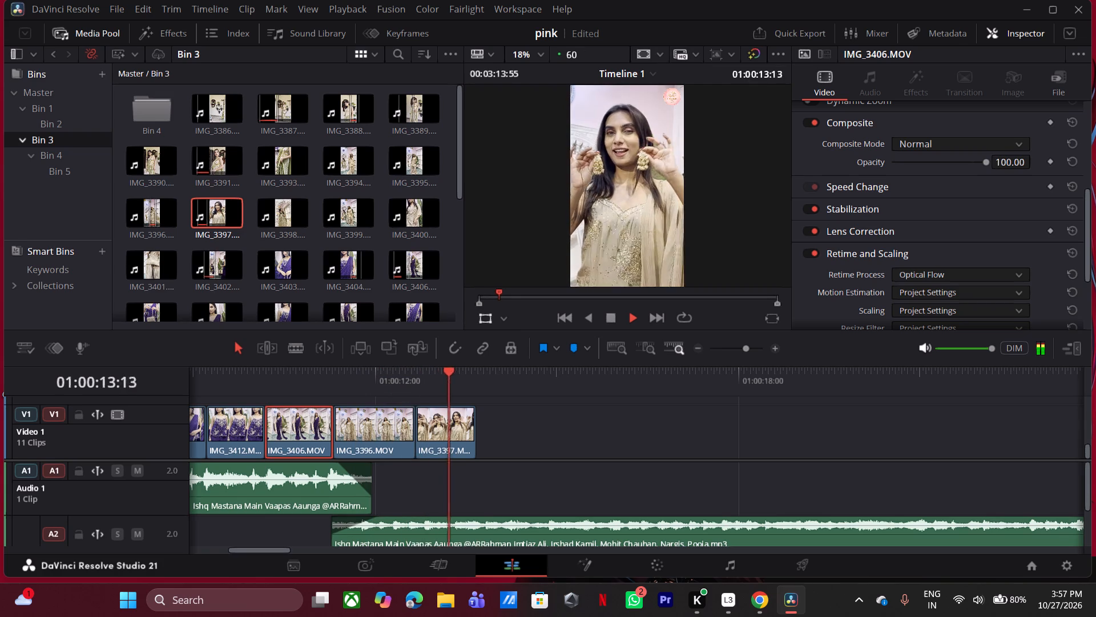
pyautogui.press('space')
pyautogui.moveTo(475, 432); pyautogui.dragTo(516, 434)
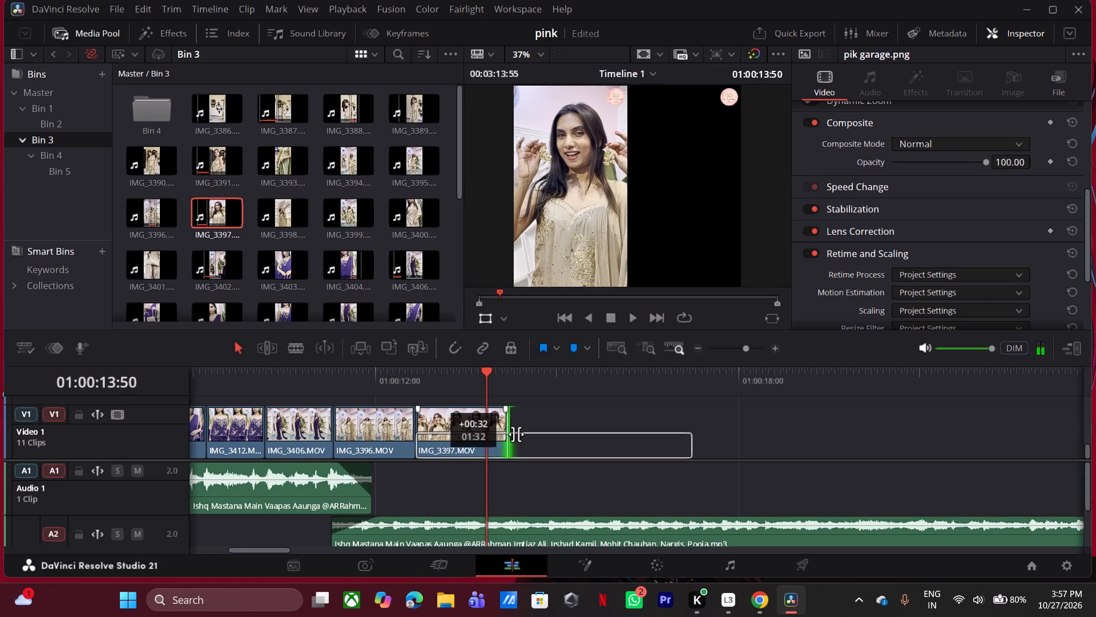
pyautogui.moveTo(516, 434); pyautogui.dragTo(517, 434)
# Replay the cut into IMG_3397.MOV and move IMG_3396.MOV along Video 1 into the empty space beyond IMG_3397.MOV.
pyautogui.click(356, 382)
pyautogui.press('space')
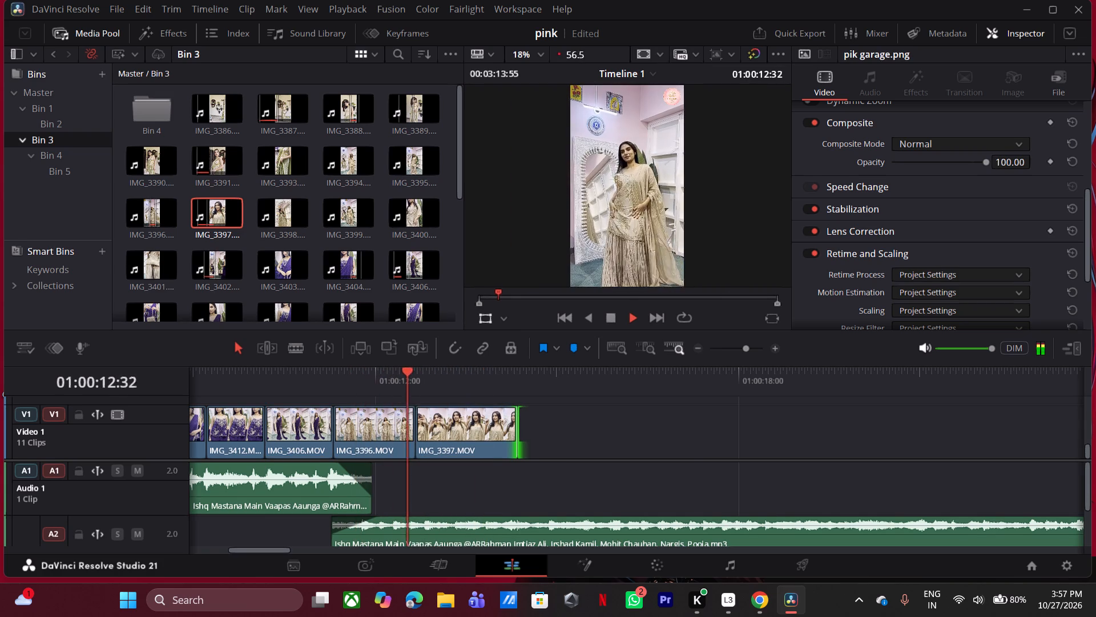
pyautogui.press('space')
pyautogui.moveTo(376, 427); pyautogui.dragTo(622, 428)
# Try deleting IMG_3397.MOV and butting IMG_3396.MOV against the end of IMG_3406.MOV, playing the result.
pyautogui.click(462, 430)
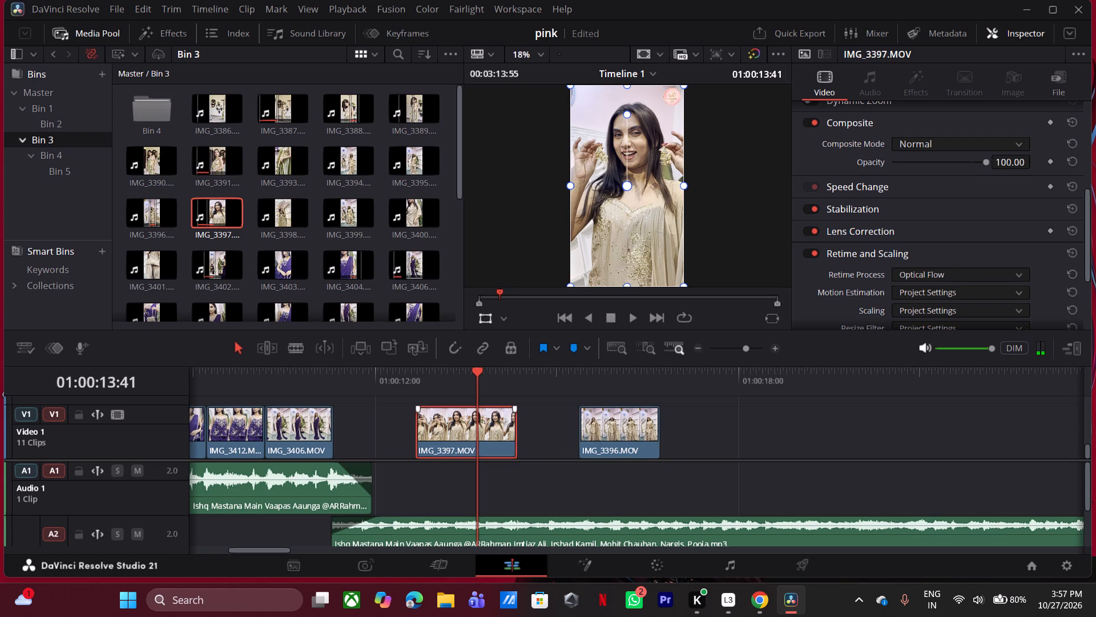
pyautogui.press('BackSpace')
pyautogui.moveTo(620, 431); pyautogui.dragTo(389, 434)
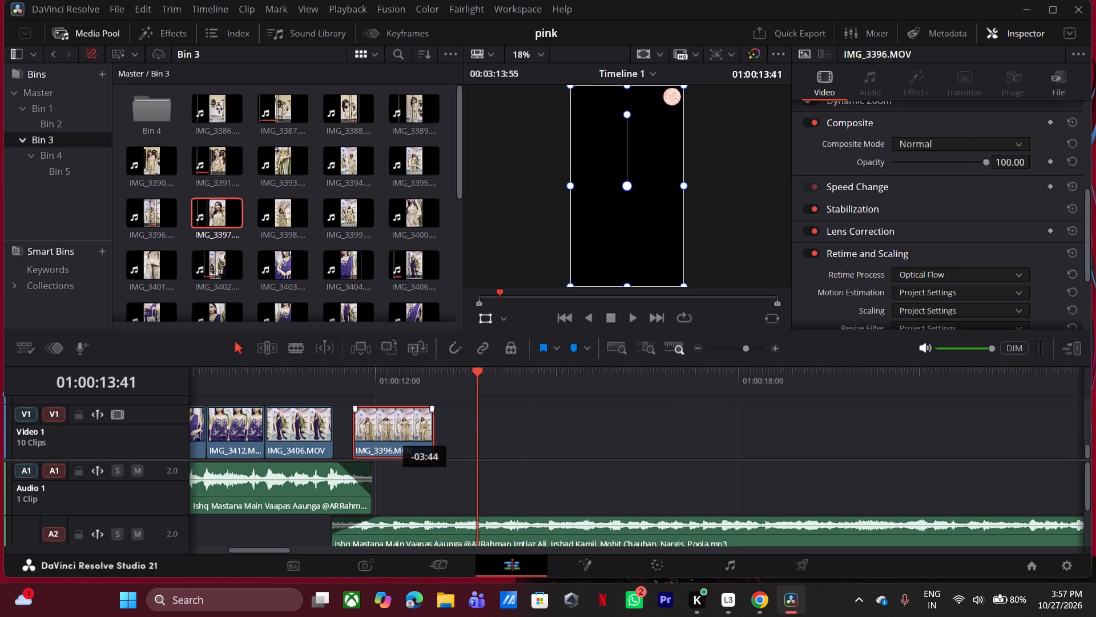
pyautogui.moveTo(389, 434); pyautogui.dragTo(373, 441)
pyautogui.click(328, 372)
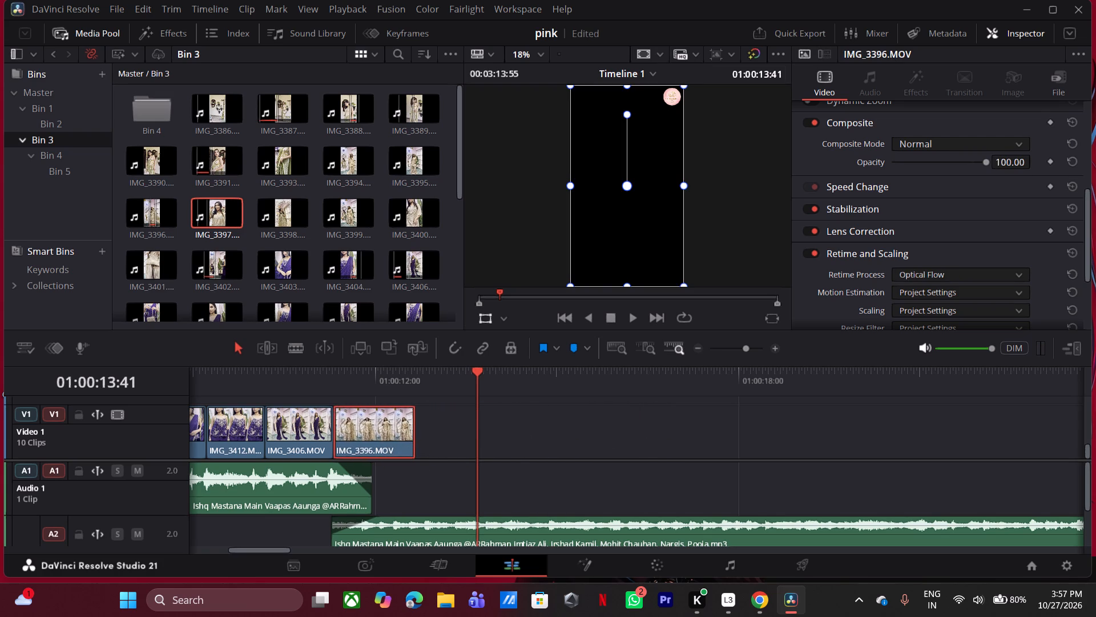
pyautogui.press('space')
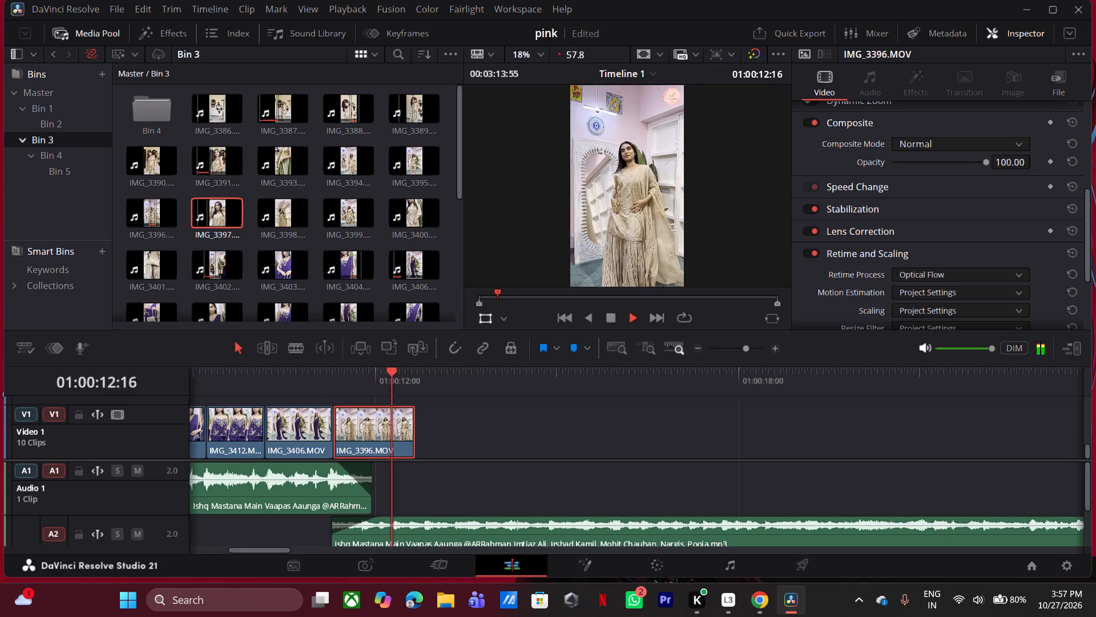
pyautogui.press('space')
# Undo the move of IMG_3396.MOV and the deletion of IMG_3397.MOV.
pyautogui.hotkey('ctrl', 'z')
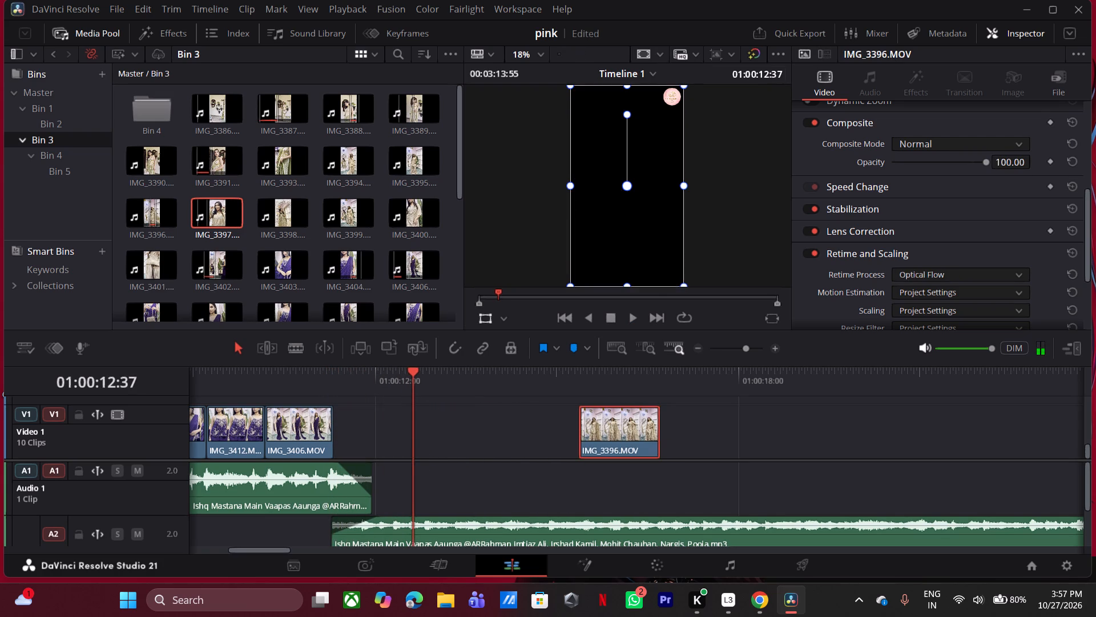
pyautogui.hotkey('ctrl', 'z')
# Move IMG_3397.MOV back against the end of IMG_3406.MOV and play the new cut over the music crossfade.
pyautogui.moveTo(460, 438); pyautogui.dragTo(372, 444)
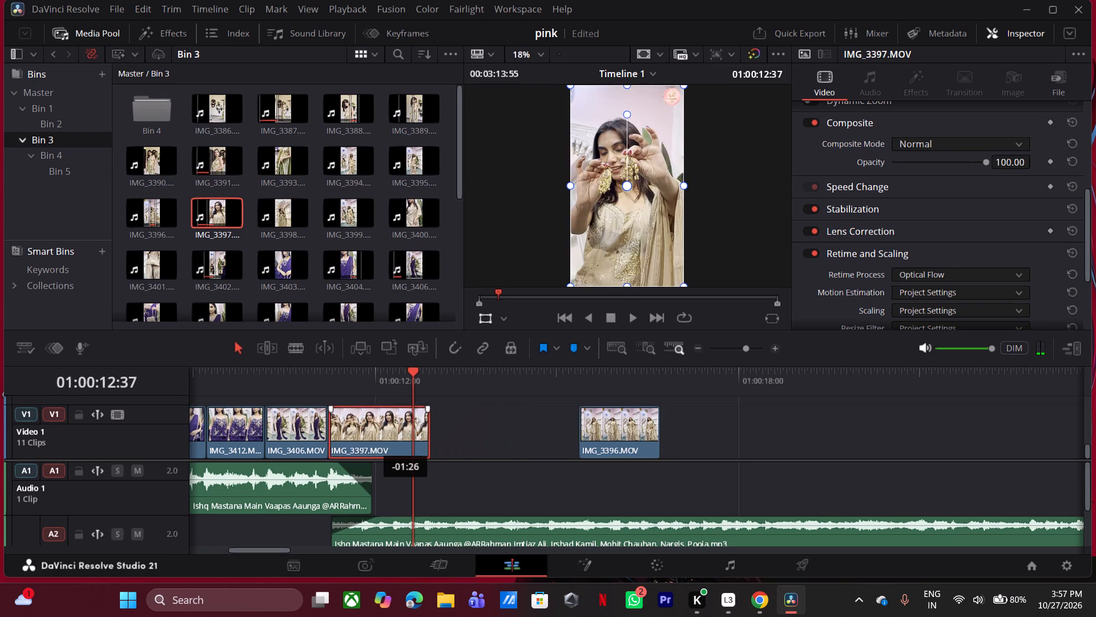
pyautogui.moveTo(372, 444); pyautogui.dragTo(375, 446)
pyautogui.click(315, 385)
pyautogui.press('space')
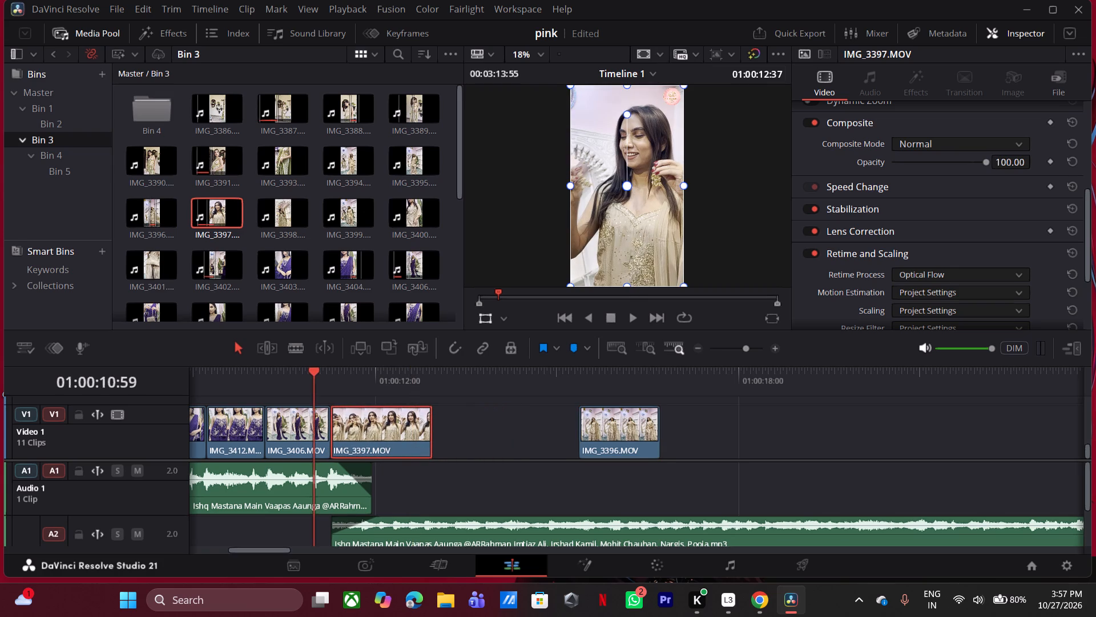
pyautogui.click(272, 378)
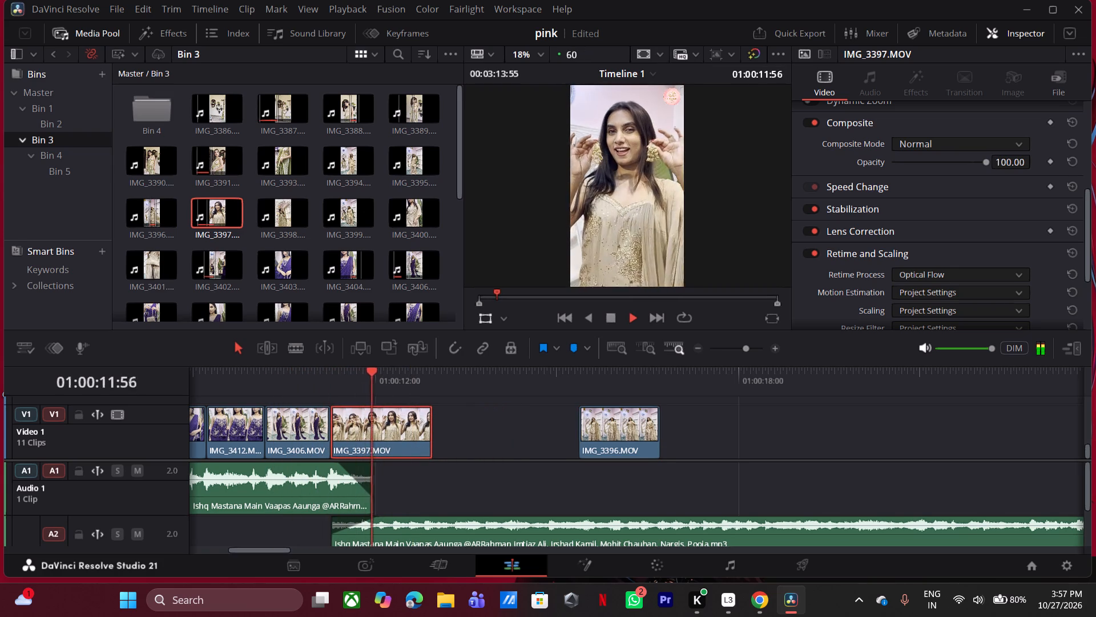
pyautogui.press('space')
pyautogui.click(333, 380)
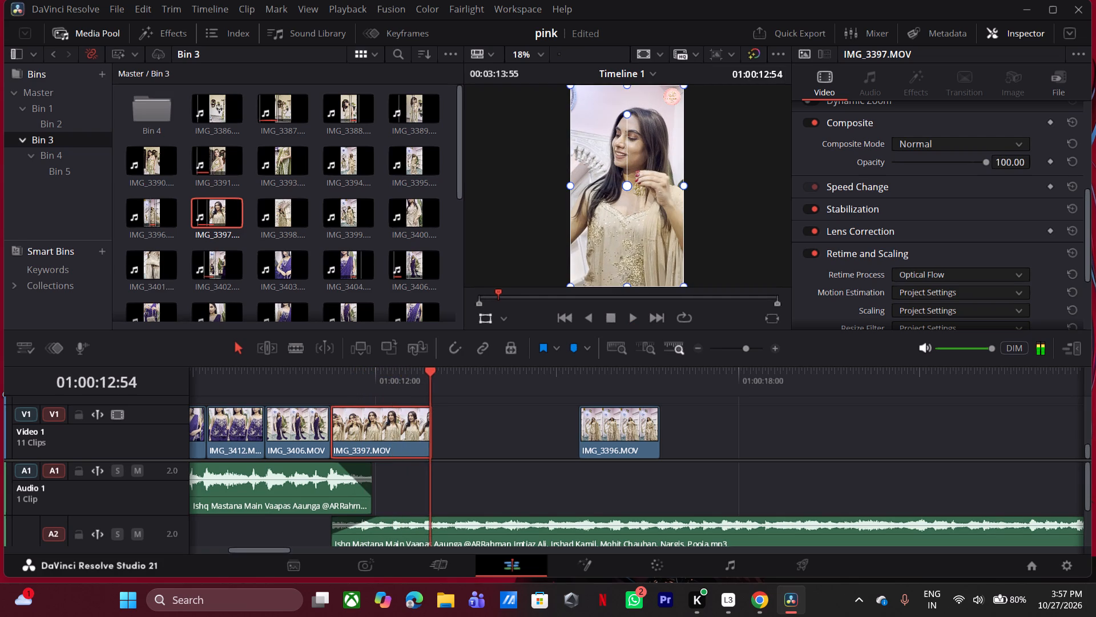
# Move IMG_3397.MOV away from IMG_3406.MOV, extend its start back to about 01:00:12:00, and play from there.
pyautogui.moveTo(380, 419); pyautogui.dragTo(443, 428)
pyautogui.moveTo(401, 428); pyautogui.dragTo(386, 433)
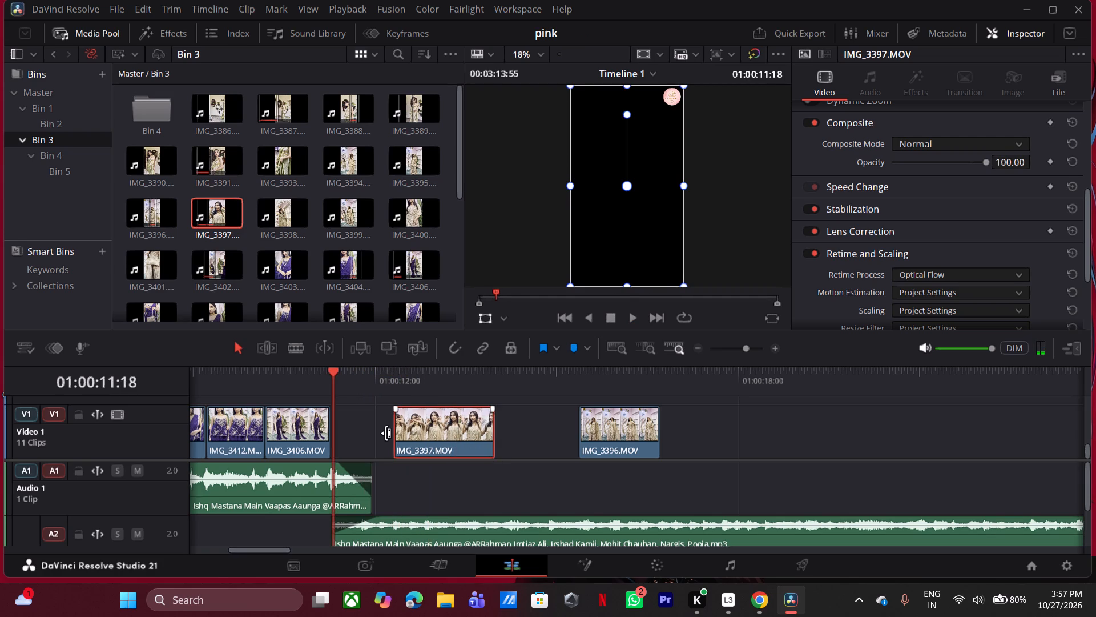
pyautogui.moveTo(386, 433); pyautogui.dragTo(382, 439)
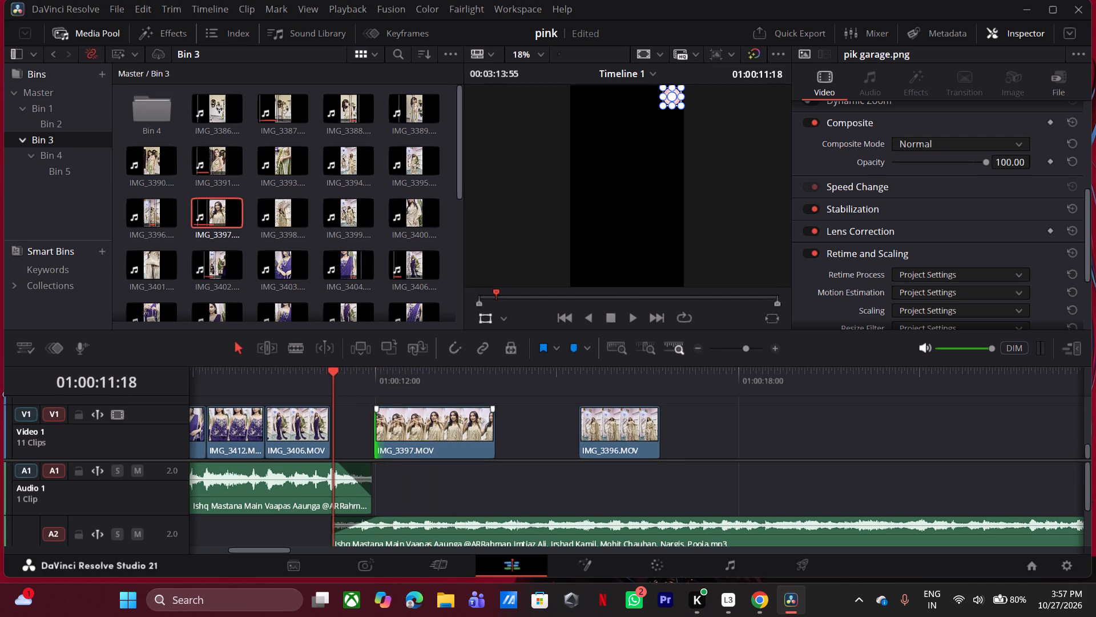
pyautogui.click(376, 372)
pyautogui.press('space')
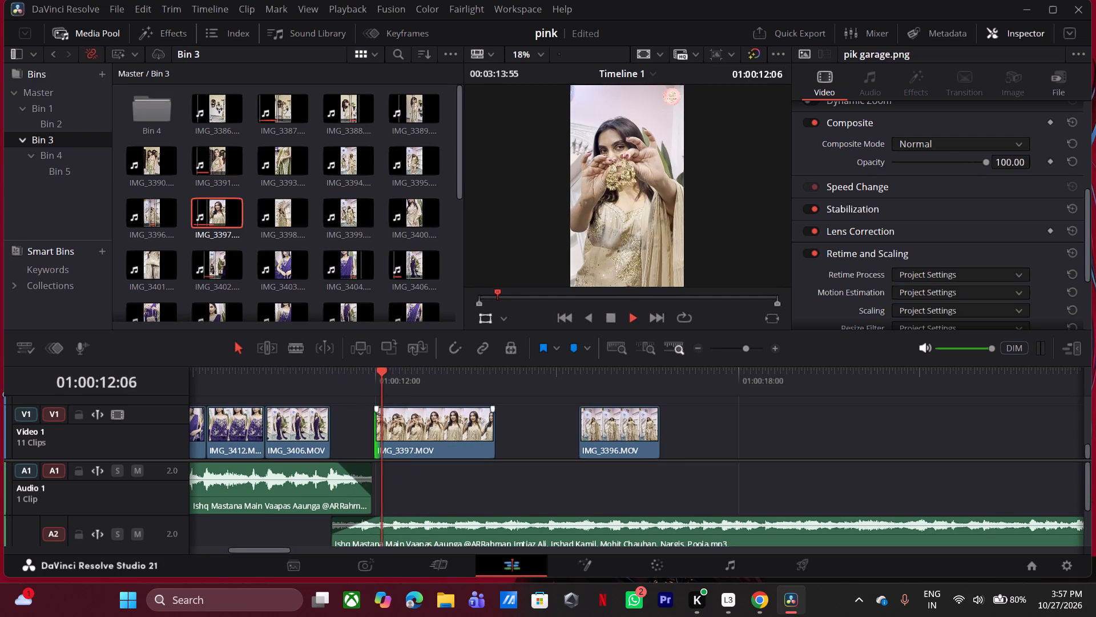
# Split IMG_3397.MOV at 01:00:12:21.
pyautogui.press('space')
pyautogui.click(413, 420)
pyautogui.hotkey('ctrl', 'b')
# Set the speed of the second part of IMG_3397.MOV to 74% and play it back to the end.
pyautogui.click(425, 423)
pyautogui.rightClick(425, 423)
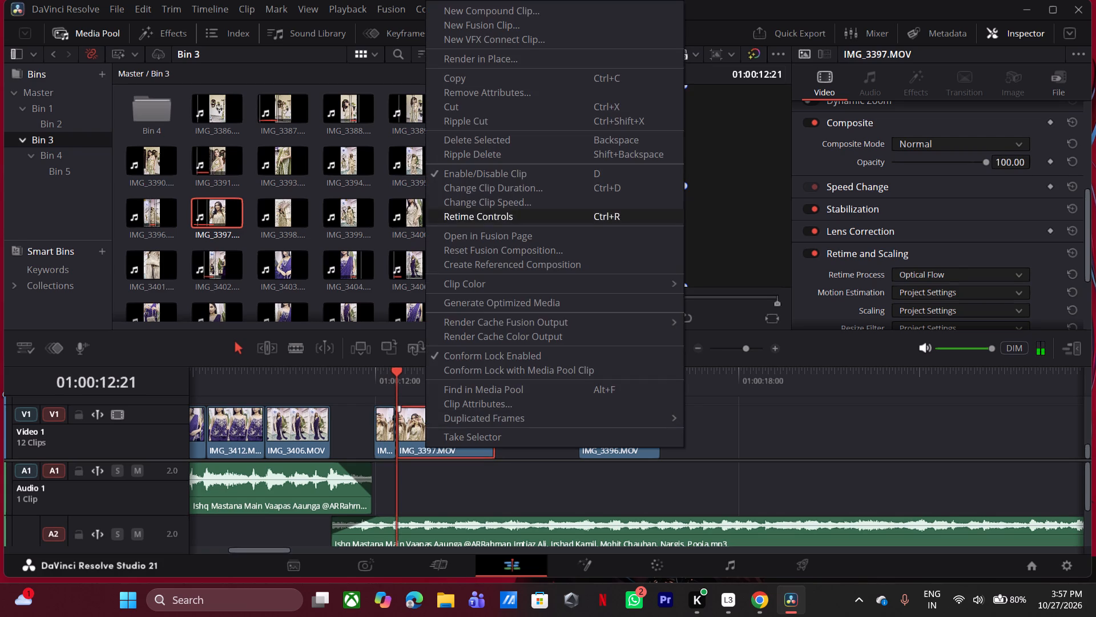
pyautogui.click(525, 203)
pyautogui.moveTo(425, 226); pyautogui.dragTo(406, 235)
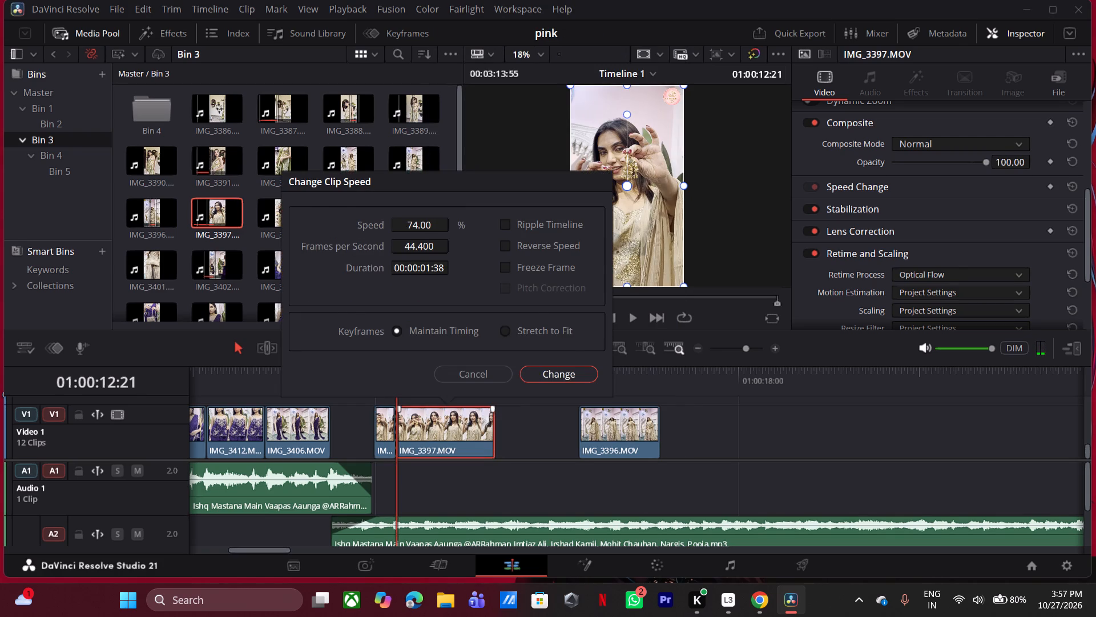
pyautogui.click(557, 376)
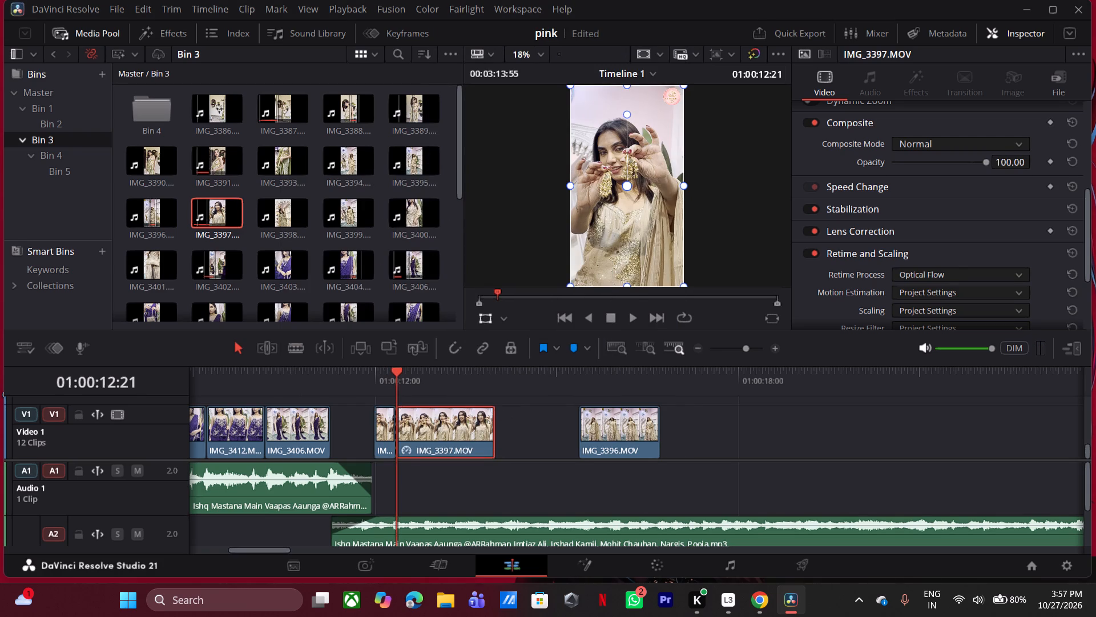
pyautogui.press('space')
pyautogui.press('space')
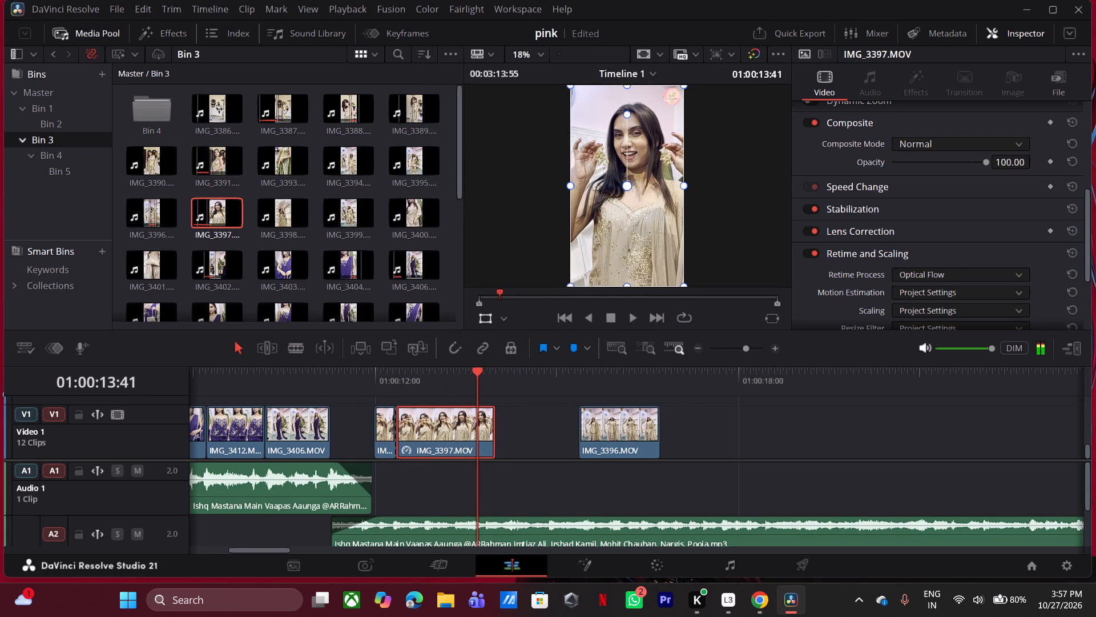
pyautogui.press('space')
pyautogui.press('space')
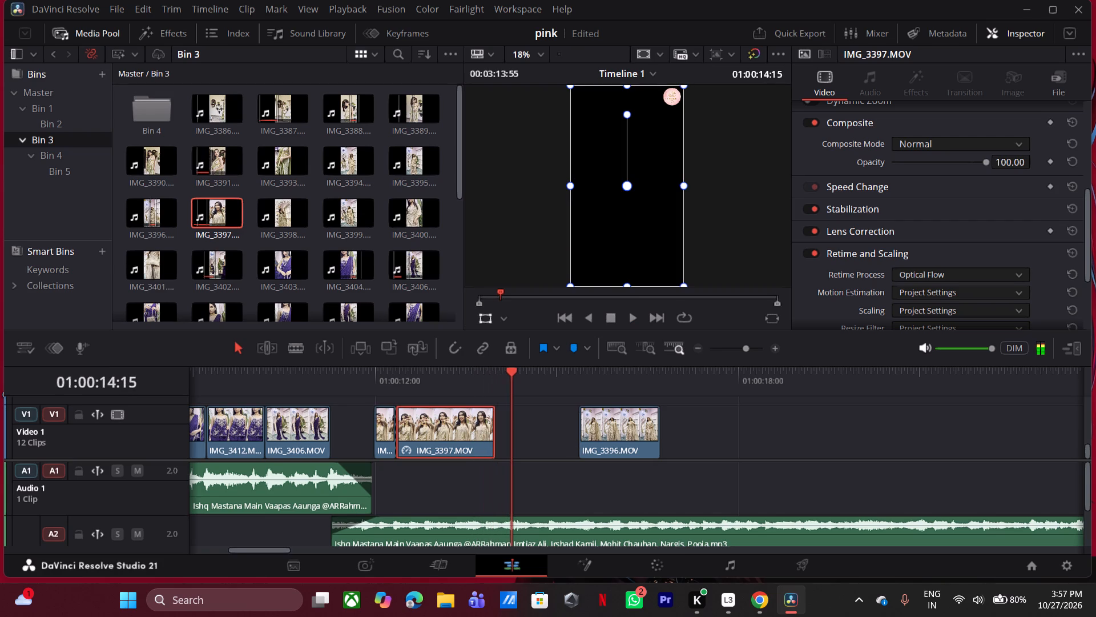
# Mark a 00:00:02:01 range of IMG_3398.MOV ending at 00:00:04:05 and place it on Video 1 just after IMG_3397.MOV.
pyautogui.doubleClick(284, 213)
pyautogui.moveTo(552, 297); pyautogui.dragTo(617, 300)
pyautogui.press('i')
pyautogui.press('o')
pyautogui.moveTo(607, 267); pyautogui.dragTo(549, 361)
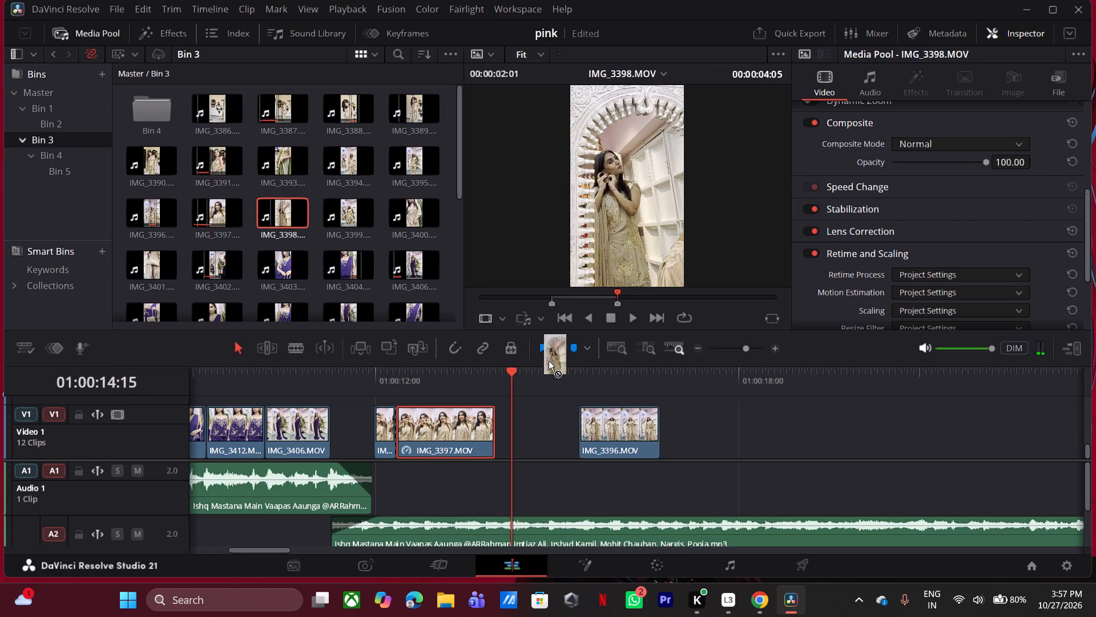
pyautogui.moveTo(549, 361); pyautogui.dragTo(501, 438)
# Delete the leftover piece of IMG_3396.MOV following IMG_3398.MOV on Video 1.
pyautogui.click(643, 431)
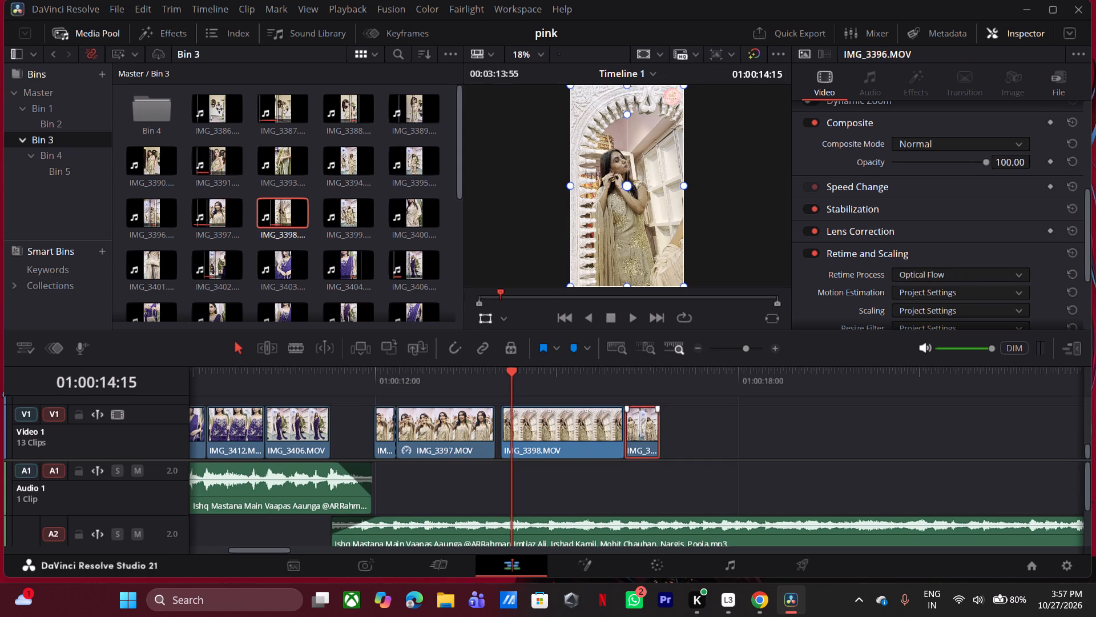
pyautogui.press('BackSpace')
# Move IMG_3398.MOV against the end of IMG_3397.MOV to close the small gap.
pyautogui.moveTo(573, 429); pyautogui.dragTo(567, 441)
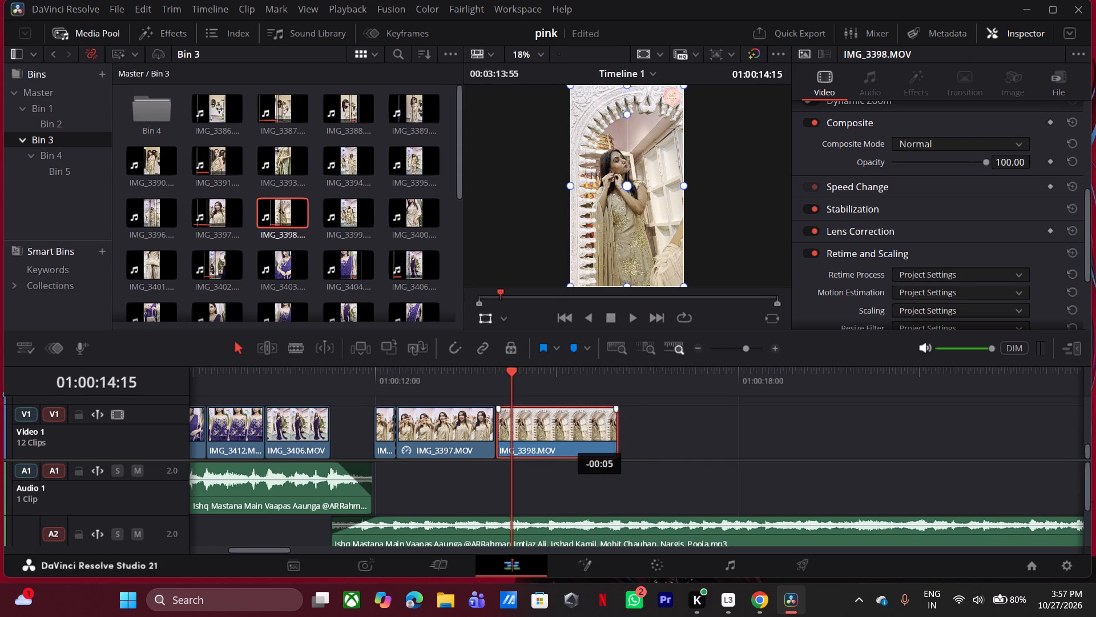
pyautogui.moveTo(567, 441); pyautogui.dragTo(565, 444)
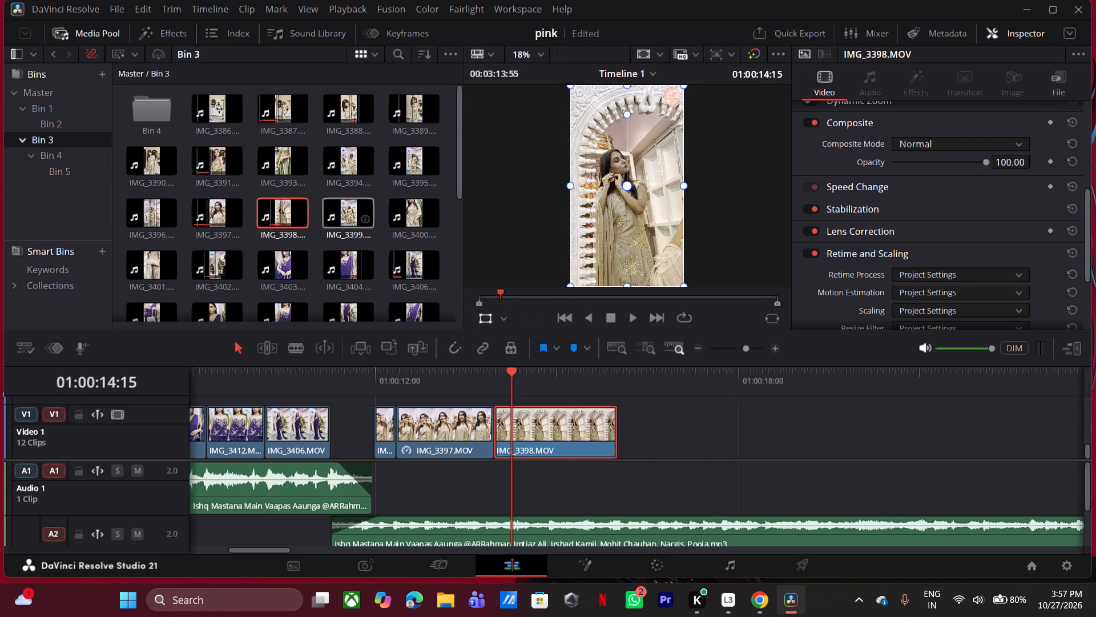
# Mark a 00:00:03:14 range of IMG_3399.MOV ending at 00:00:09:05 and place it on Video 1 at the end of IMG_3398.MOV.
pyautogui.doubleClick(340, 214)
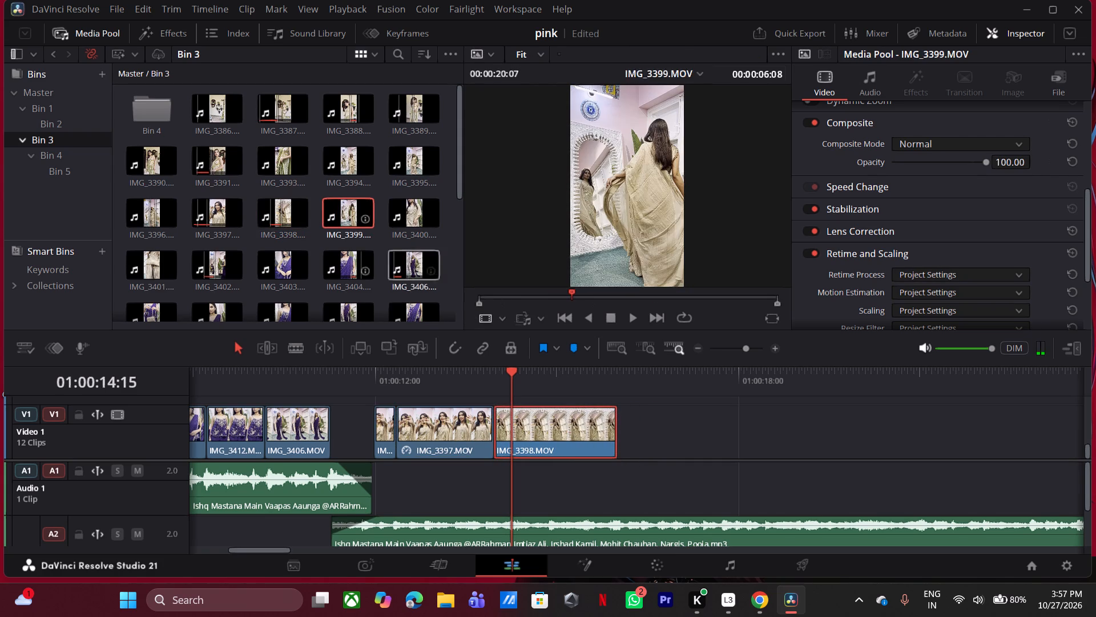
pyautogui.moveTo(512, 297); pyautogui.dragTo(532, 301)
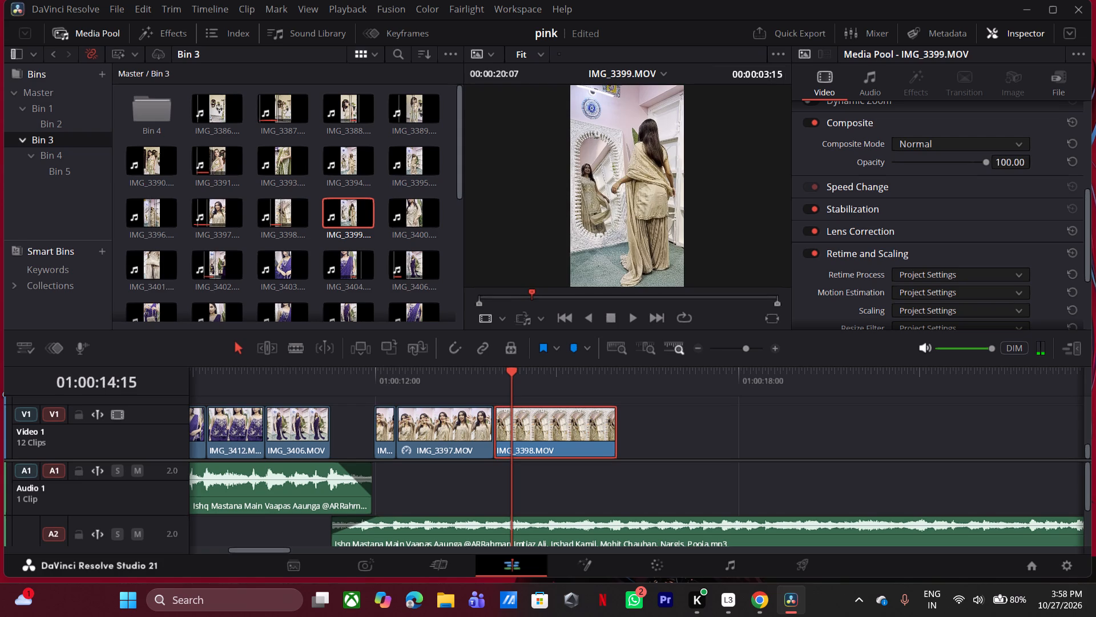
pyautogui.moveTo(532, 301); pyautogui.dragTo(578, 302)
pyautogui.press('i')
pyautogui.press('i')
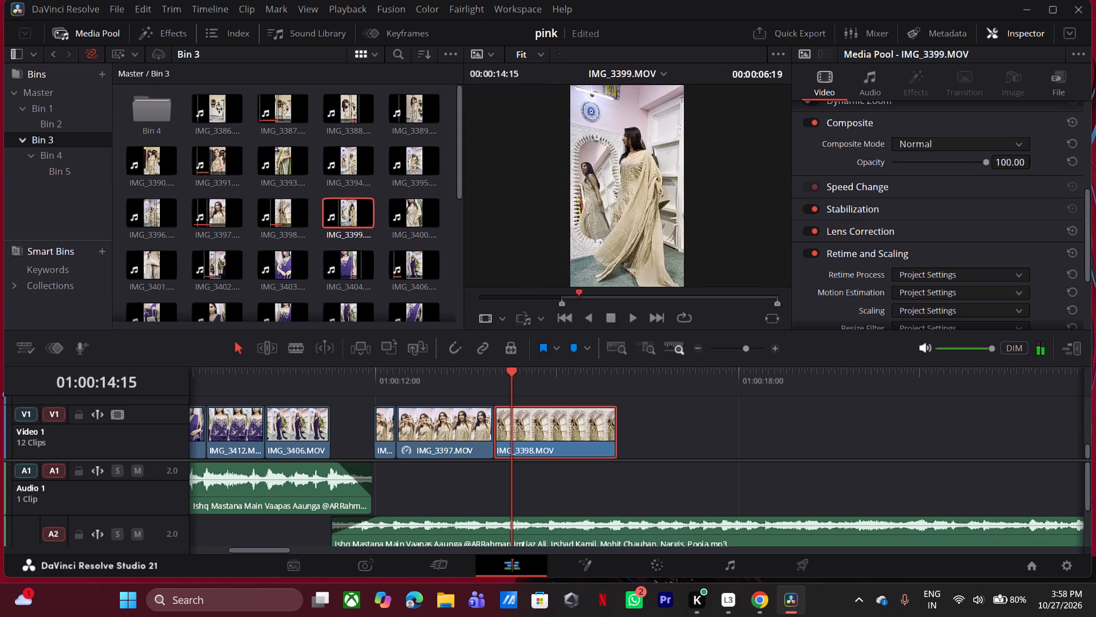
pyautogui.moveTo(578, 302); pyautogui.dragTo(614, 302)
pyautogui.press('o')
pyautogui.moveTo(610, 266); pyautogui.dragTo(640, 396)
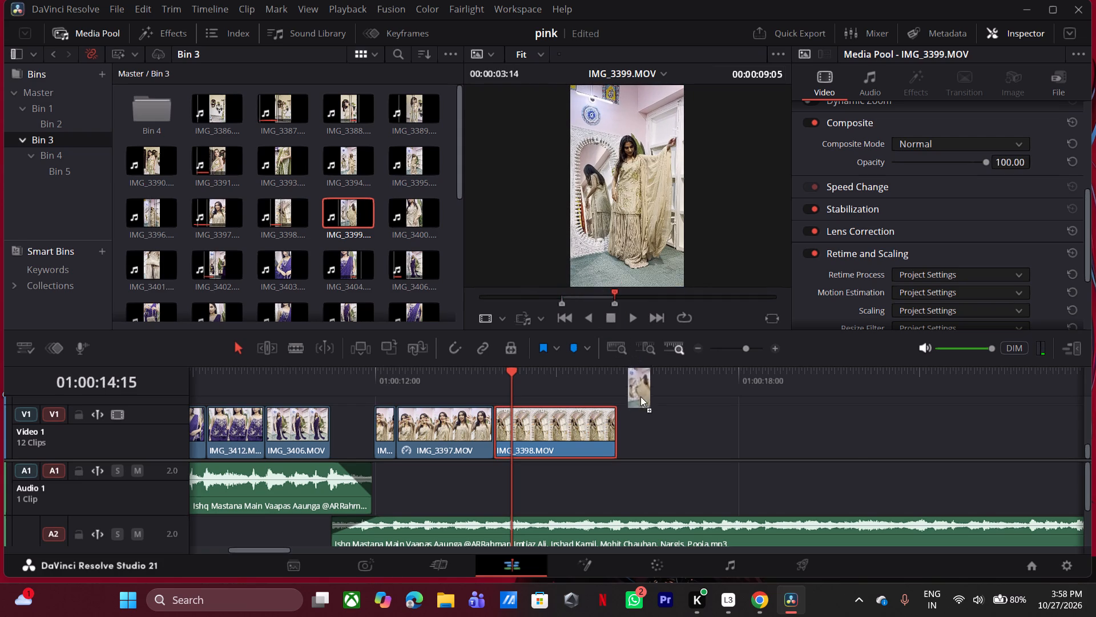
pyautogui.moveTo(640, 396); pyautogui.dragTo(615, 434)
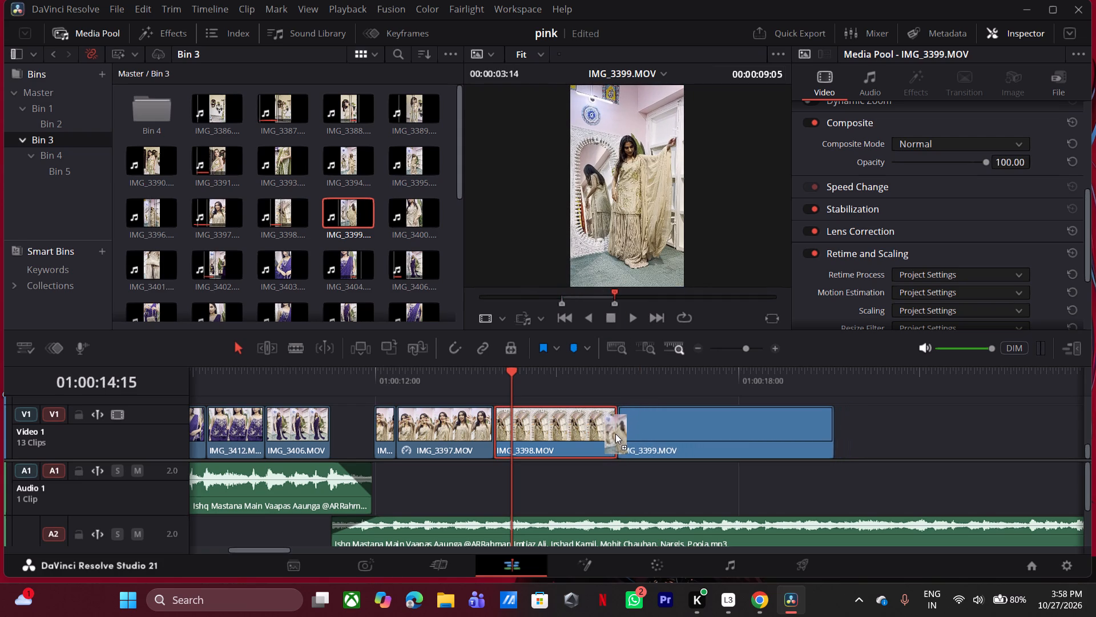
pyautogui.moveTo(615, 434); pyautogui.dragTo(591, 445)
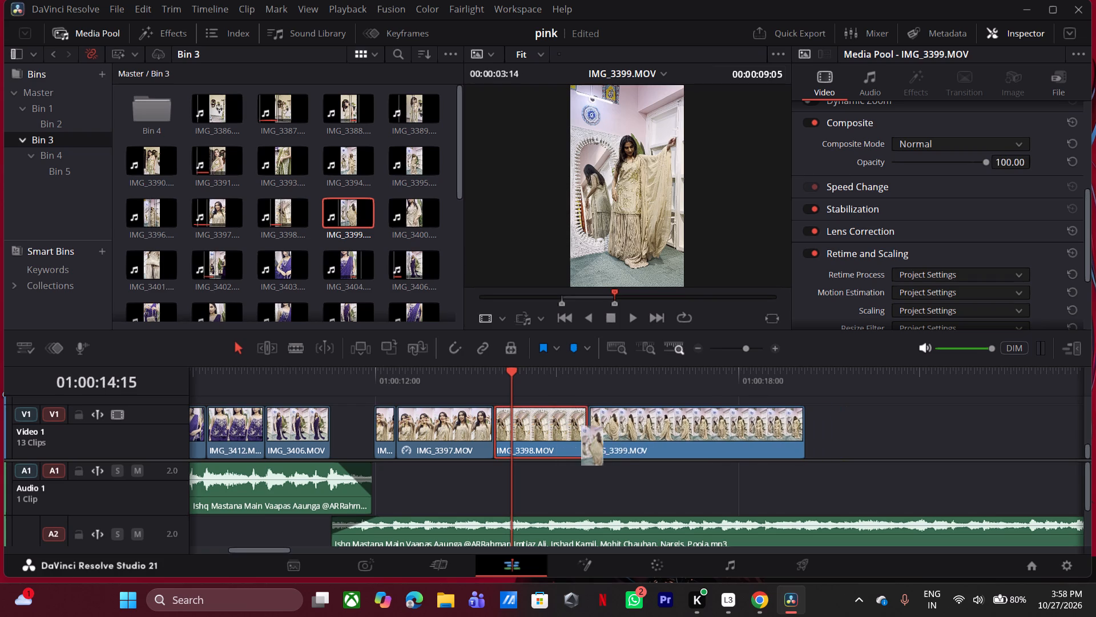
pyautogui.moveTo(591, 445); pyautogui.dragTo(616, 439)
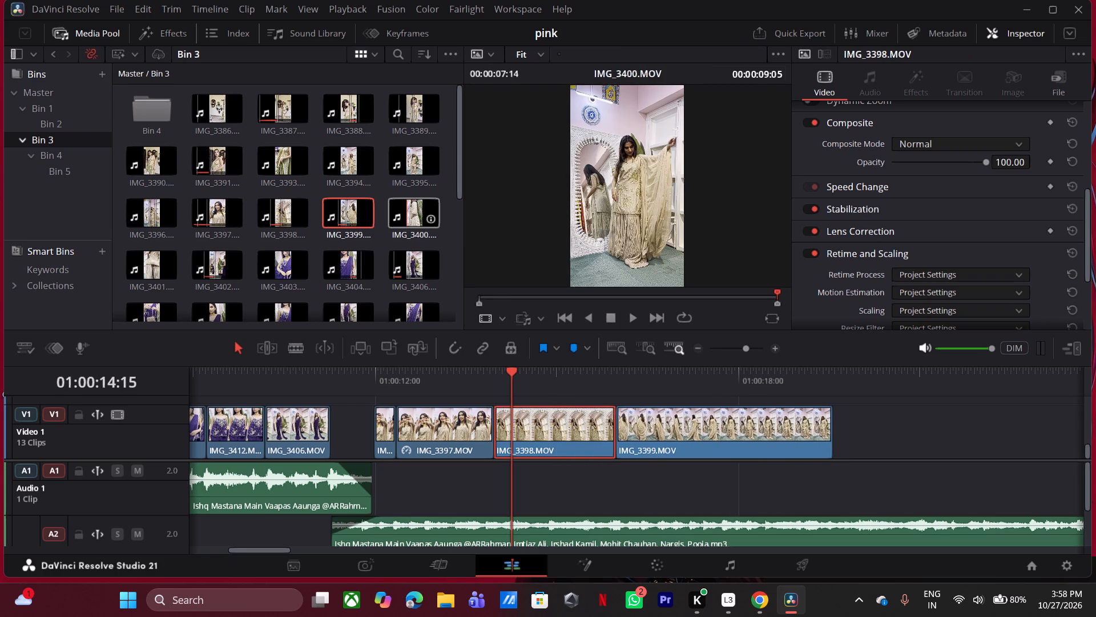
# Mark a 00:00:02:14 range of IMG_3400.MOV ending at 00:00:03:19 and place it on Video 1 over the later part of IMG_3399.MOV.
pyautogui.doubleClick(402, 217)
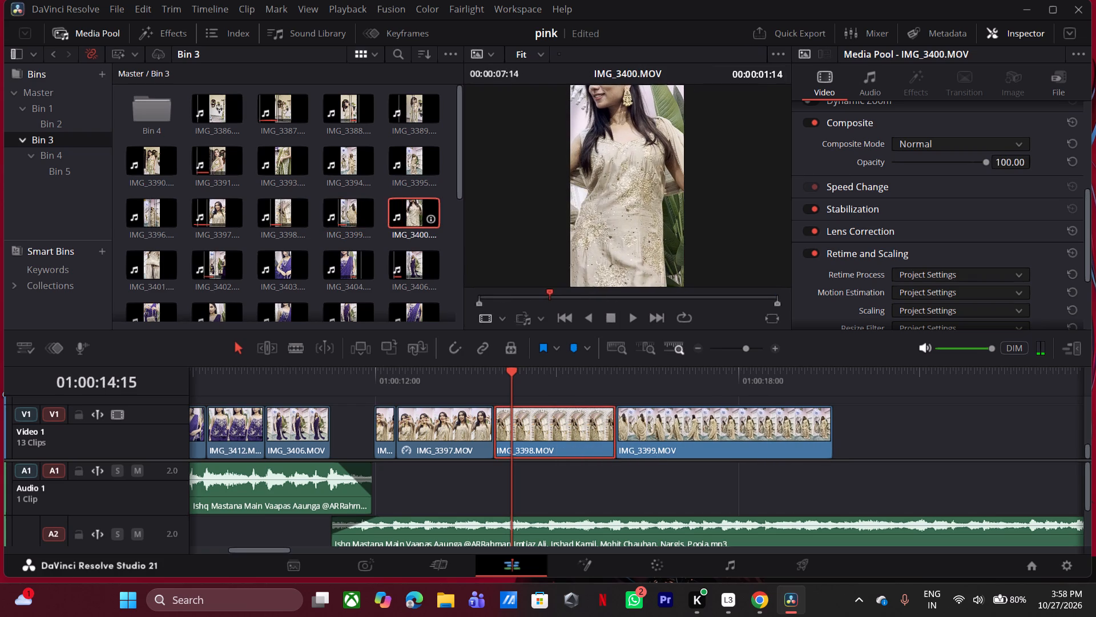
pyautogui.click(555, 376)
pyautogui.doubleClick(409, 218)
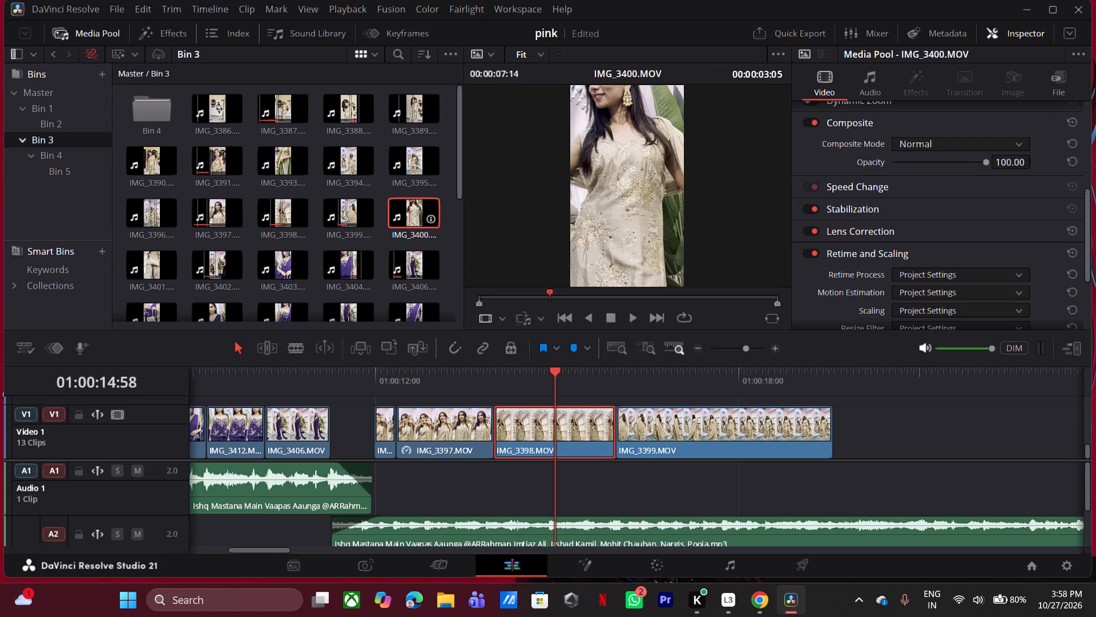
pyautogui.moveTo(513, 296); pyautogui.dragTo(525, 299)
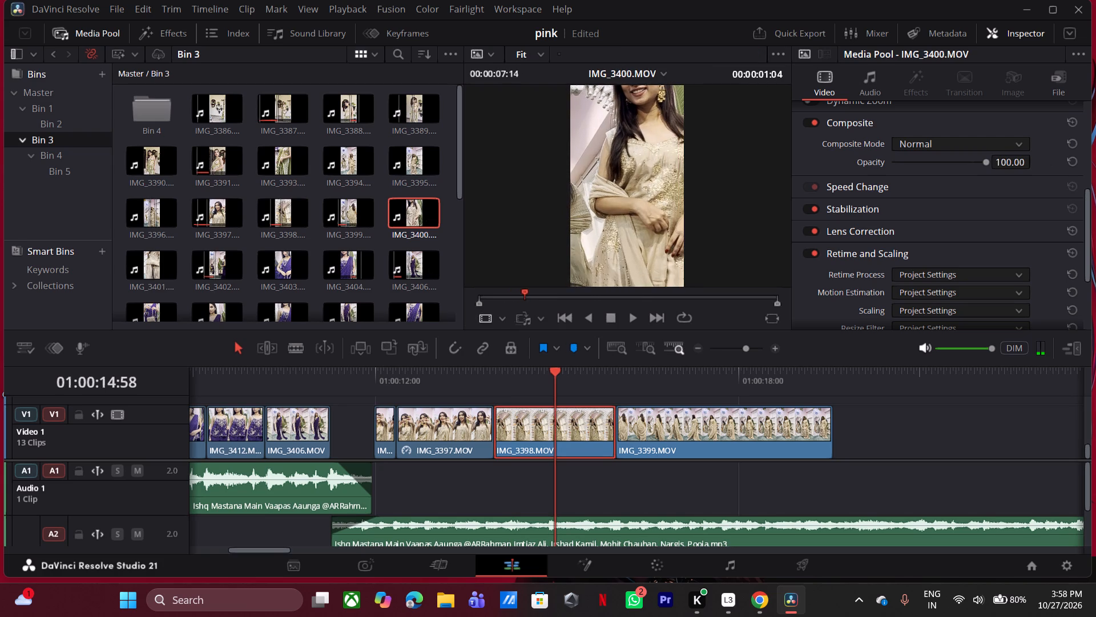
pyautogui.moveTo(525, 299); pyautogui.dragTo(601, 311)
pyautogui.press('i')
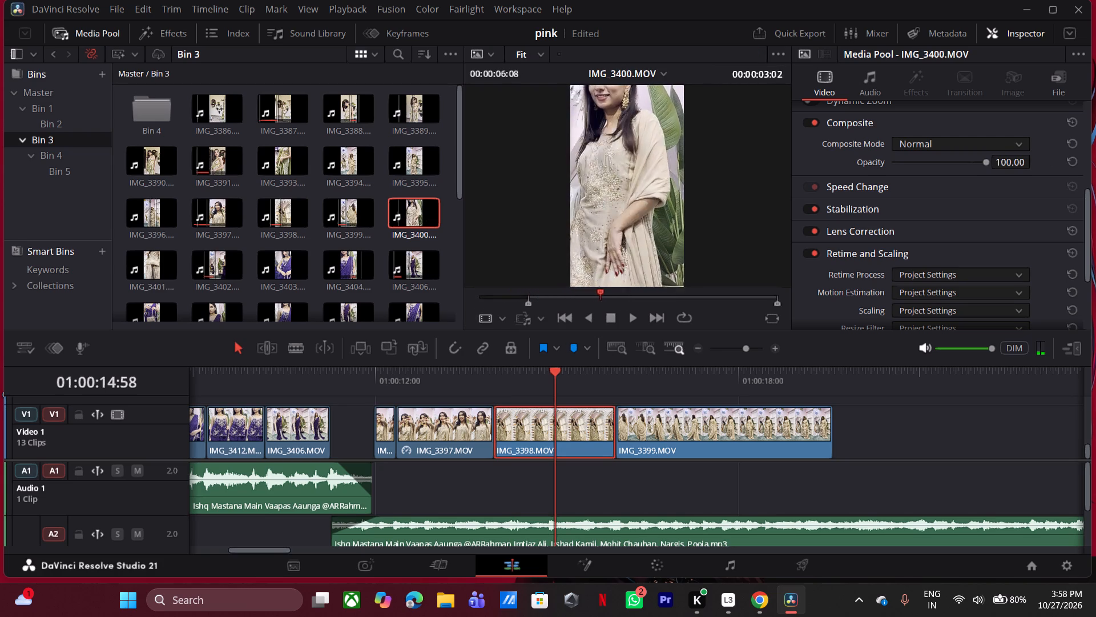
pyautogui.moveTo(601, 311); pyautogui.dragTo(627, 311)
pyautogui.press('o')
pyautogui.moveTo(607, 272); pyautogui.dragTo(688, 407)
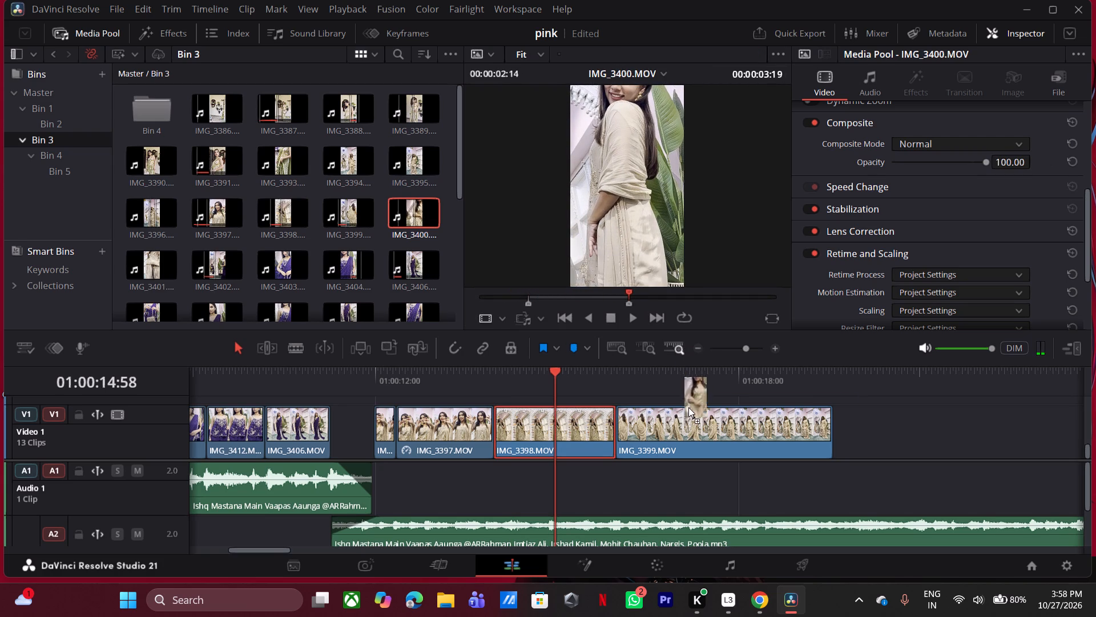
pyautogui.moveTo(688, 407); pyautogui.dragTo(703, 432)
# Mark a range of IMG_3401.MOV starting at 00:00:06:05 and place it on Video 1 over the tail end of IMG_3400.MOV.
pyautogui.doubleClick(146, 265)
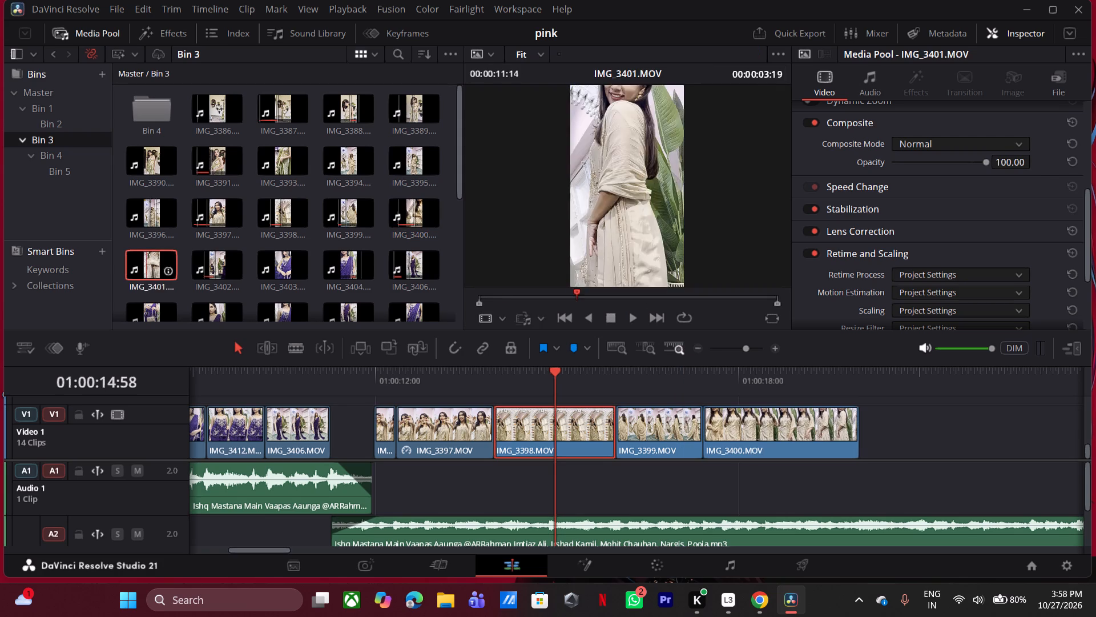
pyautogui.moveTo(541, 295); pyautogui.dragTo(553, 298)
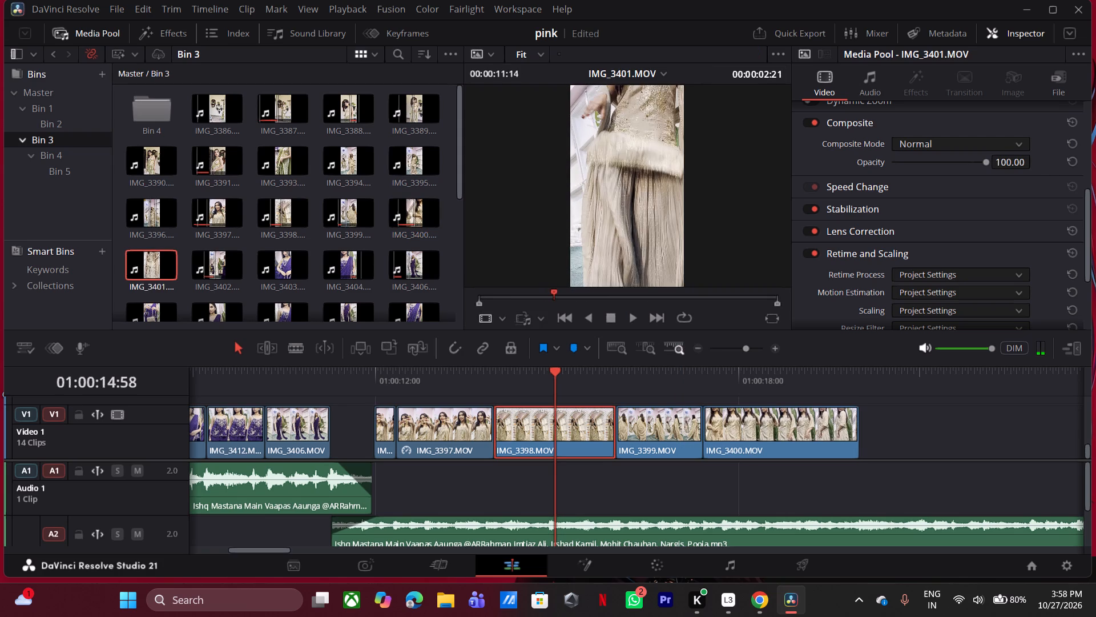
pyautogui.moveTo(553, 298); pyautogui.dragTo(615, 307)
pyautogui.press('i')
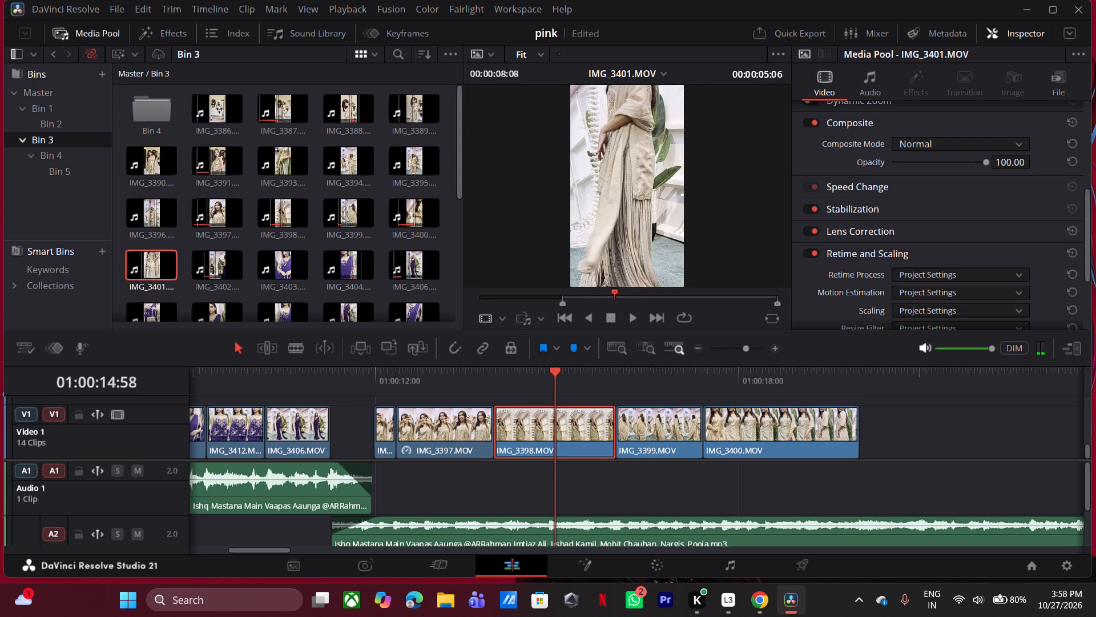
pyautogui.moveTo(615, 307); pyautogui.dragTo(615, 307)
pyautogui.press('o')
pyautogui.moveTo(606, 275); pyautogui.dragTo(614, 280)
pyautogui.moveTo(635, 301); pyautogui.dragTo(639, 301)
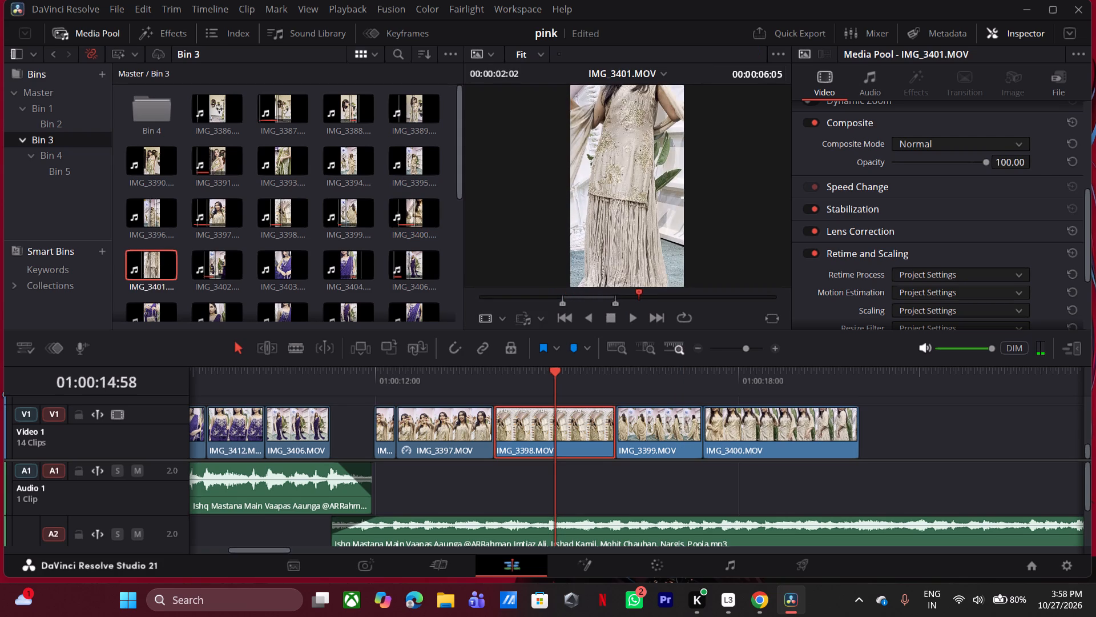
pyautogui.moveTo(639, 301); pyautogui.dragTo(679, 305)
pyautogui.press('i')
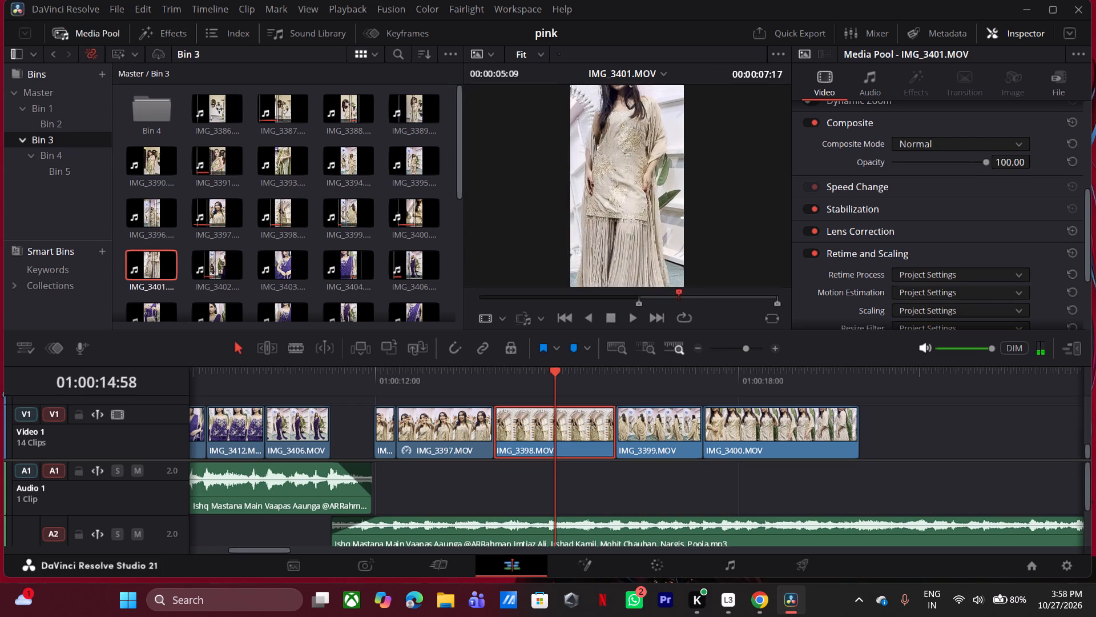
pyautogui.moveTo(679, 305); pyautogui.dragTo(721, 304)
pyautogui.press('o')
pyautogui.moveTo(609, 269); pyautogui.dragTo(851, 431)
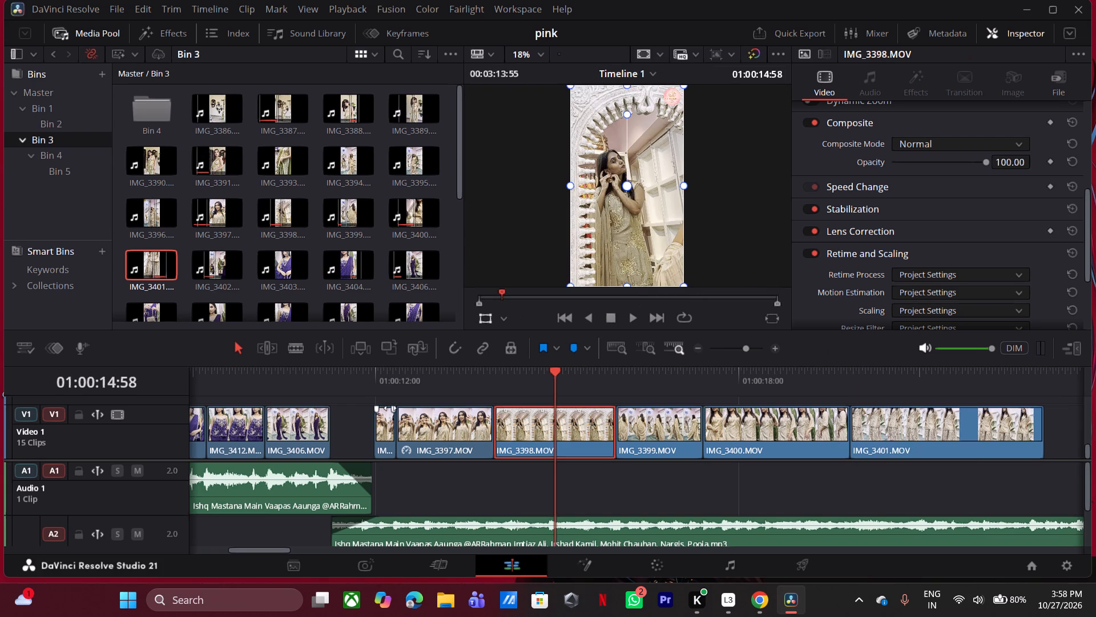
# Set the Retime Process to Optical Flow for all Video 1 clips from IMG_3397.MOV through IMG_3401.MOV.
pyautogui.moveTo(356, 418); pyautogui.dragTo(968, 438)
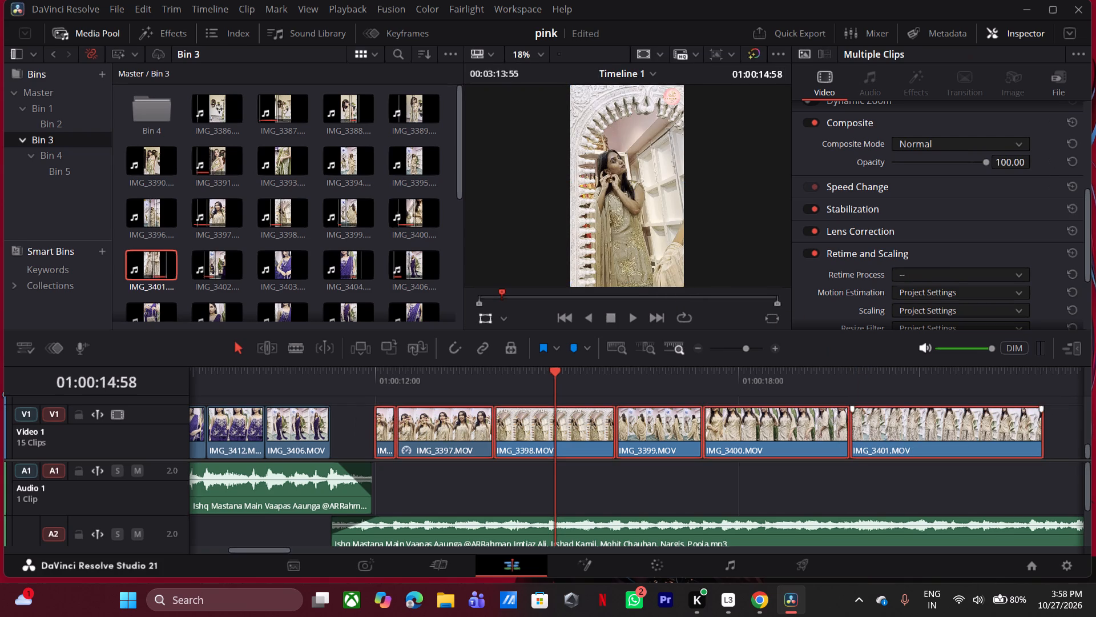
pyautogui.click(963, 276)
pyautogui.click(934, 342)
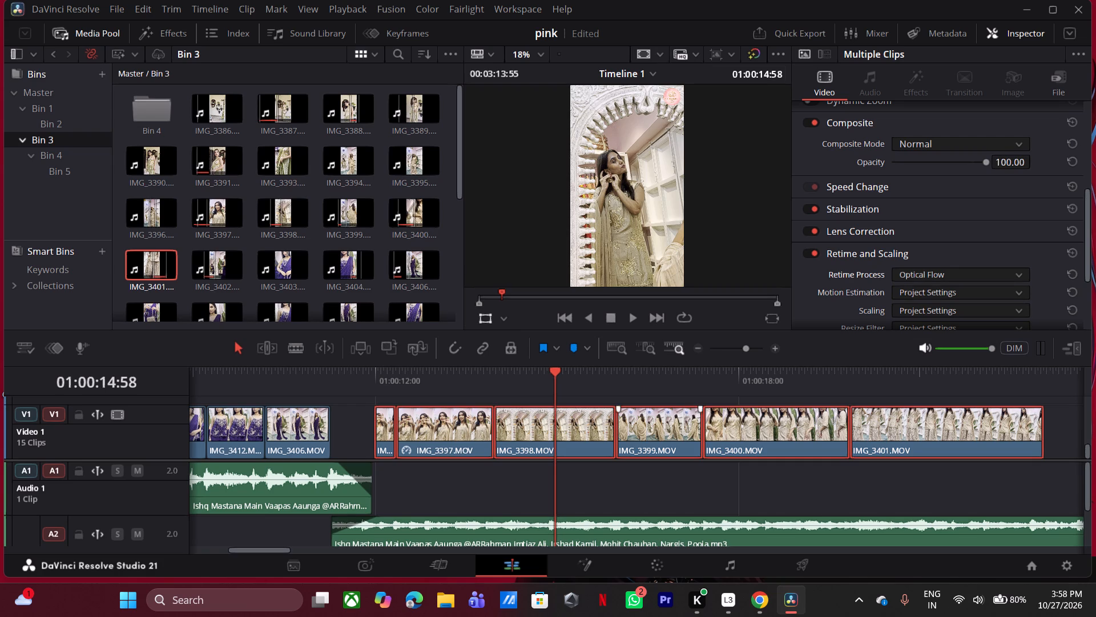
# Move the clips from IMG_3397.MOV through IMG_3401.MOV together against the end of IMG_3406.MOV and play the join.
pyautogui.moveTo(659, 427); pyautogui.dragTo(616, 444)
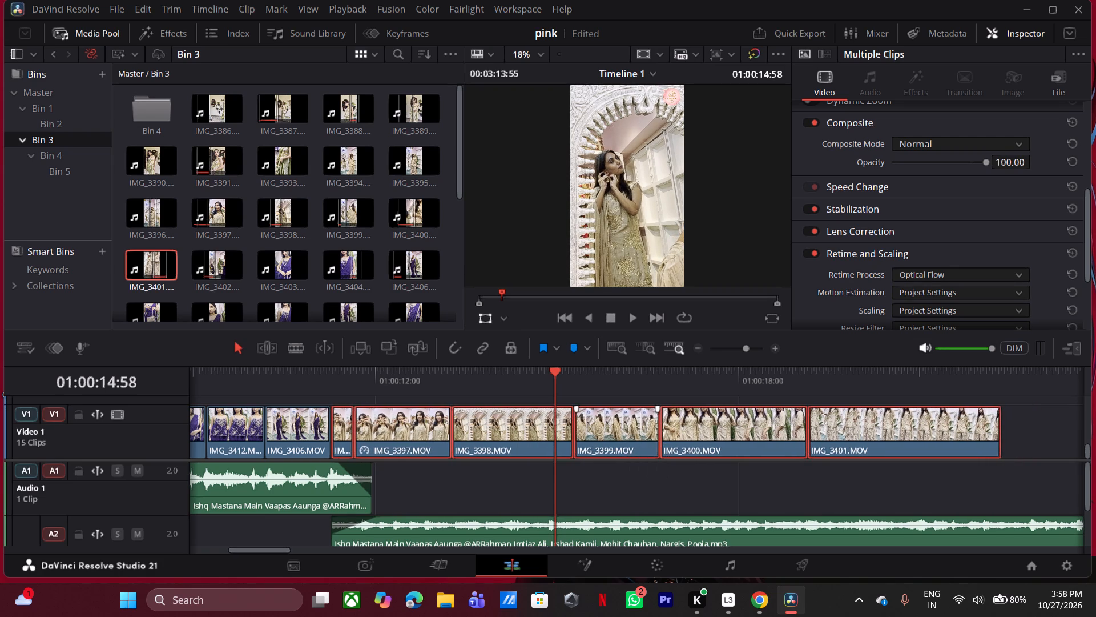
pyautogui.click(330, 421)
pyautogui.click(311, 378)
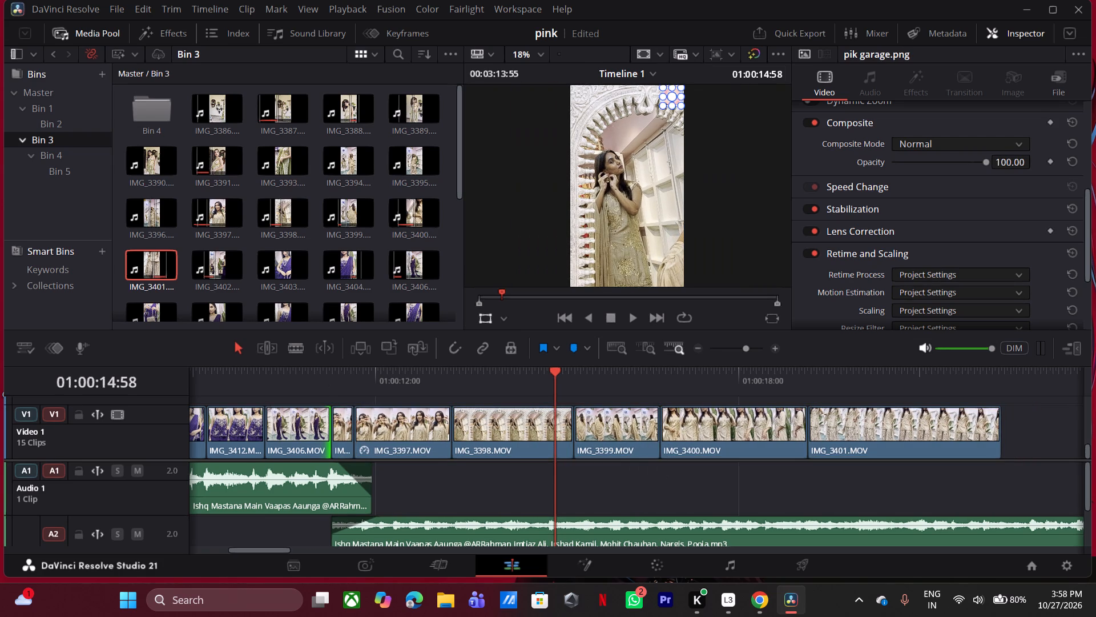
pyautogui.press('space')
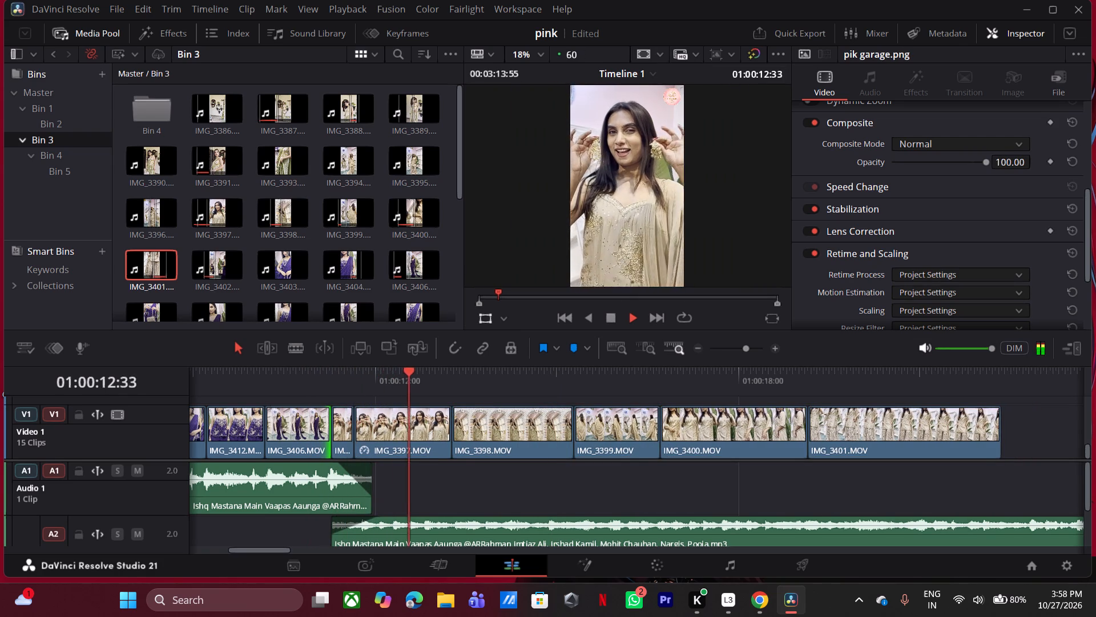
# Play the start of IMG_3397.MOV and move IMG_3398.MOV slightly earlier on Video 1, overlapping the tail of IMG_3397.MOV.
pyautogui.click(335, 378)
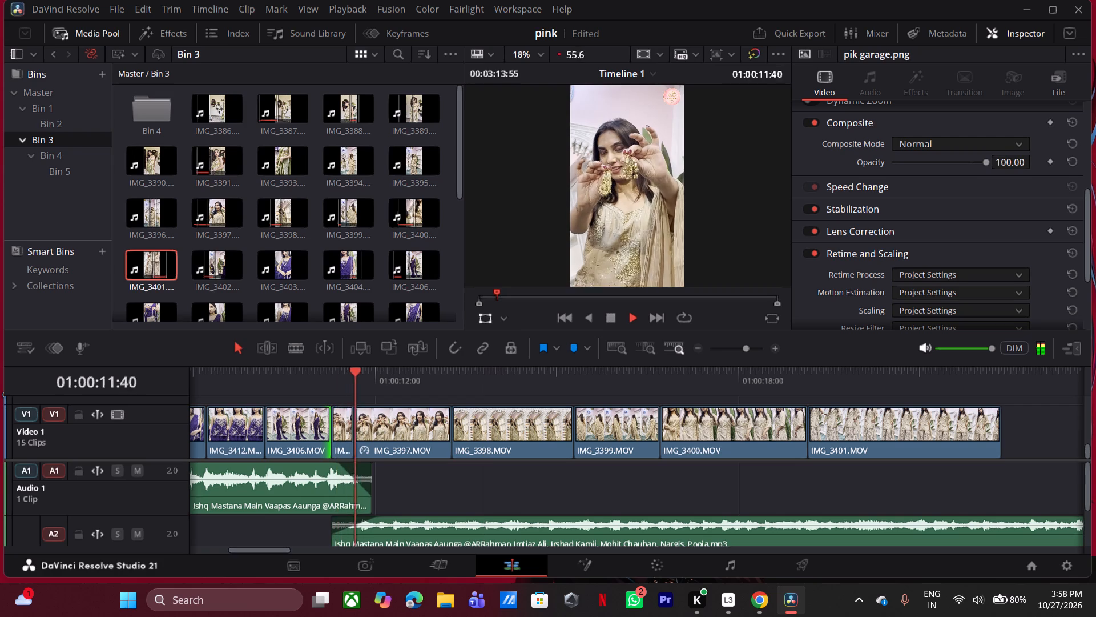
pyautogui.press('space')
pyautogui.click(479, 479)
pyautogui.moveTo(488, 434); pyautogui.dragTo(470, 444)
# Play up to the beat at 01:00:14:48 and move IMG_3399.MOV earlier on Video 1 to start there, over IMG_3398.MOV's tail.
pyautogui.click(322, 371)
pyautogui.press('space')
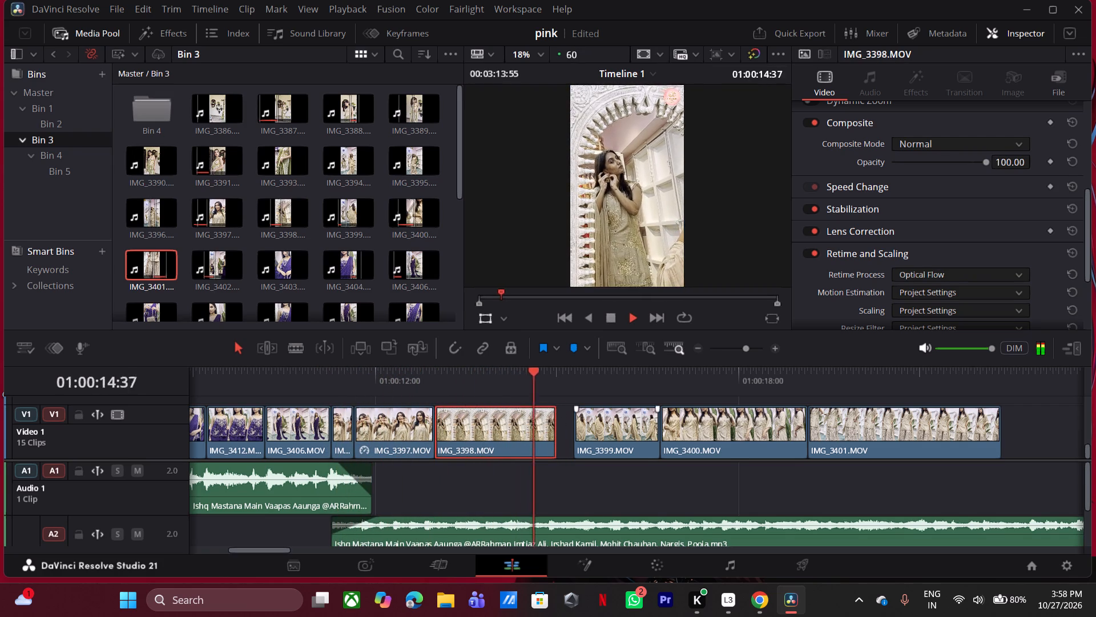
pyautogui.press('space')
pyautogui.moveTo(603, 426); pyautogui.dragTo(574, 449)
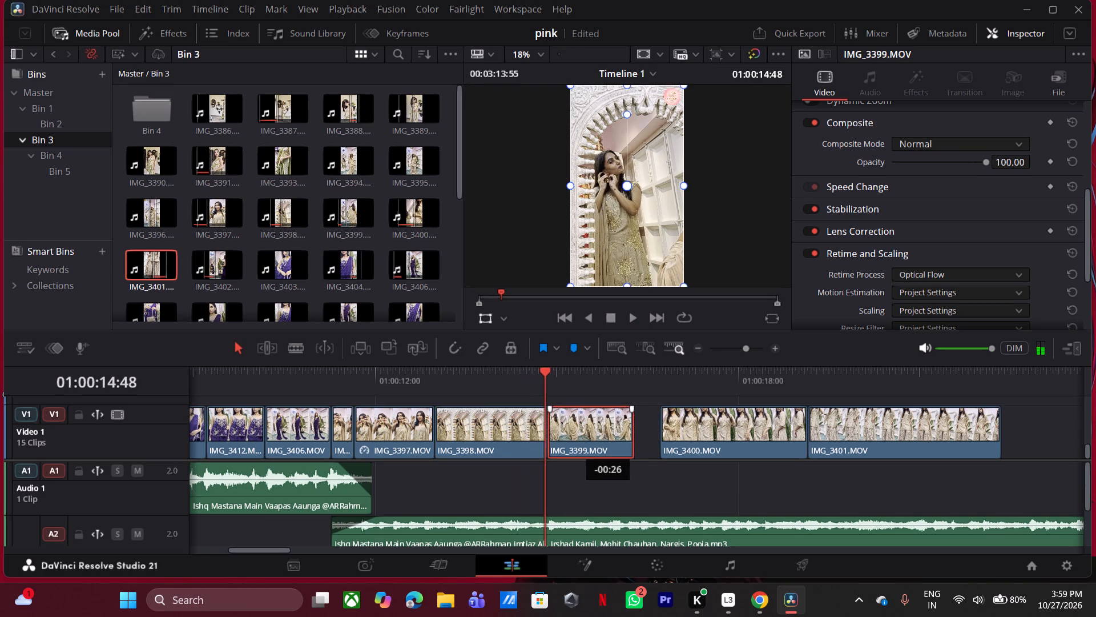
pyautogui.moveTo(574, 449); pyautogui.dragTo(573, 450)
# Play IMG_3399.MOV and extend its end on Video 1 to meet the start of IMG_3400.MOV, closing the gap.
pyautogui.press('space')
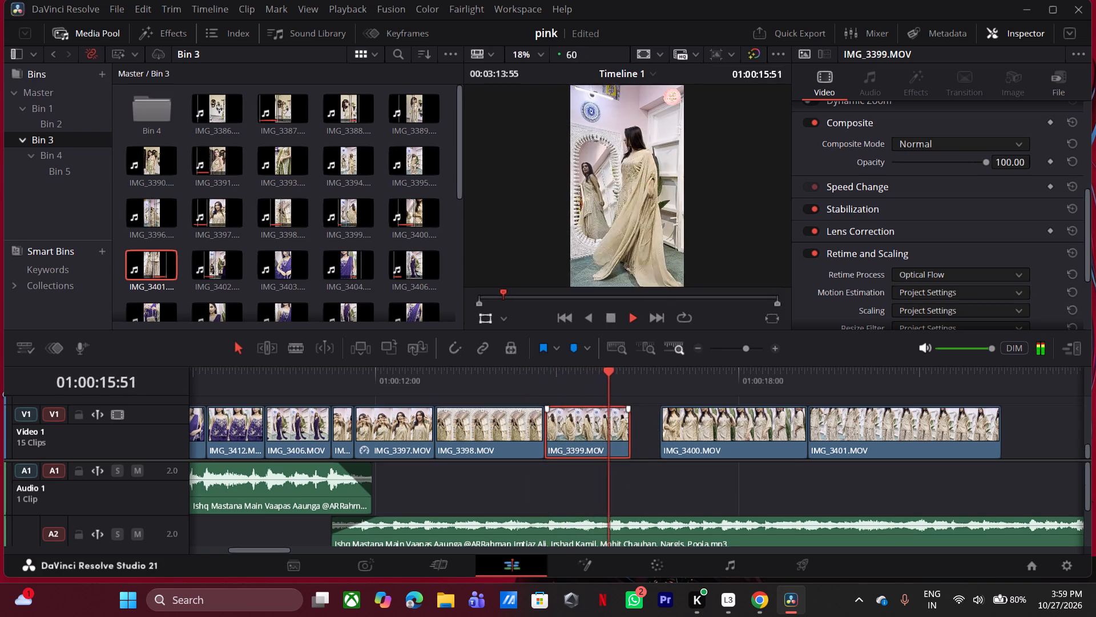
pyautogui.press('space')
pyautogui.moveTo(699, 427); pyautogui.dragTo(679, 435)
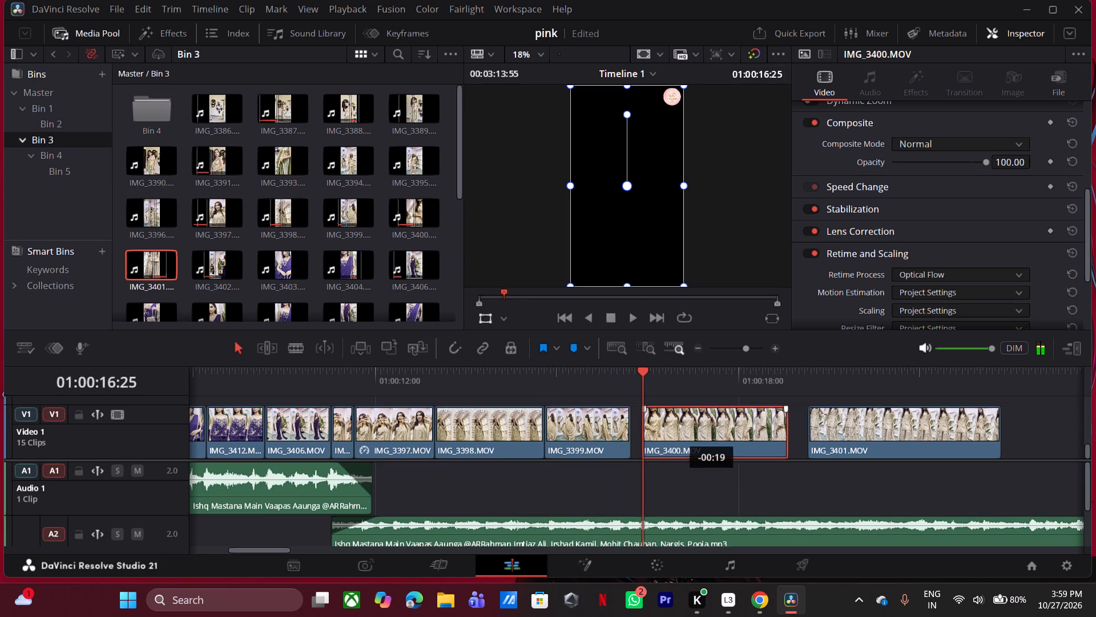
pyautogui.moveTo(661, 430); pyautogui.dragTo(680, 434)
pyautogui.moveTo(625, 433); pyautogui.dragTo(630, 435)
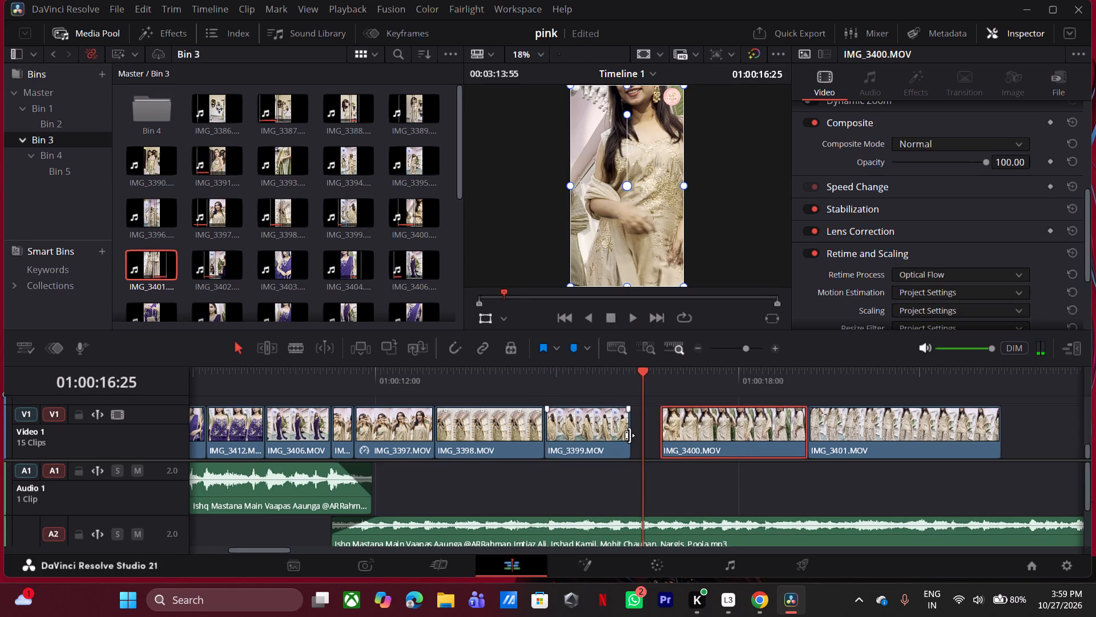
pyautogui.moveTo(630, 435); pyautogui.dragTo(636, 435)
pyautogui.click(636, 435)
pyautogui.moveTo(630, 435); pyautogui.dragTo(643, 438)
pyautogui.hotkey('ctrl', 'z')
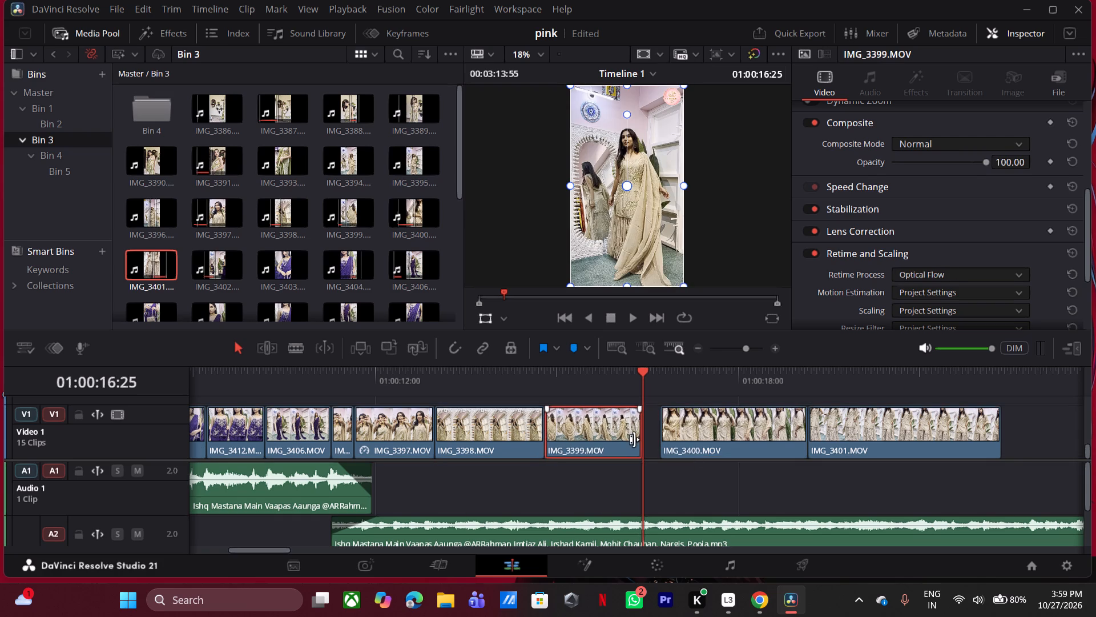
pyautogui.moveTo(638, 439); pyautogui.dragTo(656, 443)
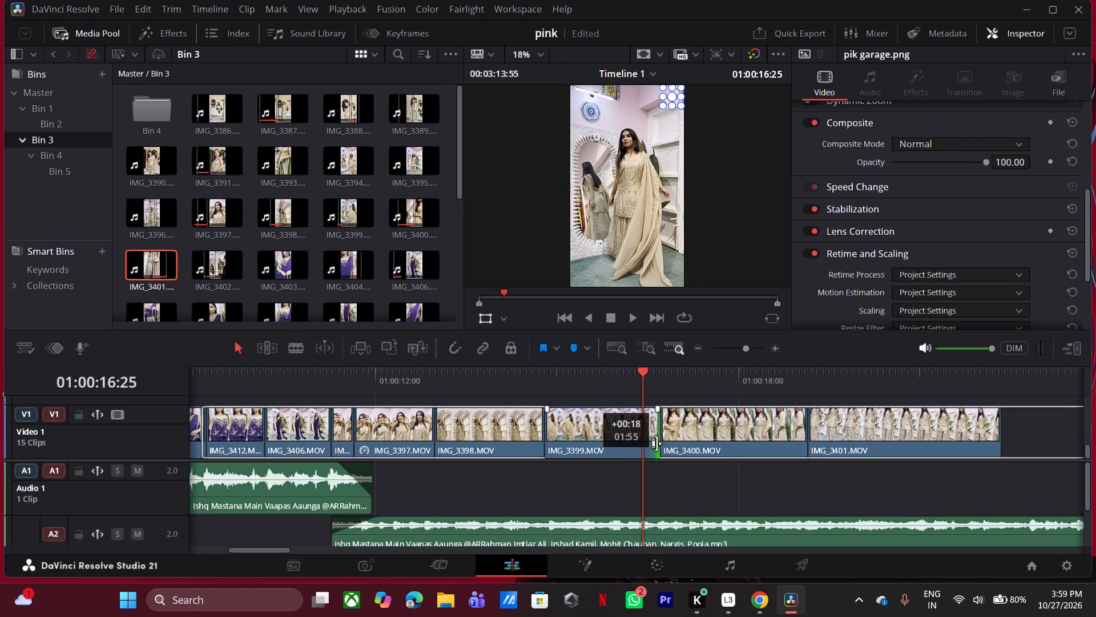
pyautogui.moveTo(656, 443); pyautogui.dragTo(658, 444)
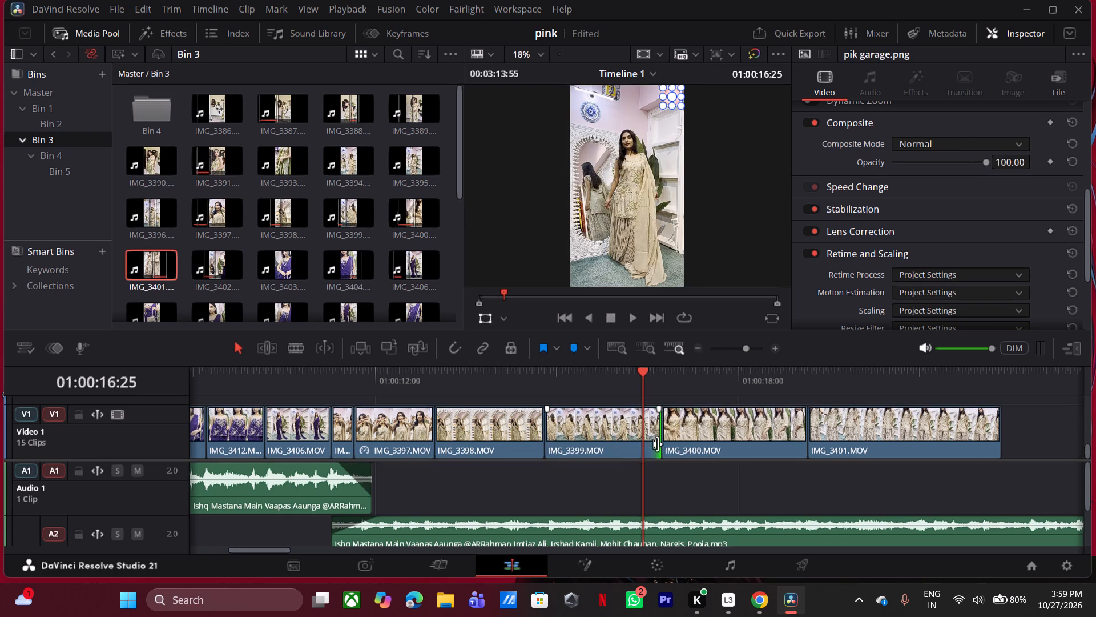
# Play through IMG_3400.MOV and IMG_3401.MOV and trim the end of IMG_3401.MOV back to 01:00:21:03.
pyautogui.press('space')
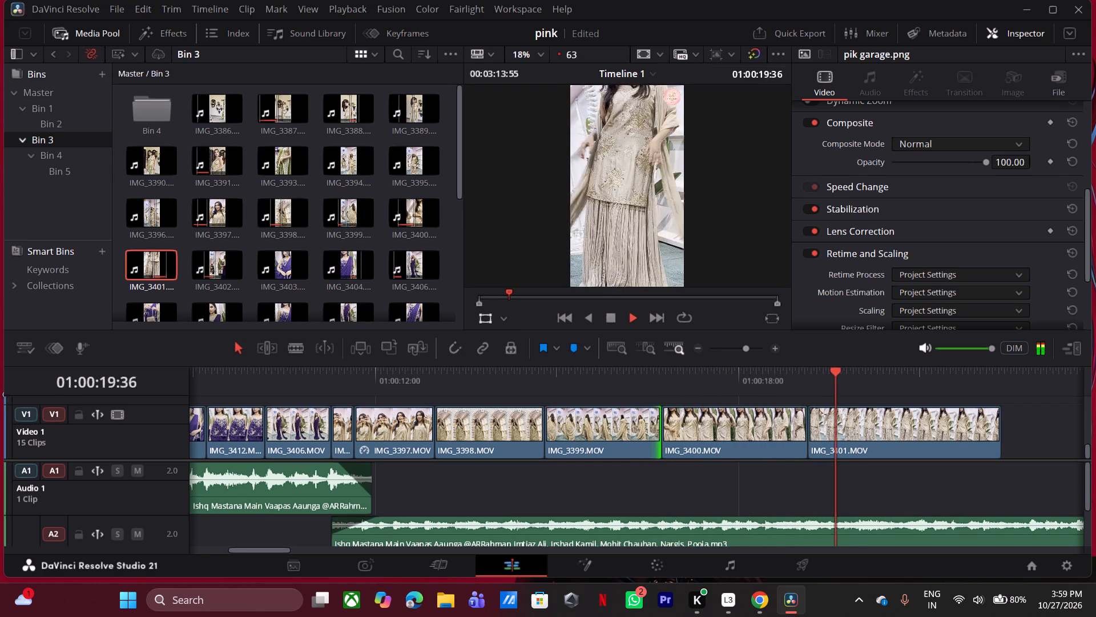
pyautogui.press('space')
pyautogui.moveTo(997, 436); pyautogui.dragTo(994, 435)
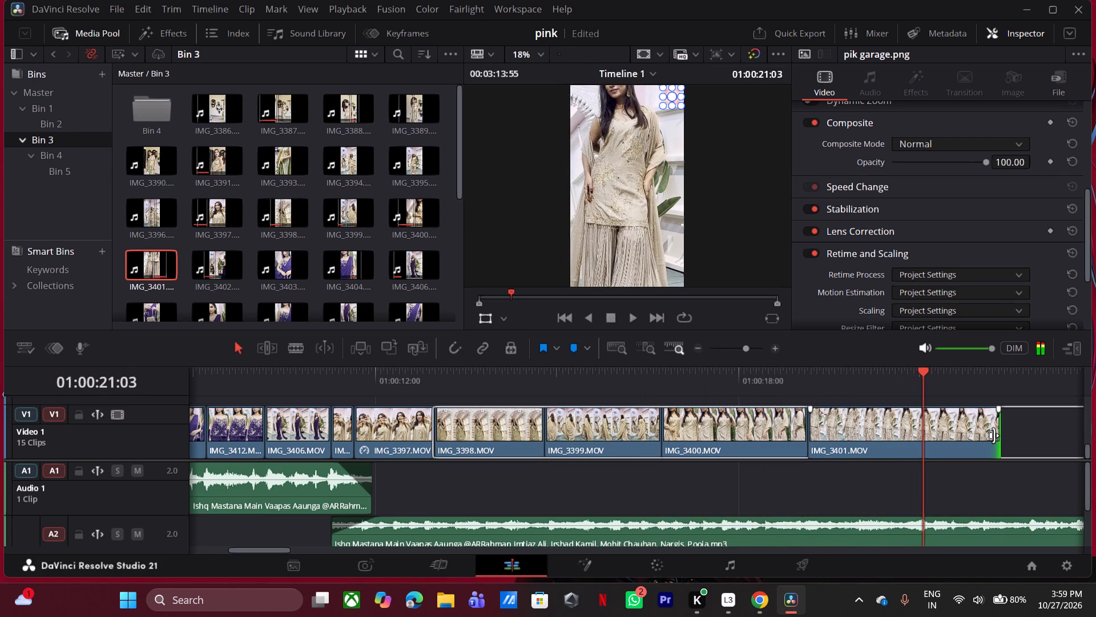
pyautogui.moveTo(994, 435); pyautogui.dragTo(920, 456)
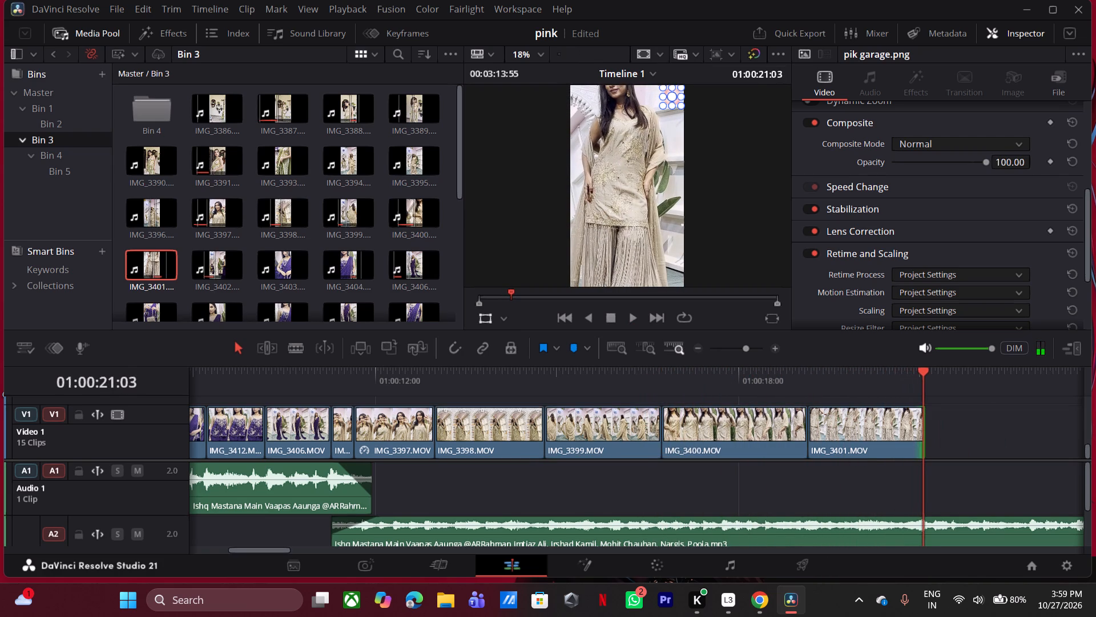
# Save the project and play the assembled timeline from 01:00:00:00 to the end of IMG_3401.MOV.
pyautogui.click(699, 348)
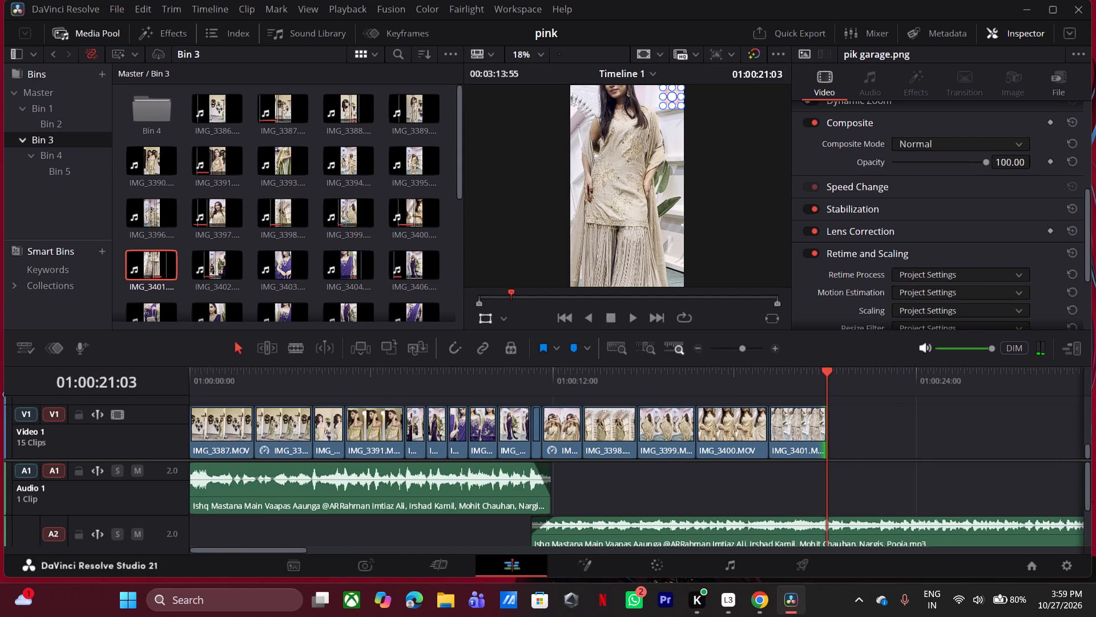
pyautogui.moveTo(283, 383); pyautogui.dragTo(164, 399)
pyautogui.hotkey('ctrl', 's')
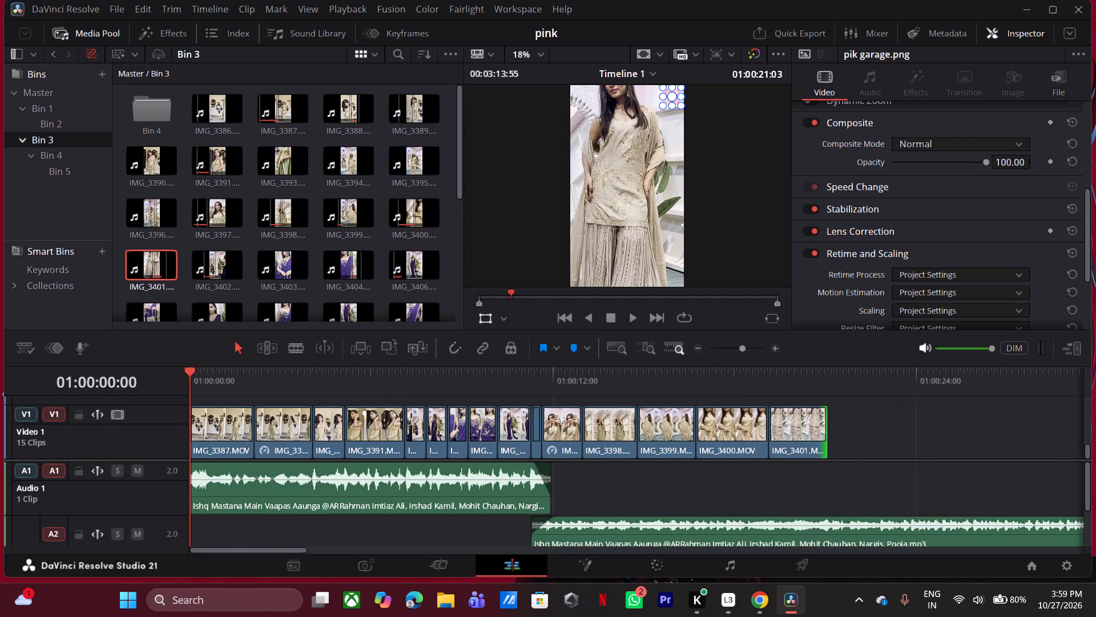
pyautogui.press('ctrl+shift+super+b')
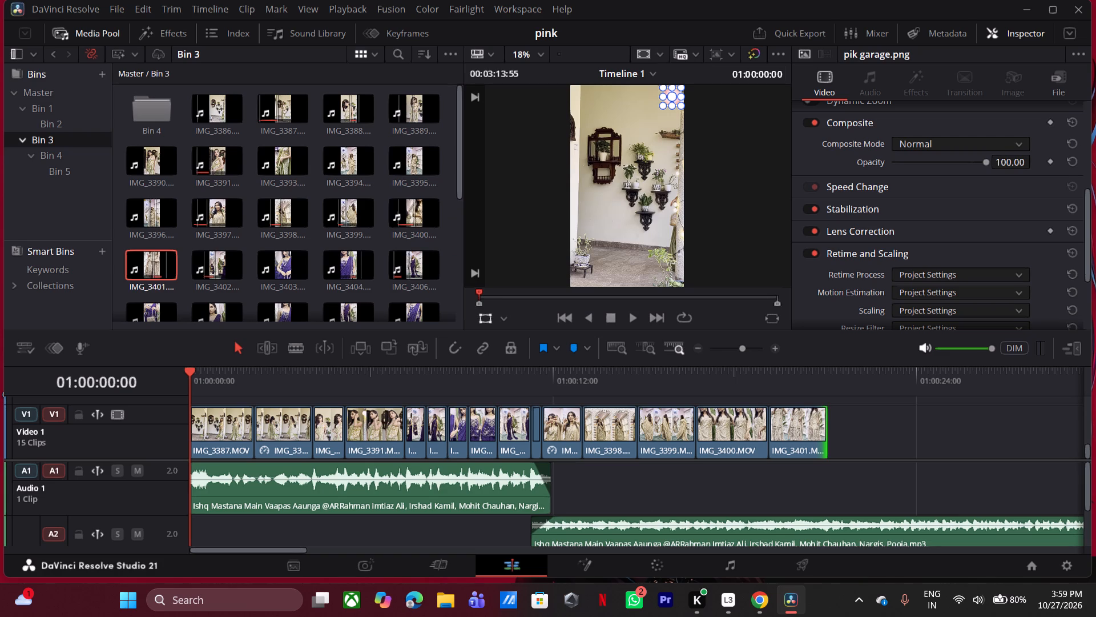
pyautogui.press('space')
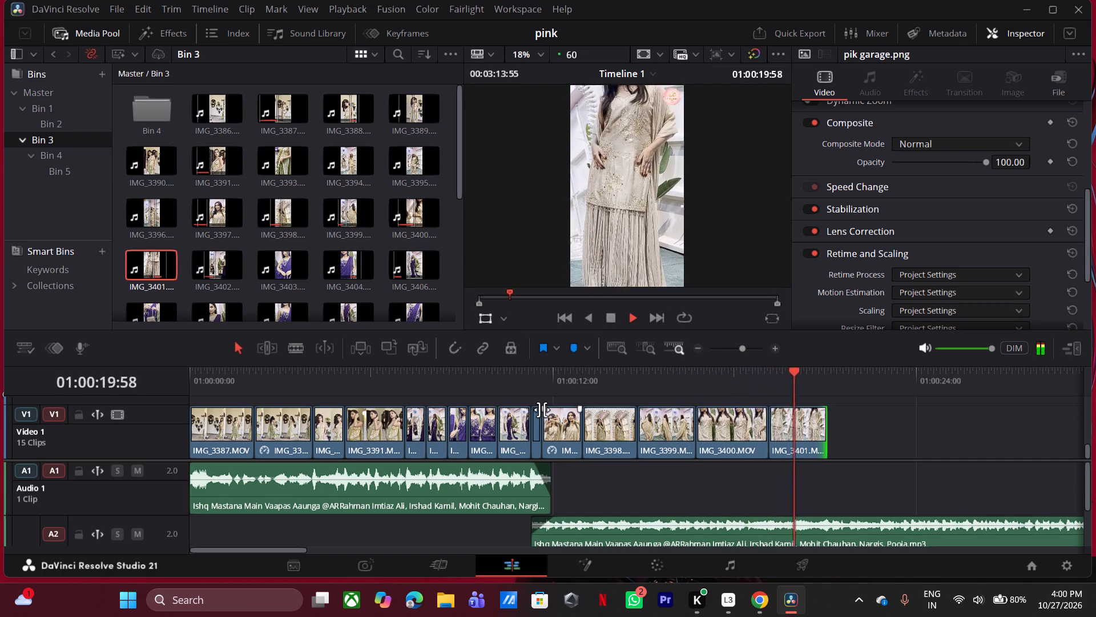
pyautogui.press('space')
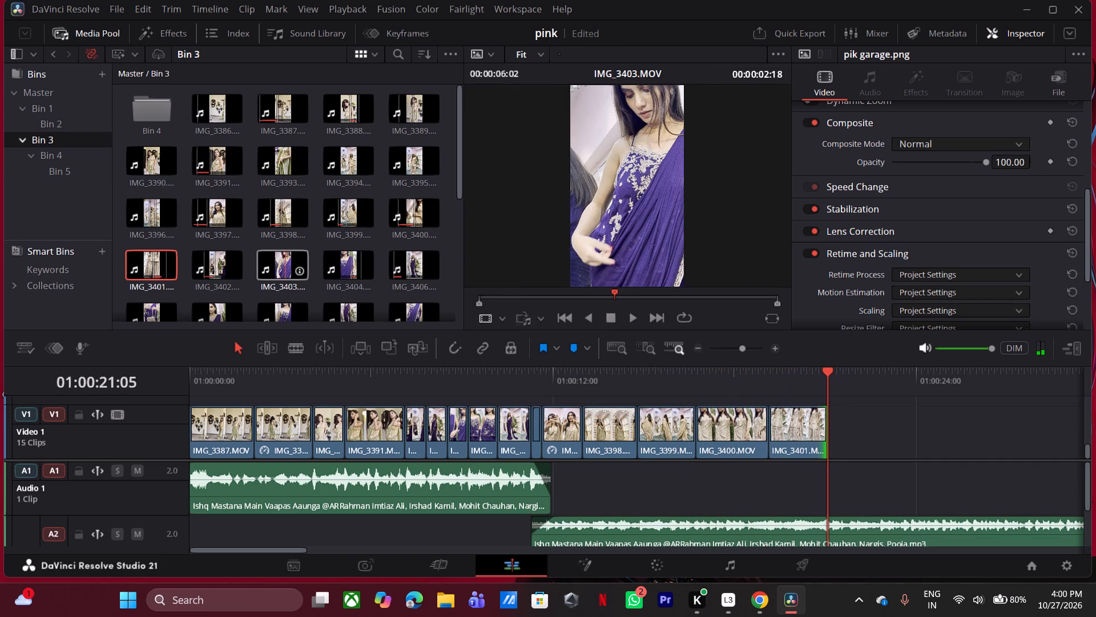
# Skim the remaining clips in Bin 3 and replay the purple saree section of the timeline from 01:00:07:24.
pyautogui.scroll(-2, 318, 265)
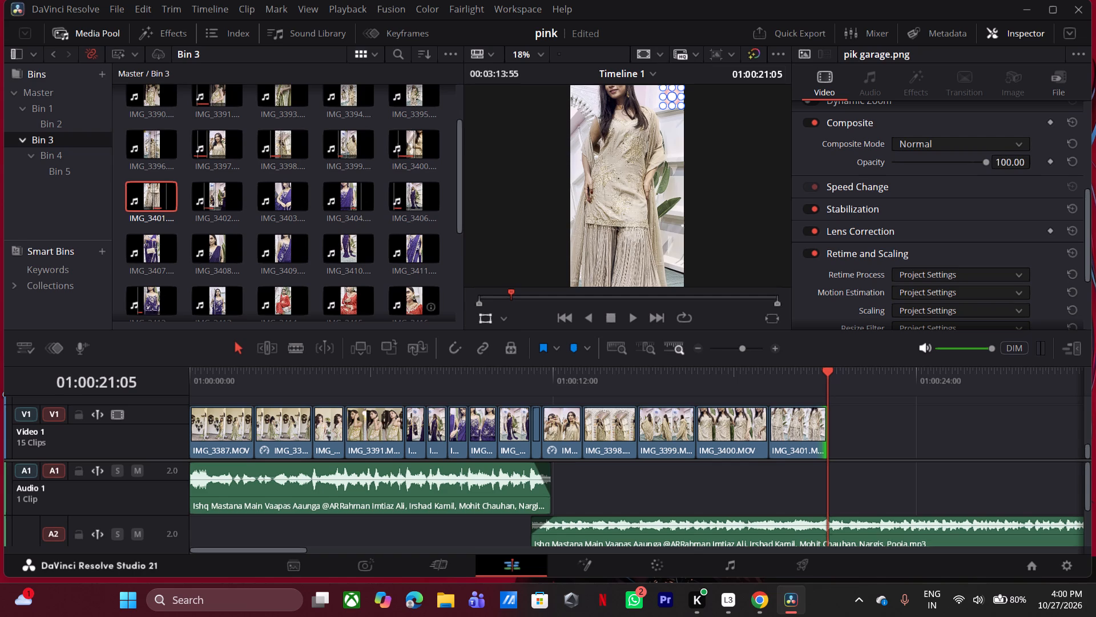
pyautogui.scroll(-2, 442, 270)
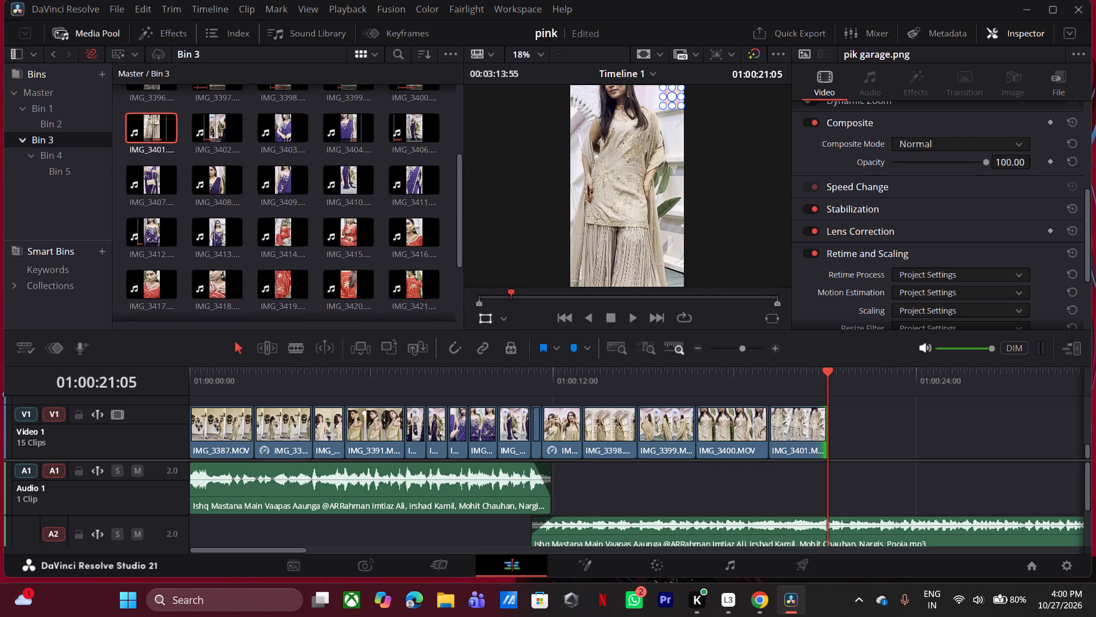
pyautogui.scroll(6, 437, 255)
pyautogui.scroll(-3, 437, 255)
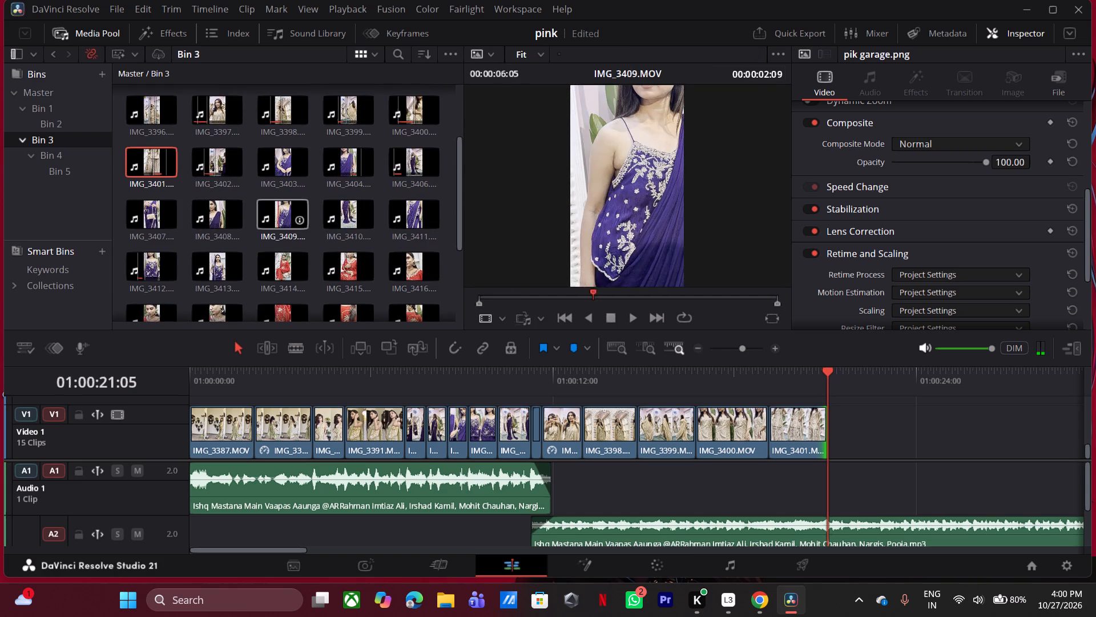
pyautogui.moveTo(405, 378); pyautogui.dragTo(409, 378)
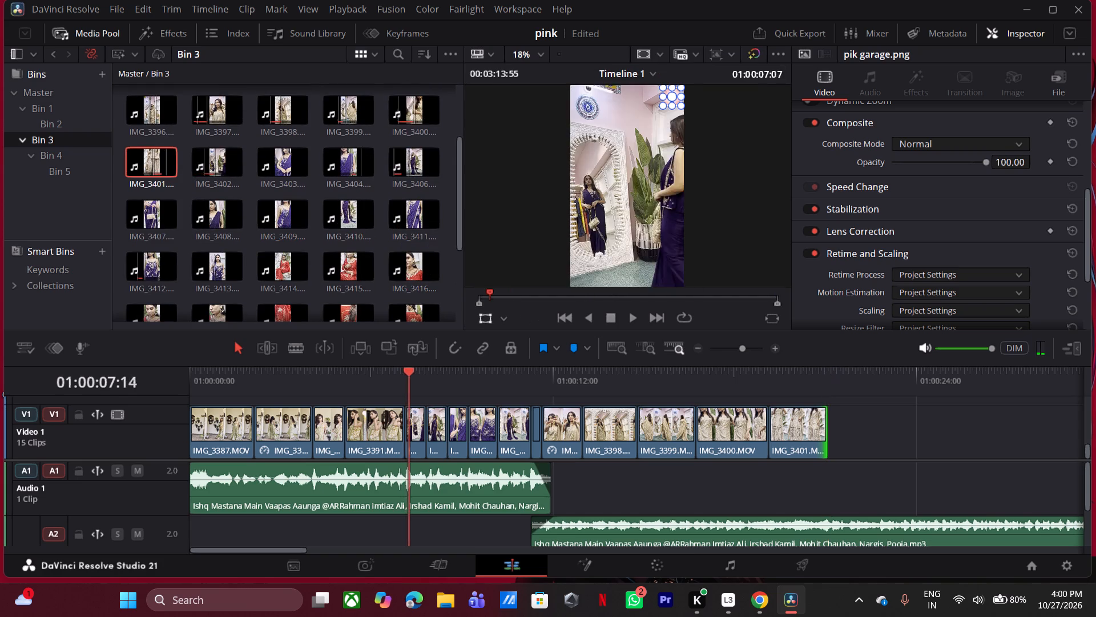
pyautogui.moveTo(409, 378); pyautogui.dragTo(414, 380)
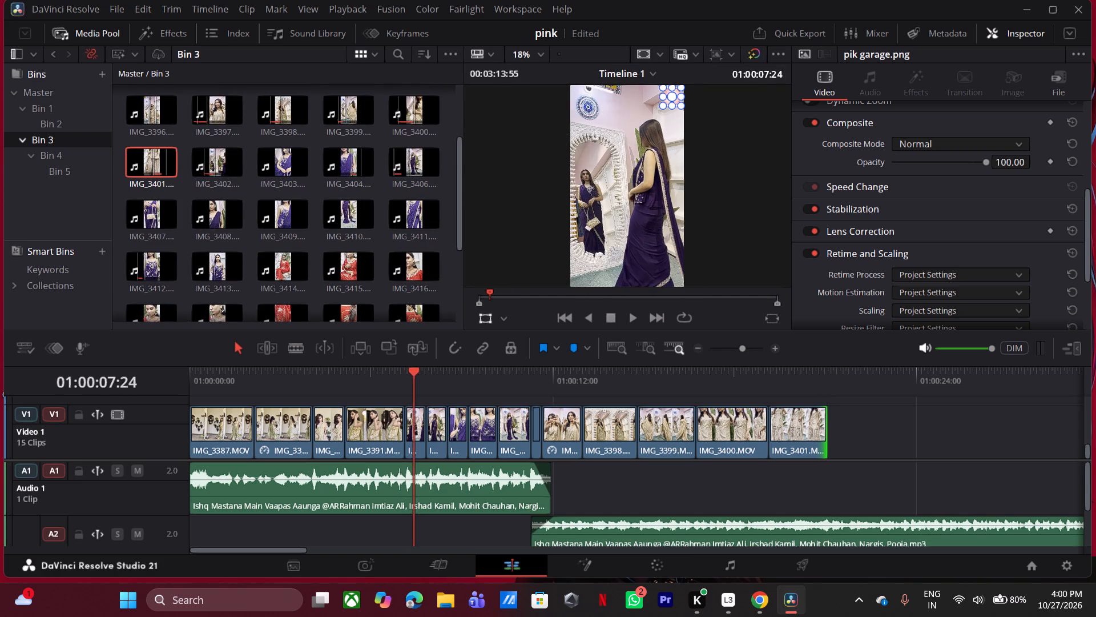
pyautogui.press('space')
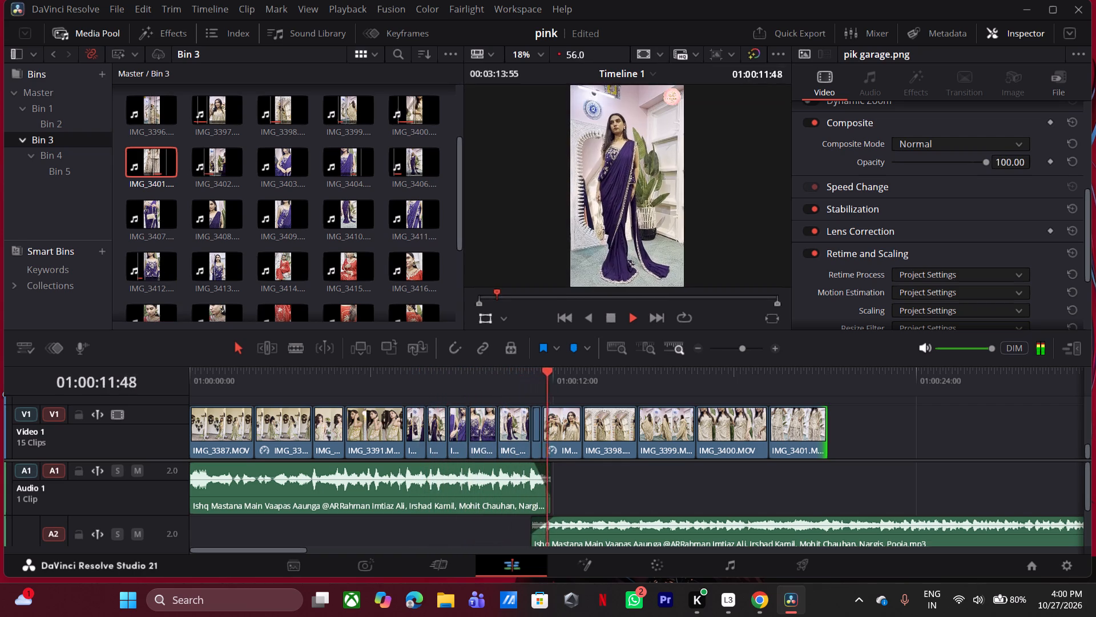
pyautogui.press('space')
# Move the clips from IMG_3397.MOV through IMG_3401.MOV together later on Video 1, opening a gap for another clip.
pyautogui.moveTo(571, 400); pyautogui.dragTo(784, 450)
pyautogui.moveTo(799, 439); pyautogui.dragTo(899, 440)
# Mark a 00:00:03:01 range of IMG_3413.MOV ending at 00:00:06:05 and place it on Video 1 in the gap before IMG_3397.MOV.
pyautogui.doubleClick(344, 214)
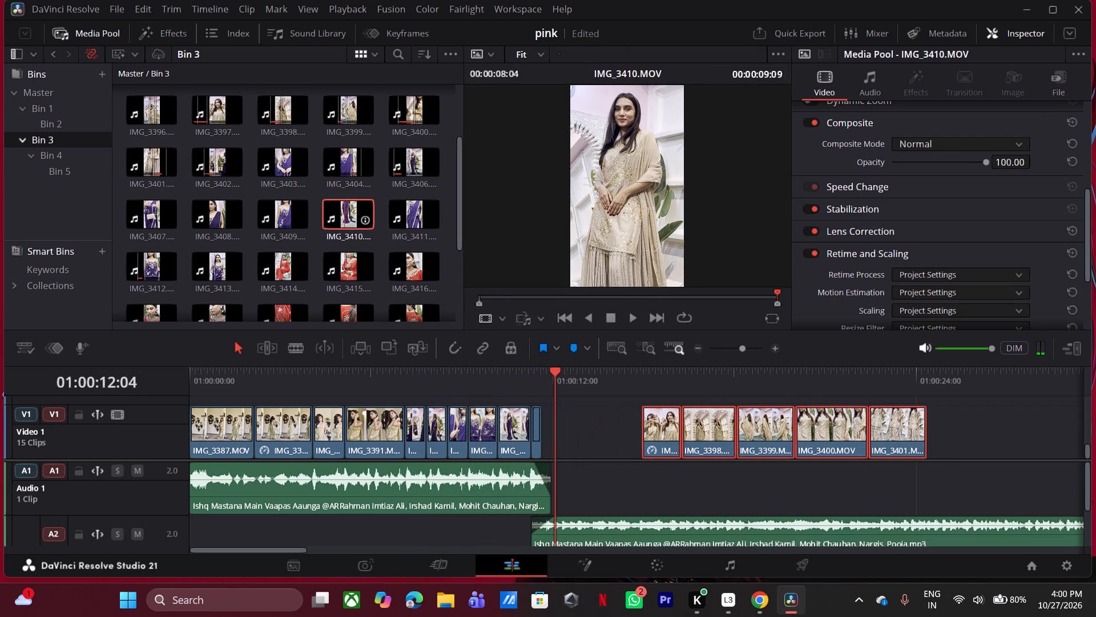
pyautogui.doubleClick(225, 270)
pyautogui.moveTo(558, 300); pyautogui.dragTo(559, 298)
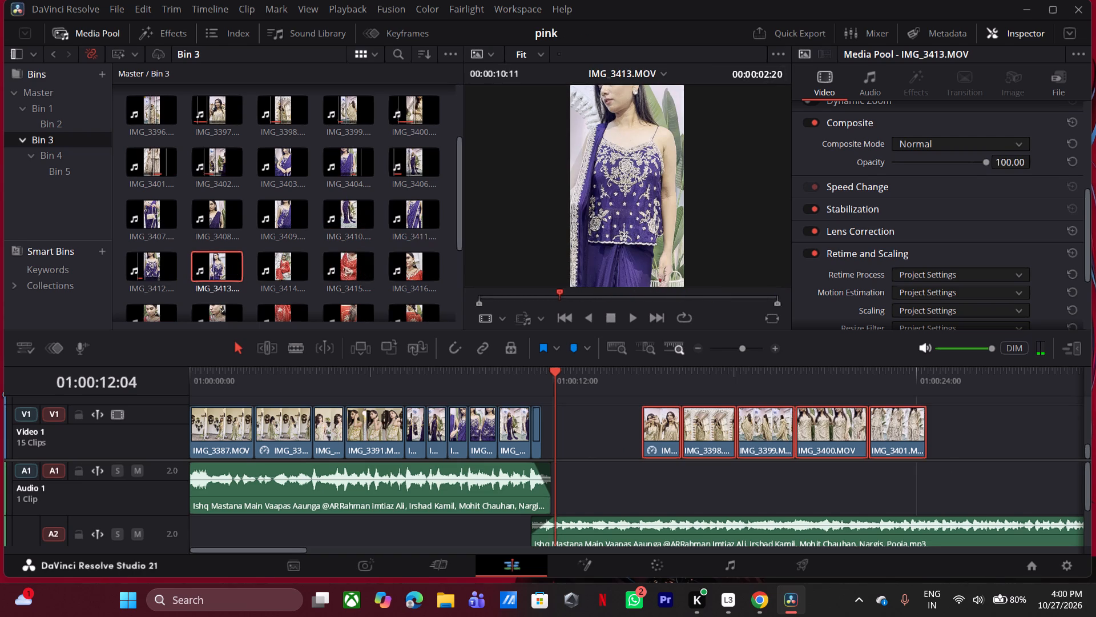
pyautogui.moveTo(559, 298); pyautogui.dragTo(654, 299)
pyautogui.press('i')
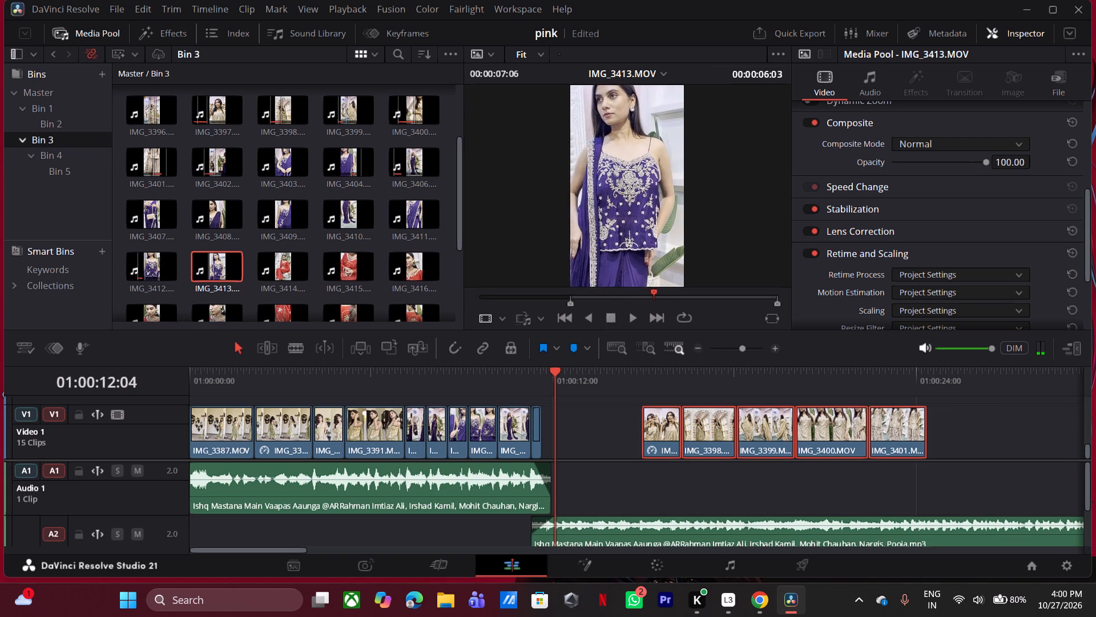
pyautogui.moveTo(654, 299); pyautogui.dragTo(656, 299)
pyautogui.press('o')
pyautogui.moveTo(607, 271); pyautogui.dragTo(549, 427)
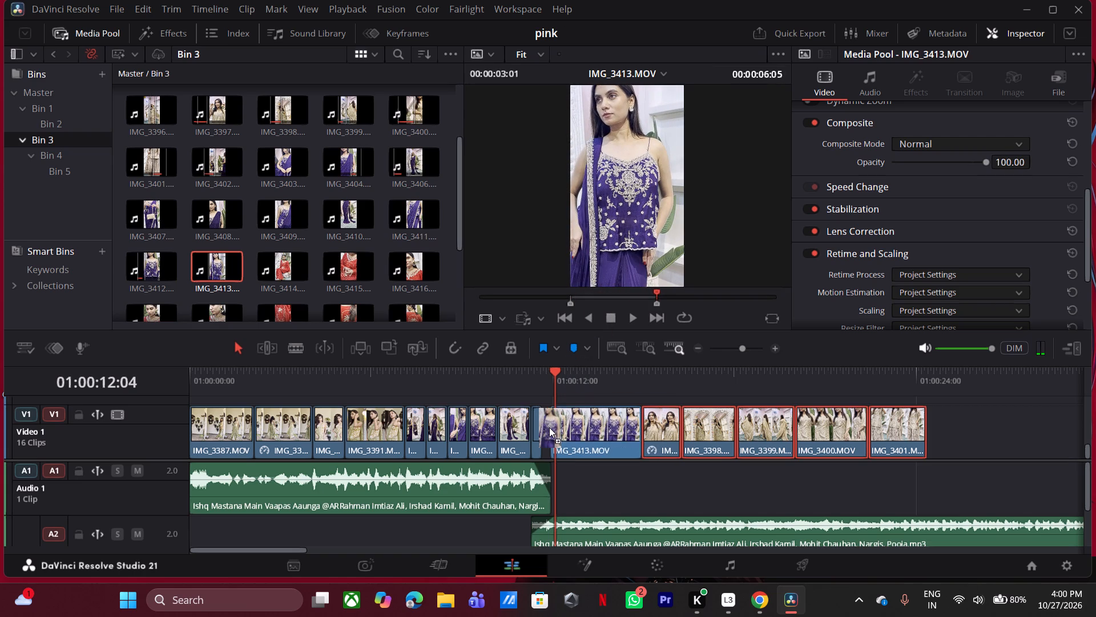
pyautogui.moveTo(549, 427); pyautogui.dragTo(547, 428)
# Move the short earring clip after IMG_3406.MOV out of Video 1 onto Video 2, above IMG_3413.MOV.
pyautogui.click(540, 381)
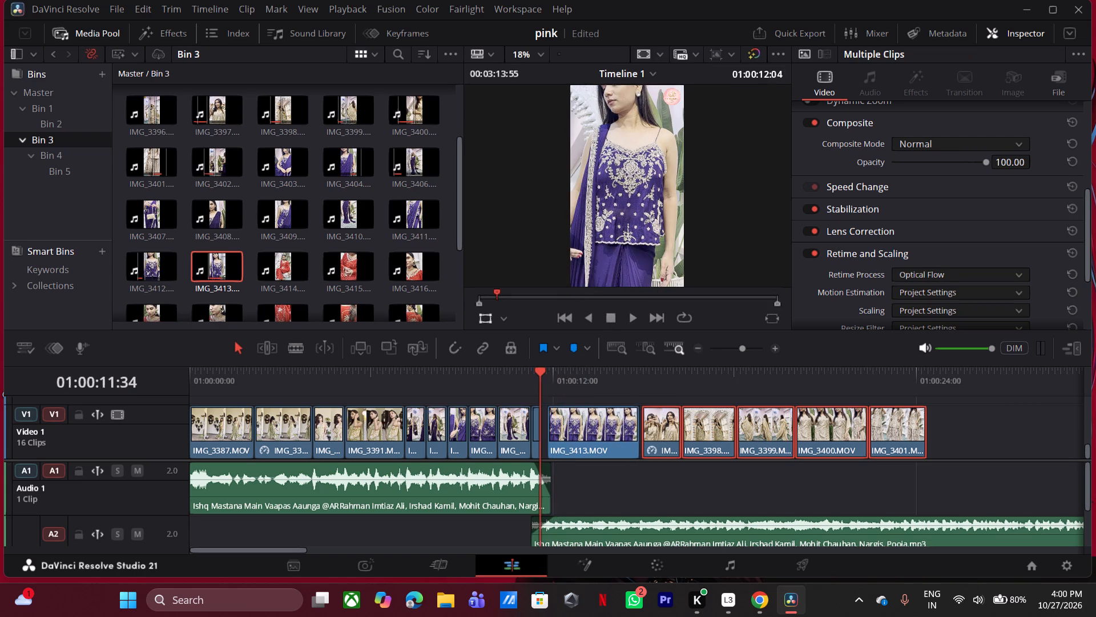
pyautogui.doubleClick(775, 345)
pyautogui.moveTo(624, 431); pyautogui.dragTo(638, 427)
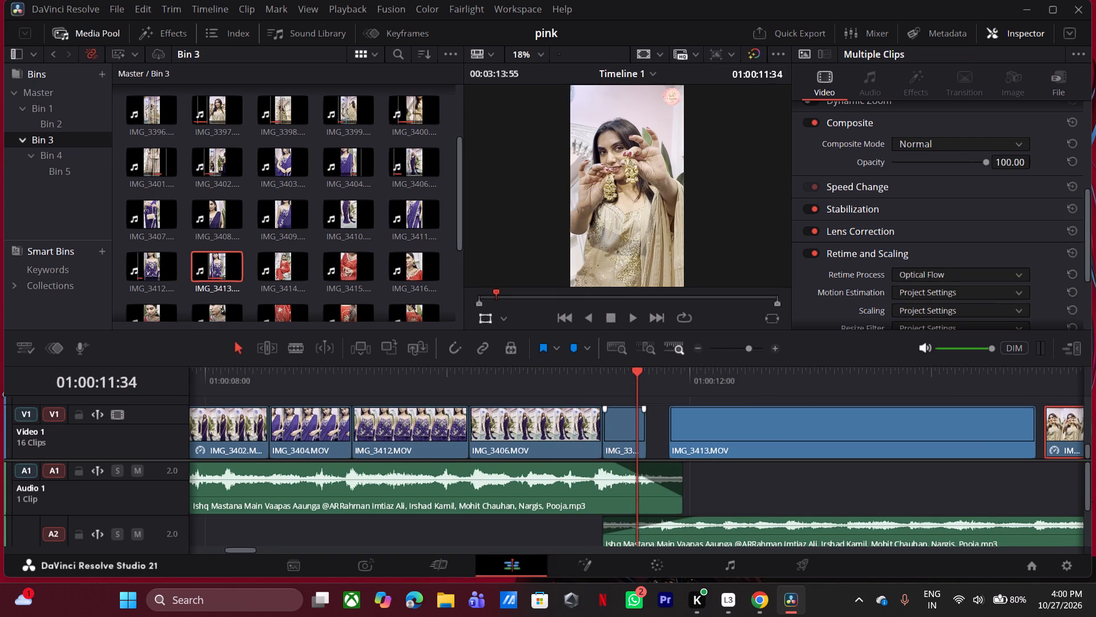
pyautogui.moveTo(638, 427); pyautogui.dragTo(836, 405)
# Move IMG_3413.MOV earlier on Video 1 so it slightly overlaps the end of IMG_3406.MOV, and play back the join.
pyautogui.moveTo(767, 439); pyautogui.dragTo(752, 439)
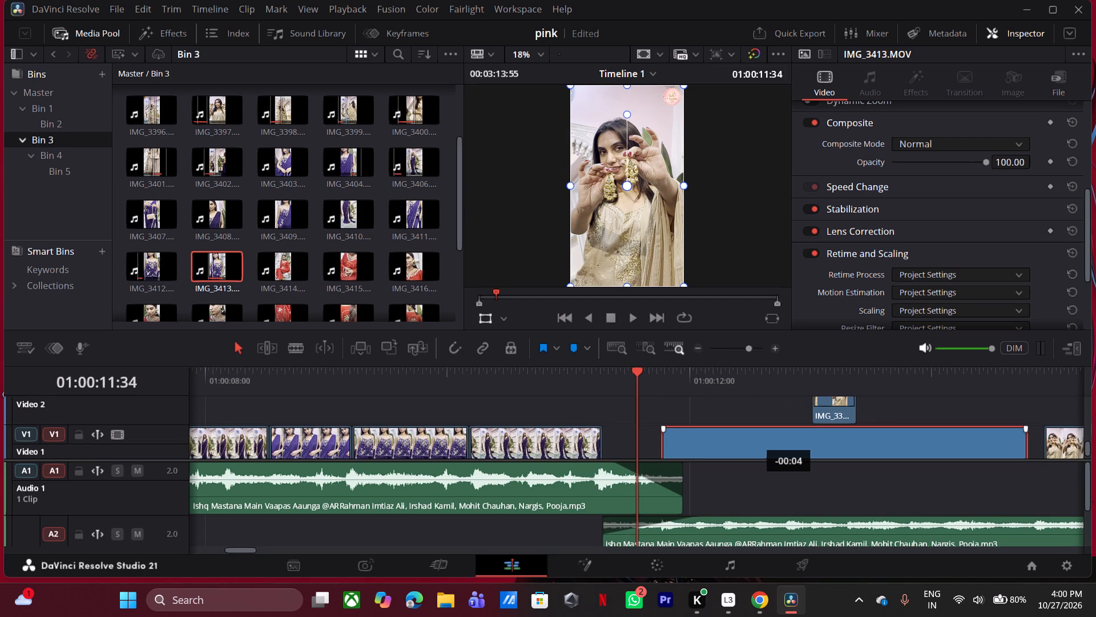
pyautogui.moveTo(752, 439); pyautogui.dragTo(695, 449)
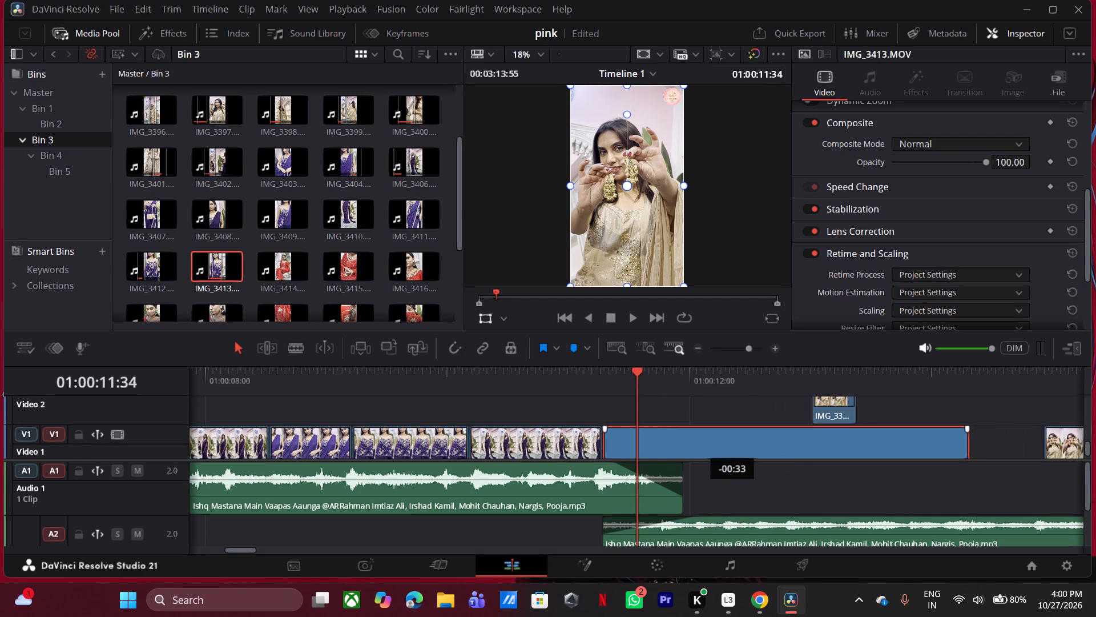
pyautogui.moveTo(695, 449); pyautogui.dragTo(692, 452)
pyautogui.click(488, 379)
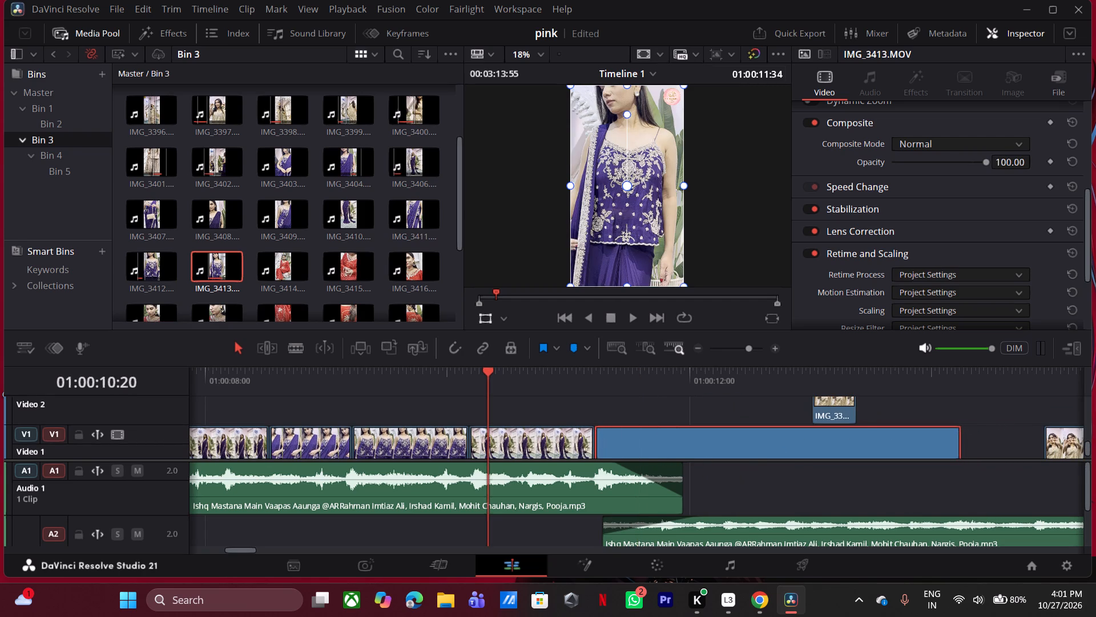
pyautogui.press('space')
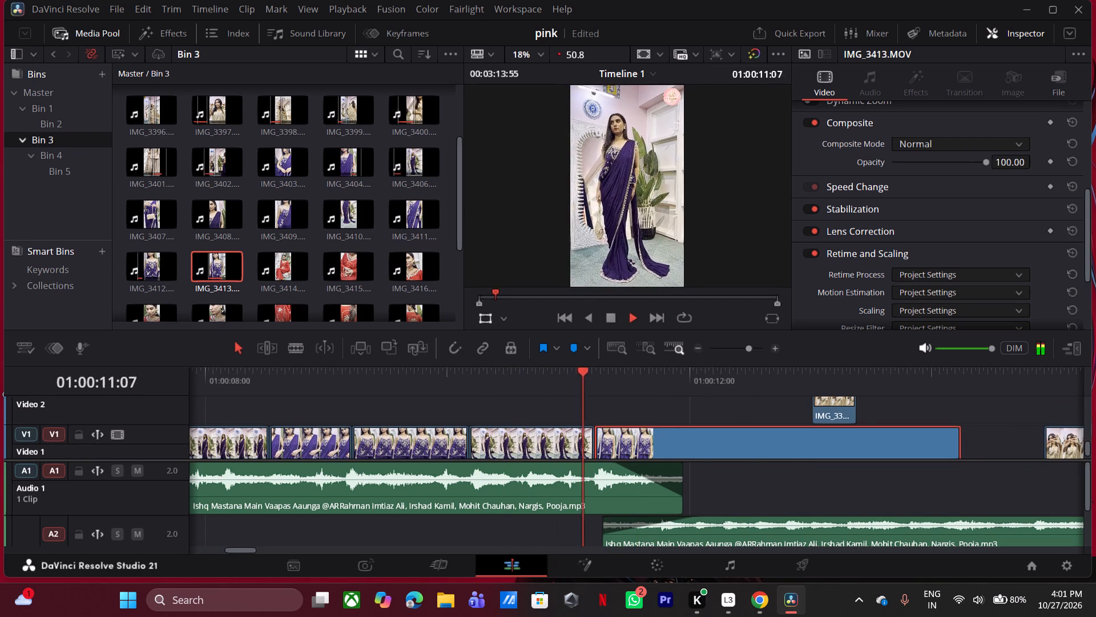
pyautogui.click(335, 379)
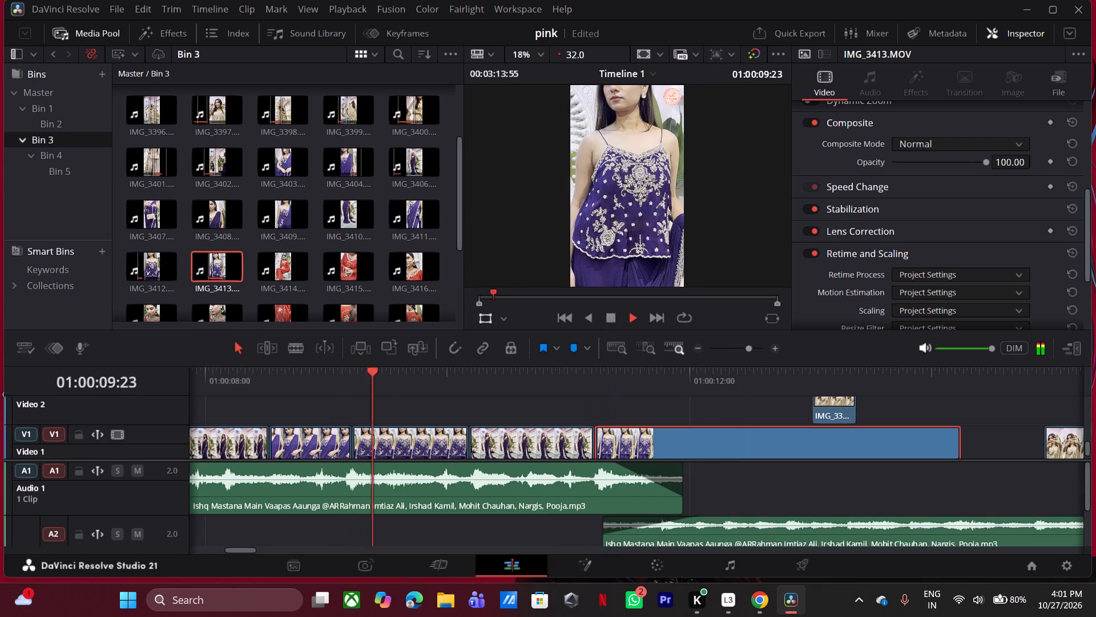
pyautogui.press('space')
# Lift IMG_3406.MOV onto Video 2 and move IMG_3413.MOV earlier on Video 1 to directly follow IMG_3412.MOV.
pyautogui.moveTo(531, 438); pyautogui.dragTo(554, 456)
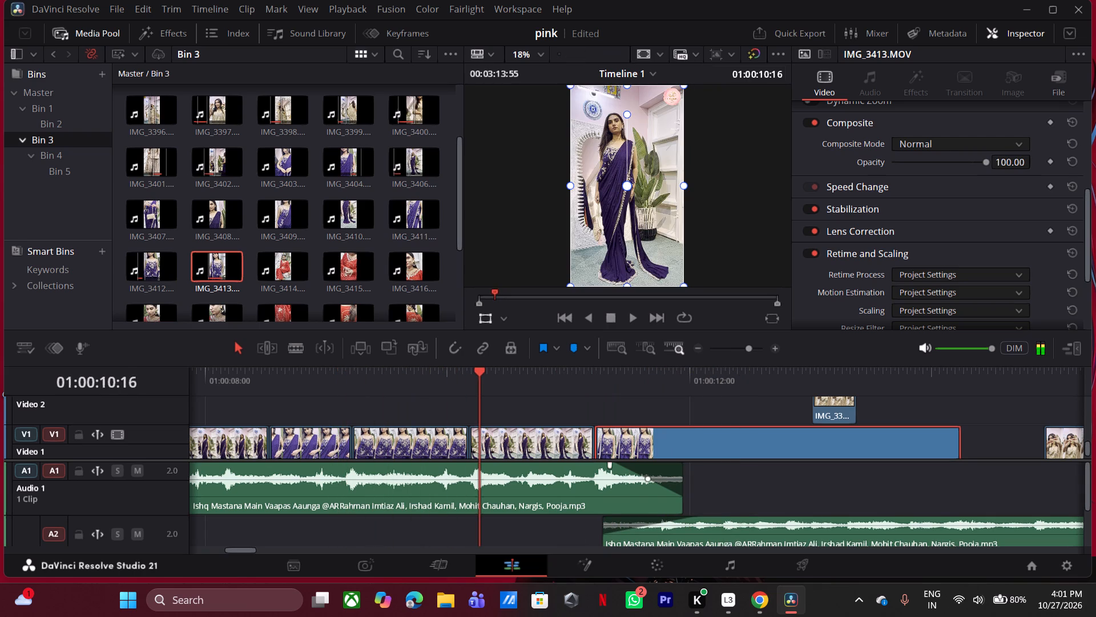
pyautogui.moveTo(554, 456); pyautogui.dragTo(949, 404)
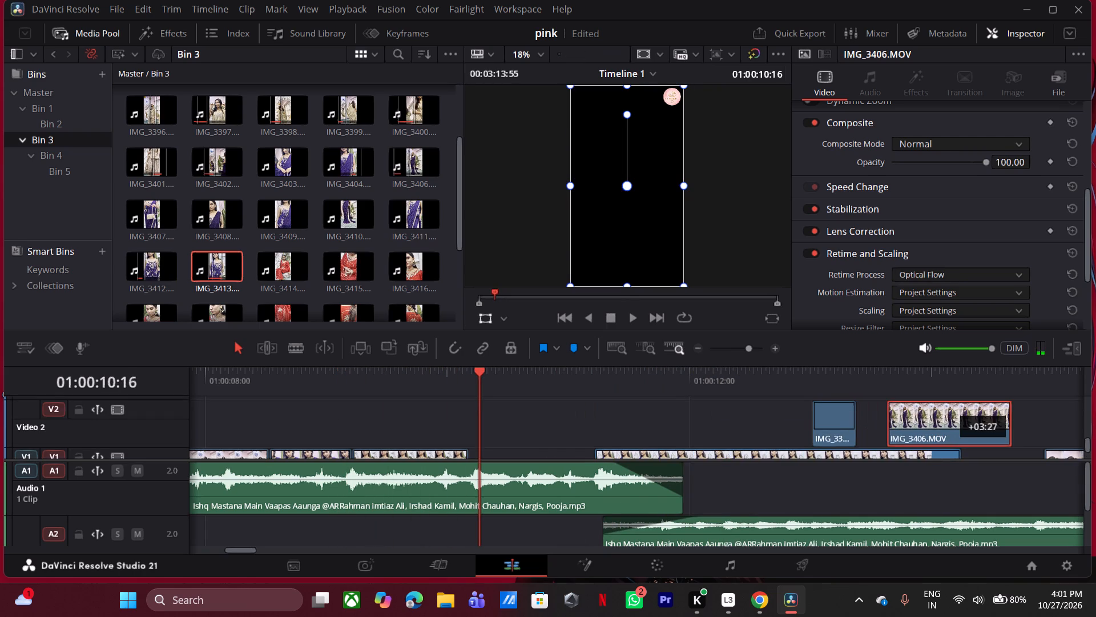
pyautogui.scroll(-1, 666, 435)
pyautogui.moveTo(678, 422); pyautogui.dragTo(572, 436)
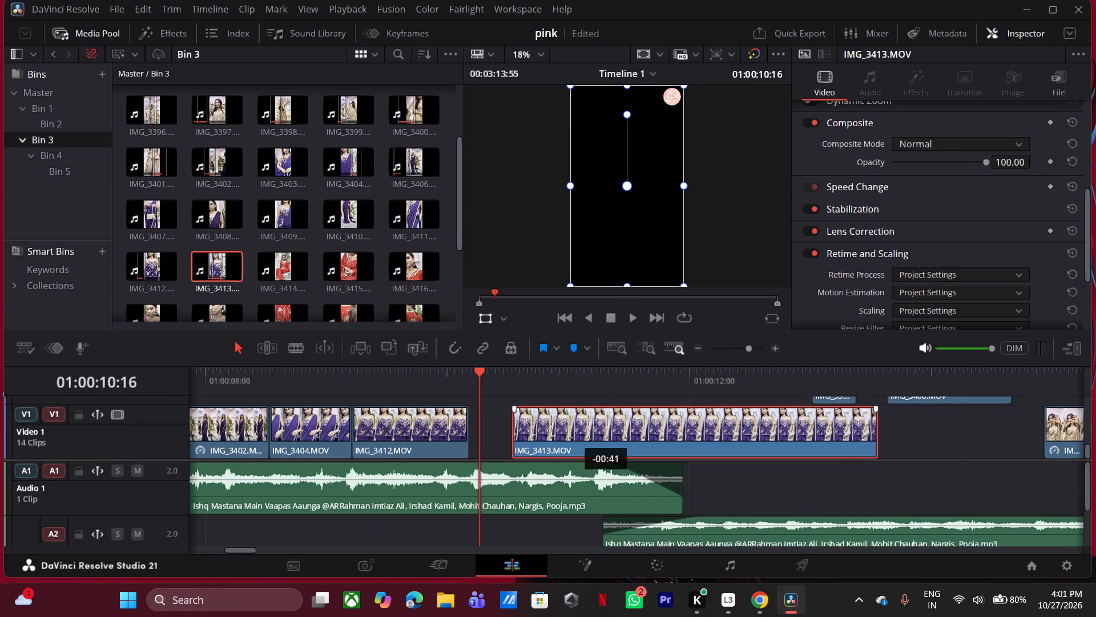
pyautogui.moveTo(572, 436); pyautogui.dragTo(553, 442)
# Set the retime process of IMG_3413.MOV to Optical Flow.
pyautogui.click(429, 384)
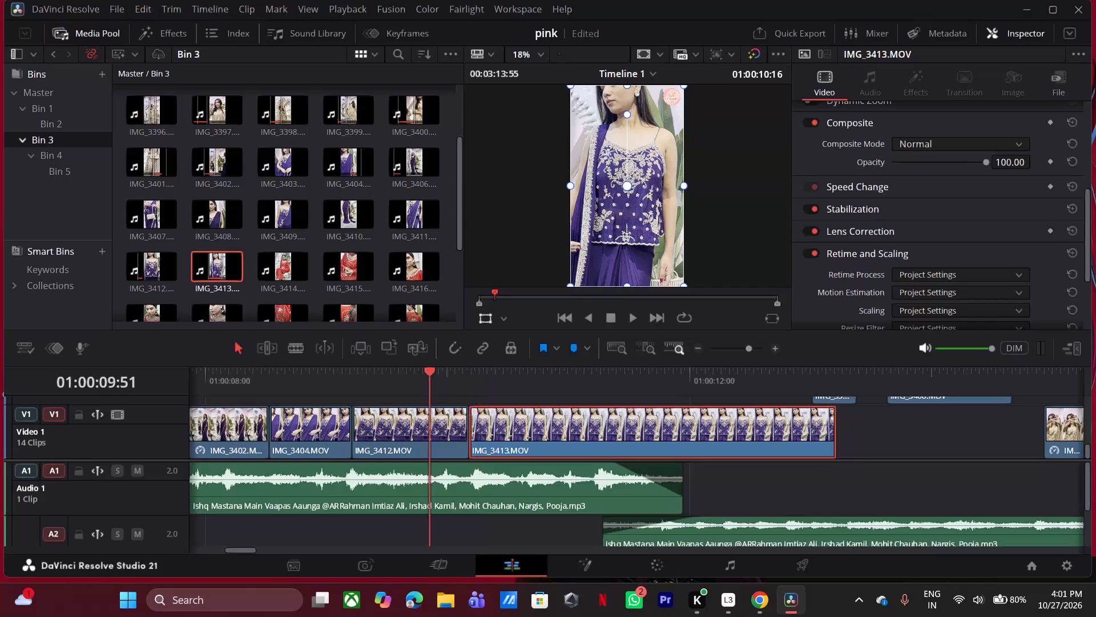
pyautogui.click(677, 436)
pyautogui.click(974, 274)
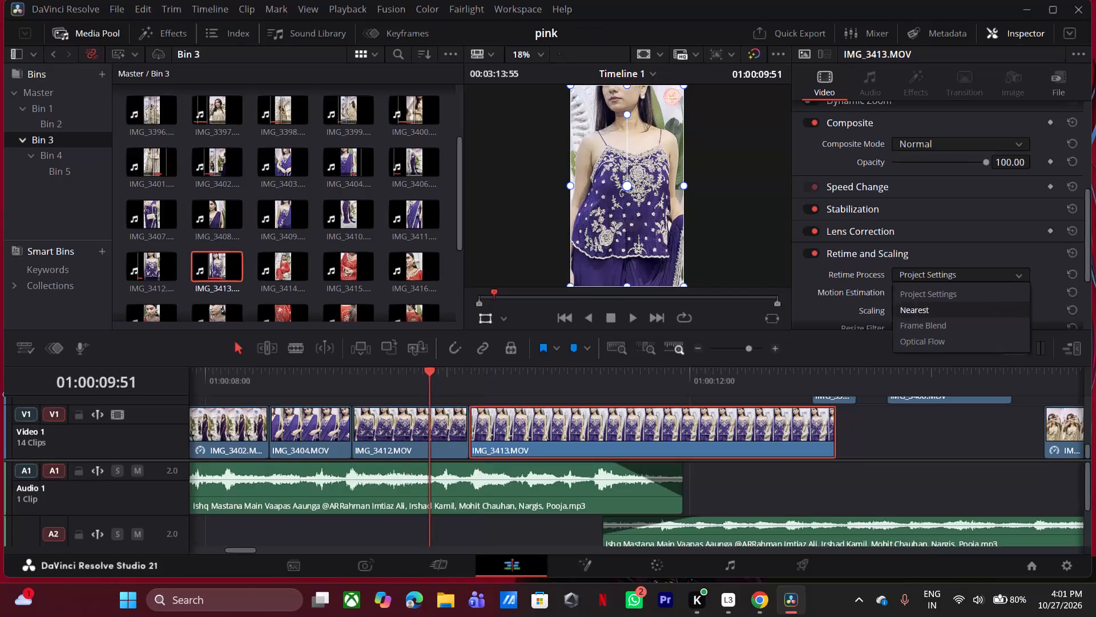
pyautogui.click(933, 338)
# Play IMG_3413.MOV with the music and trim its end back to where the second song clip starts on Audio 2.
pyautogui.press('space')
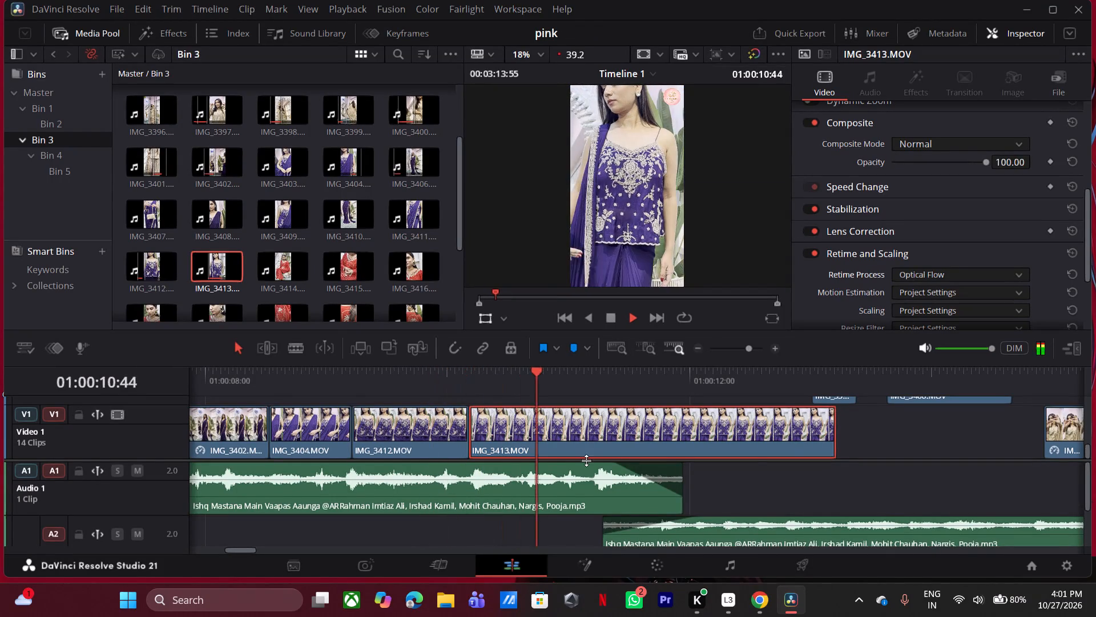
pyautogui.press('space')
pyautogui.moveTo(827, 434); pyautogui.dragTo(662, 443)
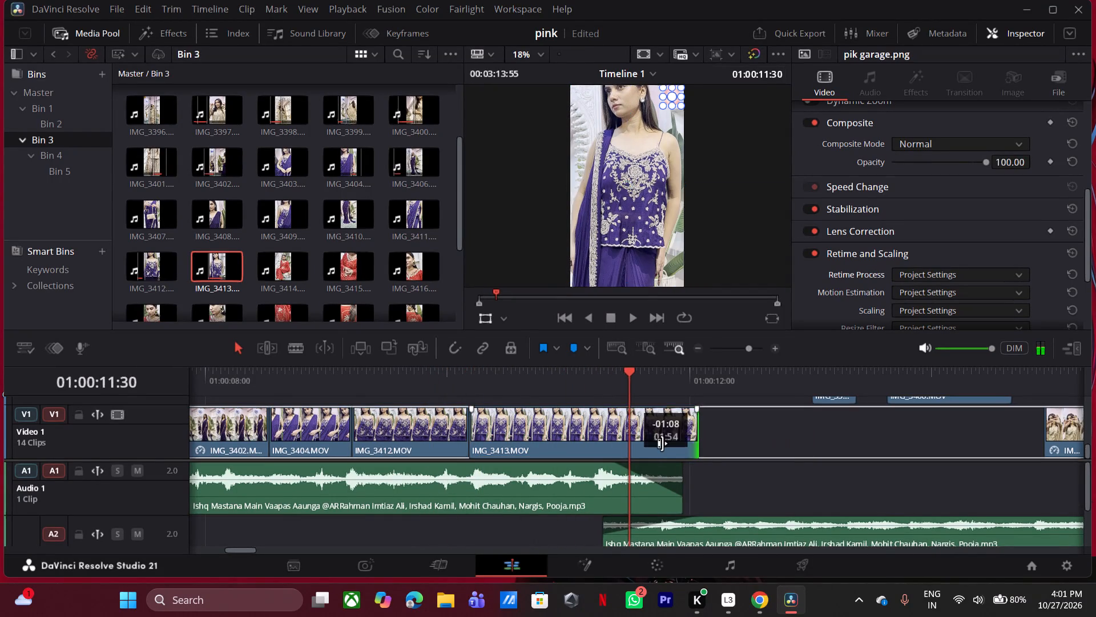
pyautogui.moveTo(662, 443); pyautogui.dragTo(593, 462)
pyautogui.click(593, 462)
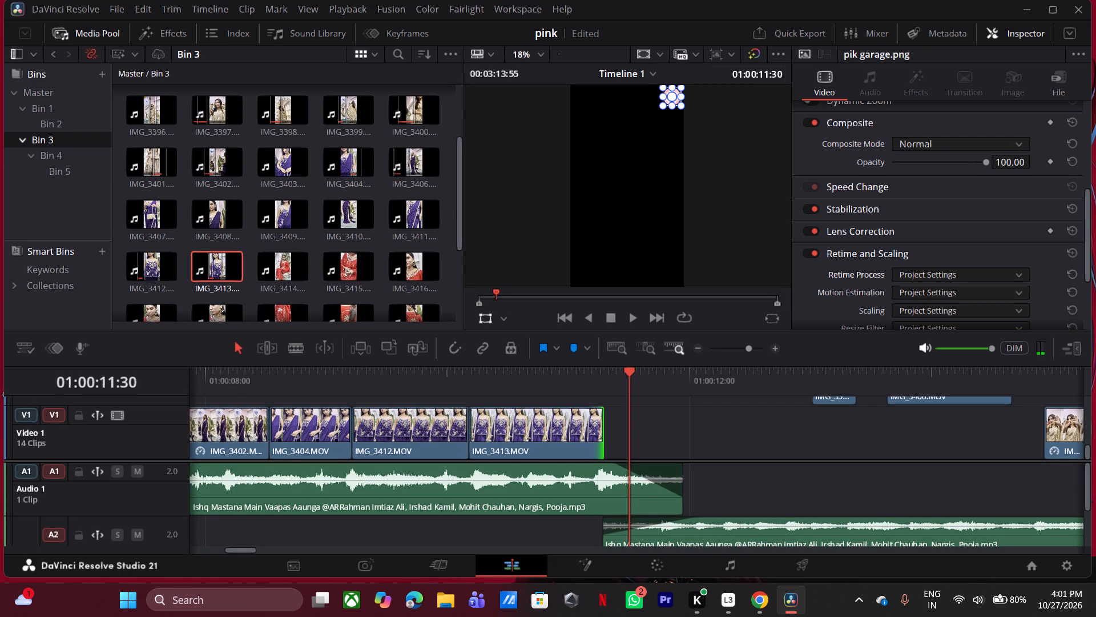
# Move IMG_3406.MOV and the short earring clip from Video 2 back onto Video 1, in that order, directly after IMG_3413.MOV.
pyautogui.moveTo(905, 398); pyautogui.dragTo(640, 440)
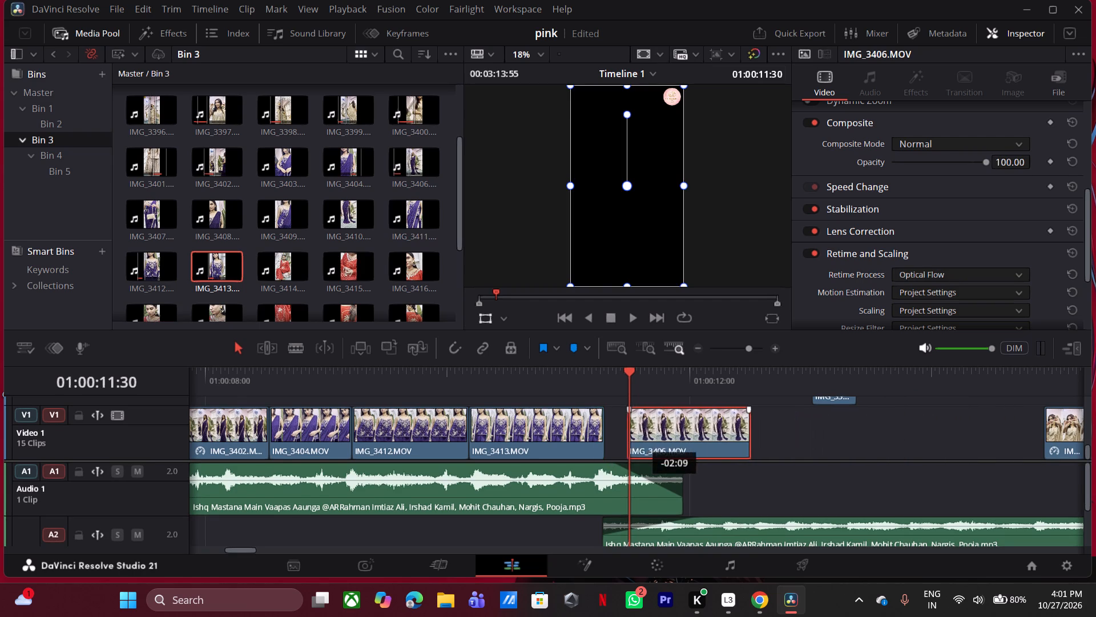
pyautogui.moveTo(640, 440); pyautogui.dragTo(616, 450)
pyautogui.moveTo(840, 400); pyautogui.dragTo(846, 403)
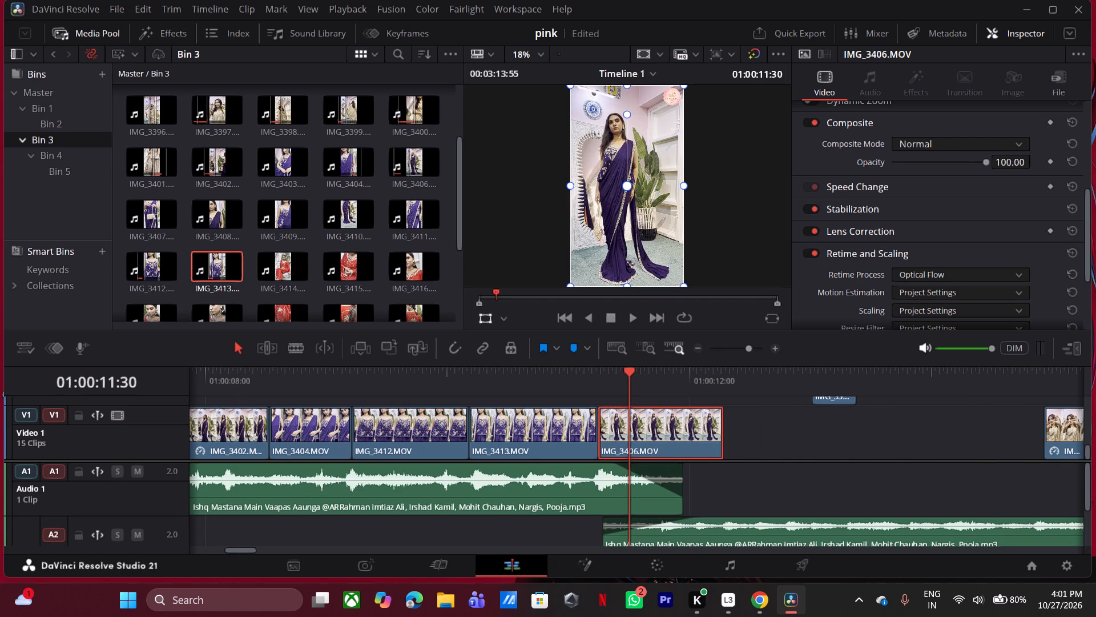
pyautogui.moveTo(846, 403); pyautogui.dragTo(747, 439)
pyautogui.click(828, 428)
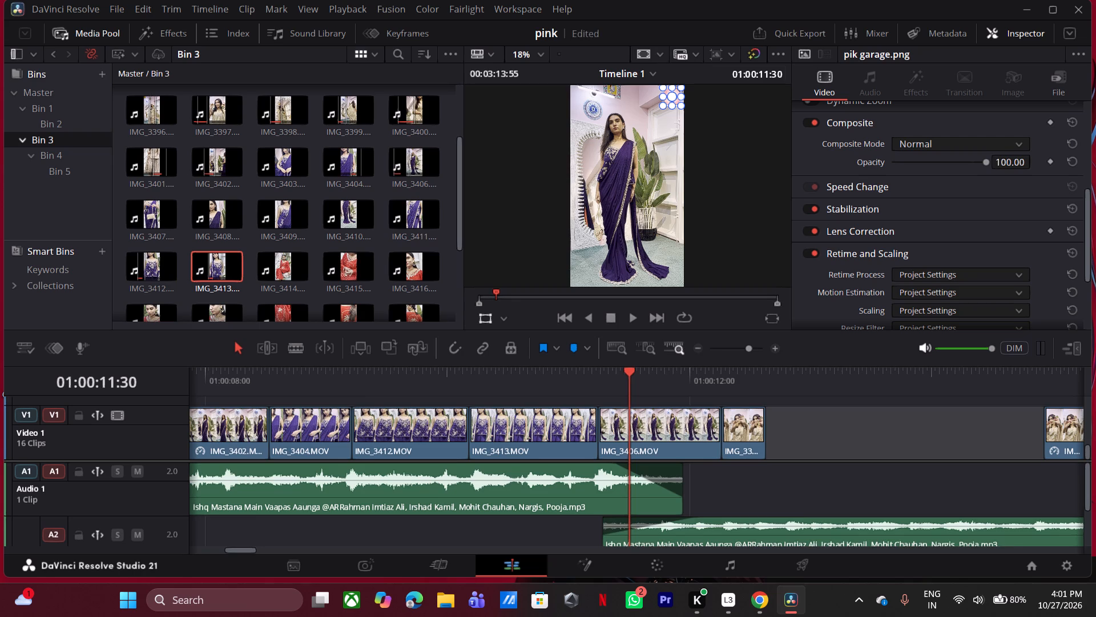
# Move IMG_3397.MOV, IMG_3398.MOV and IMG_3399.MOV together earlier on Video 1 to directly follow the short earring clip.
pyautogui.click(699, 348)
pyautogui.press('space')
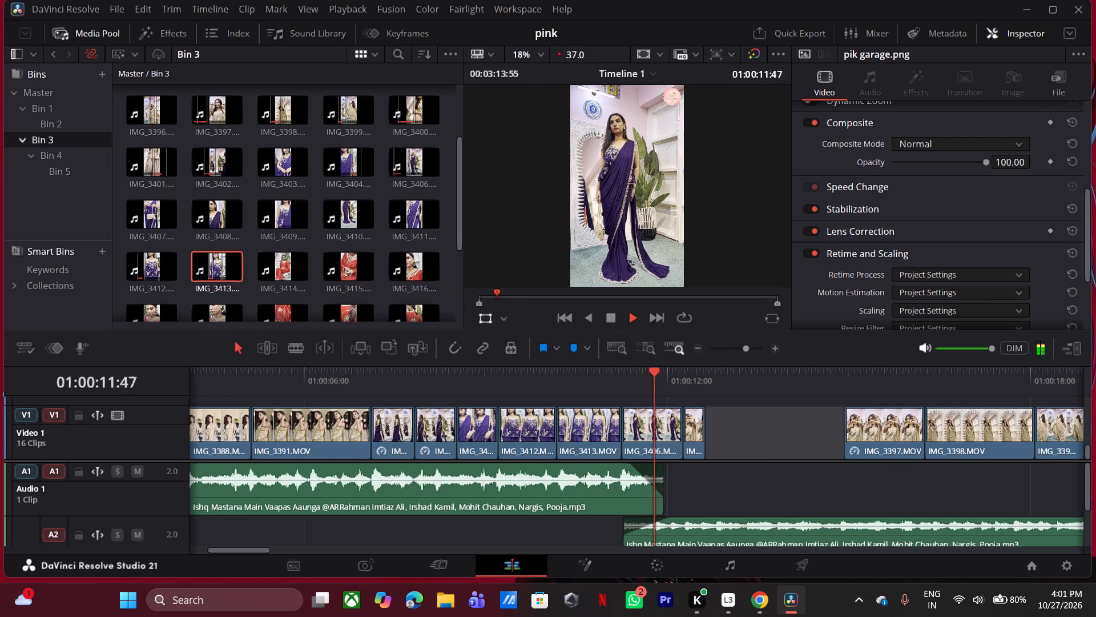
pyautogui.press('space')
pyautogui.moveTo(857, 400); pyautogui.dragTo(862, 402)
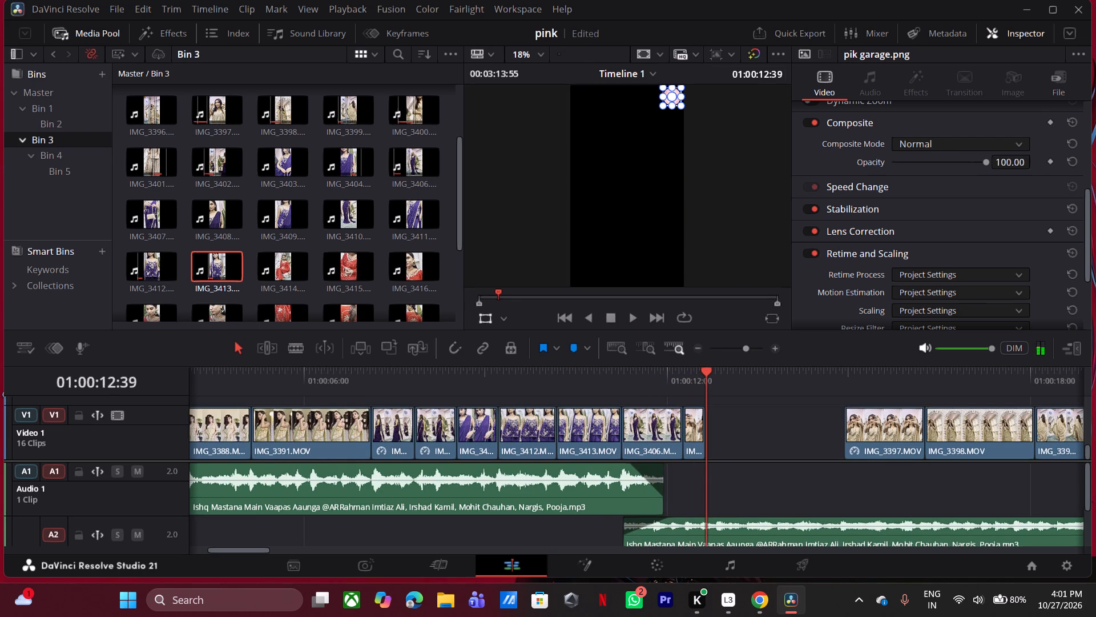
pyautogui.moveTo(862, 402); pyautogui.dragTo(1047, 436)
pyautogui.moveTo(875, 432); pyautogui.dragTo(869, 432)
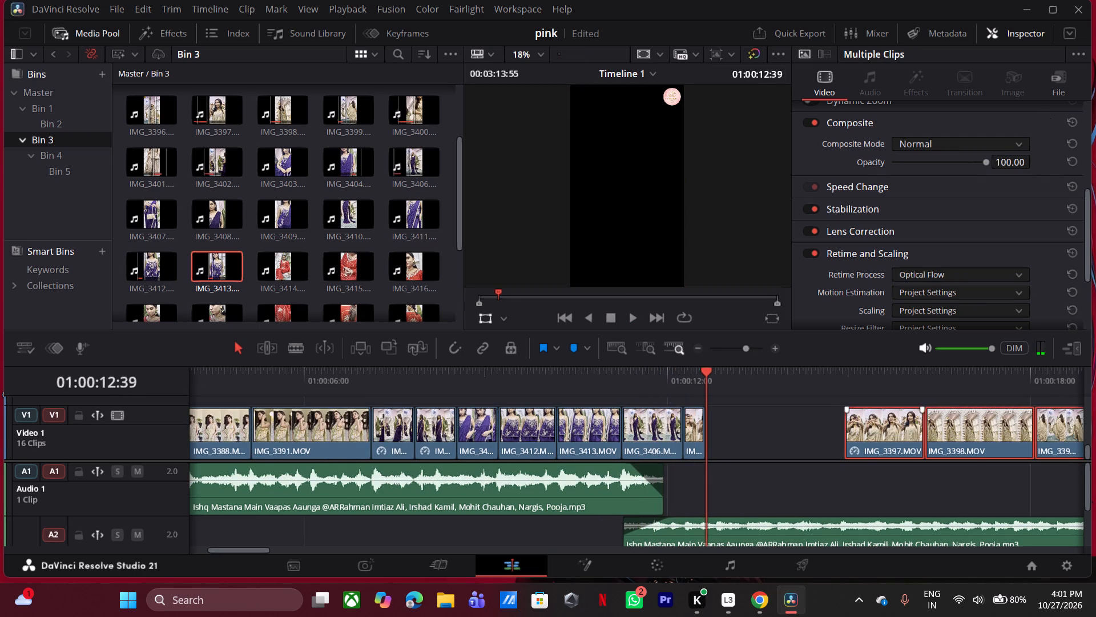
pyautogui.moveTo(869, 432); pyautogui.dragTo(781, 434)
pyautogui.tripleClick(778, 351)
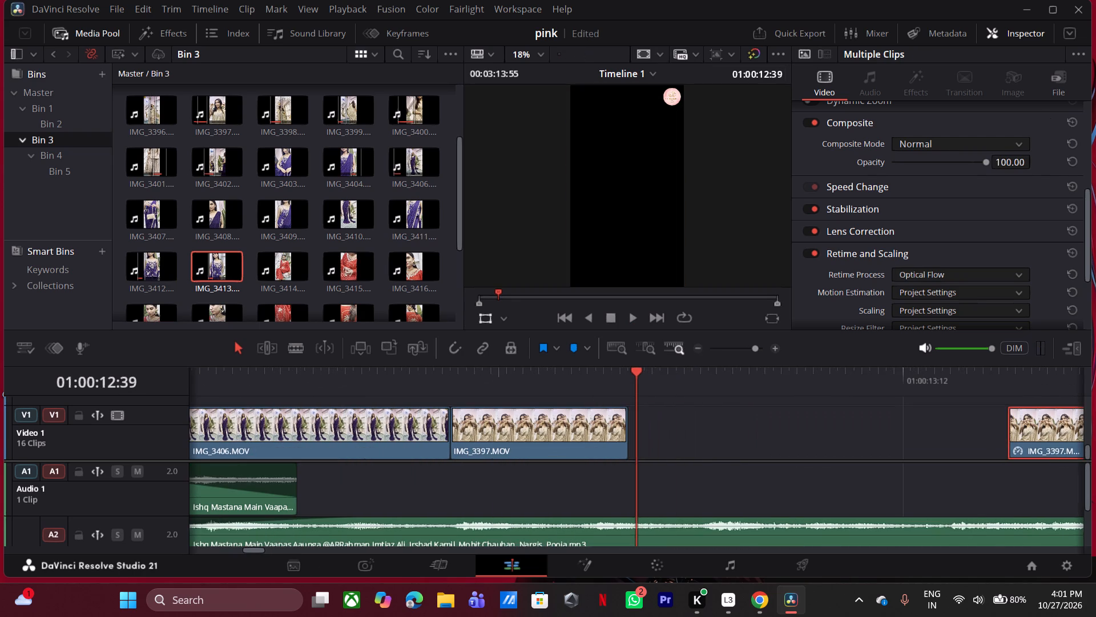
pyautogui.moveTo(1039, 432); pyautogui.dragTo(673, 448)
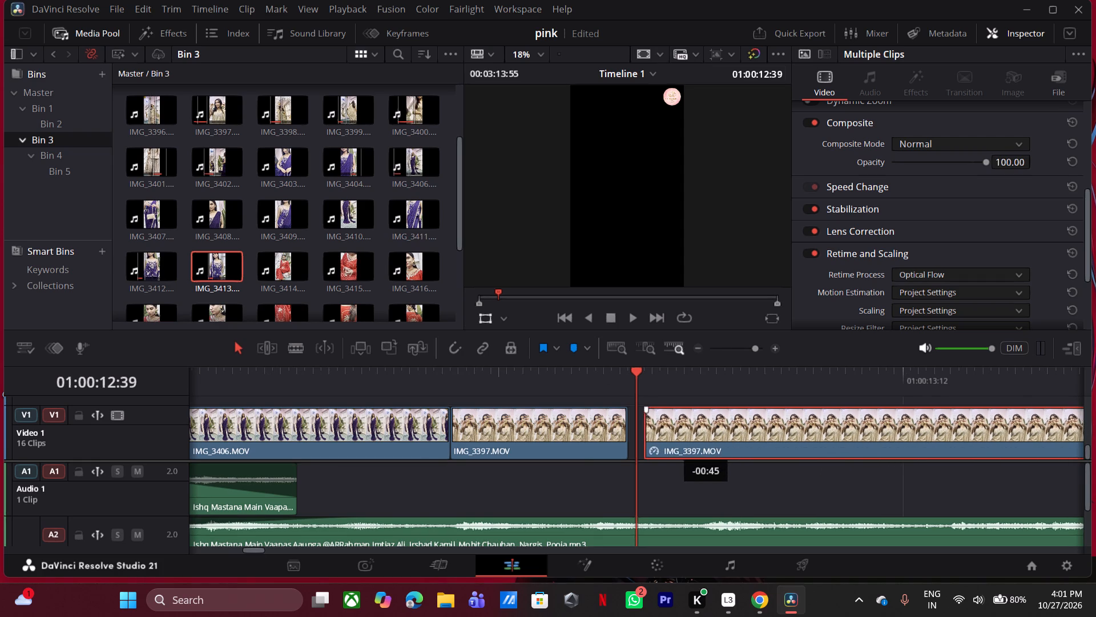
pyautogui.moveTo(673, 448); pyautogui.dragTo(656, 453)
# Replay the joined section and move IMG_3400.MOV and IMG_3401.MOV together earlier on Video 1 to directly follow IMG_3399.MOV.
pyautogui.tripleClick(700, 347)
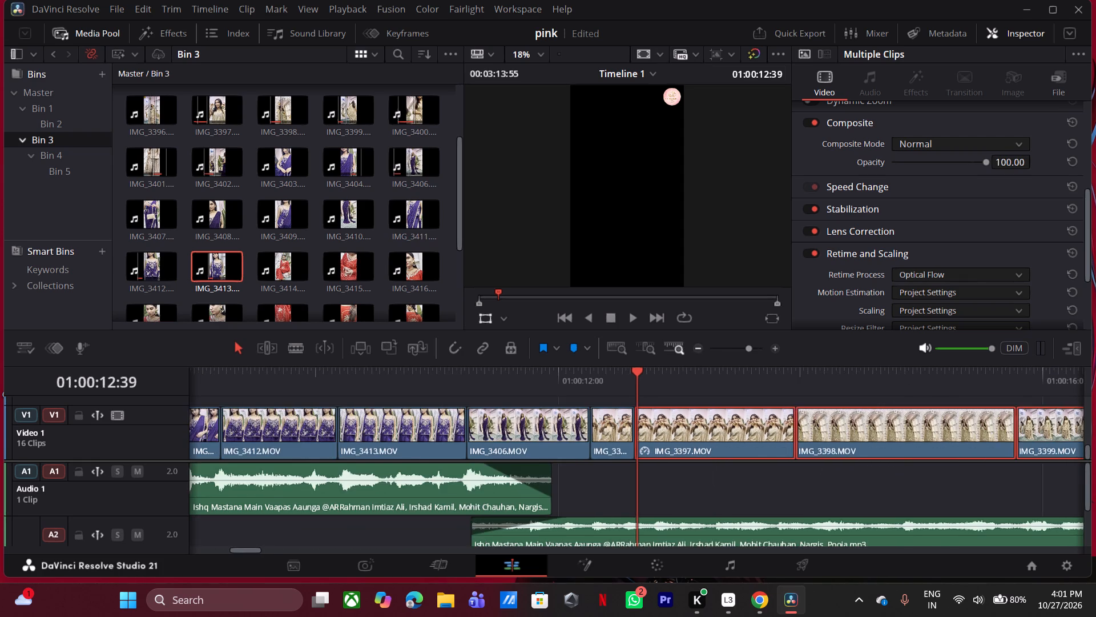
pyautogui.click(558, 390)
pyautogui.press('space')
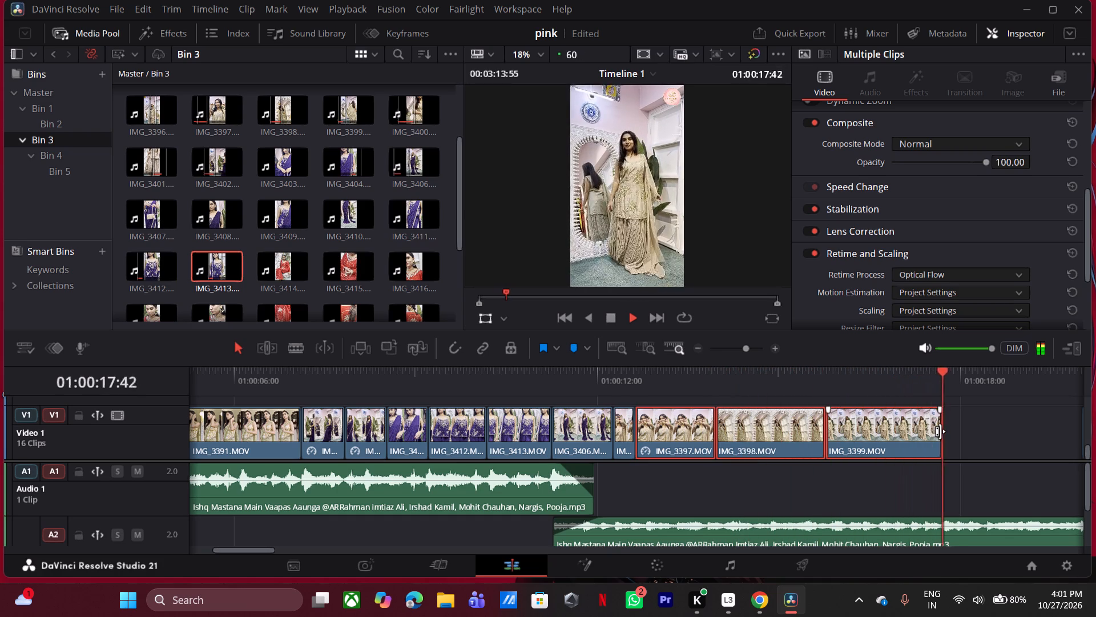
pyautogui.press('space')
pyautogui.doubleClick(698, 345)
pyautogui.moveTo(603, 429); pyautogui.dragTo(506, 451)
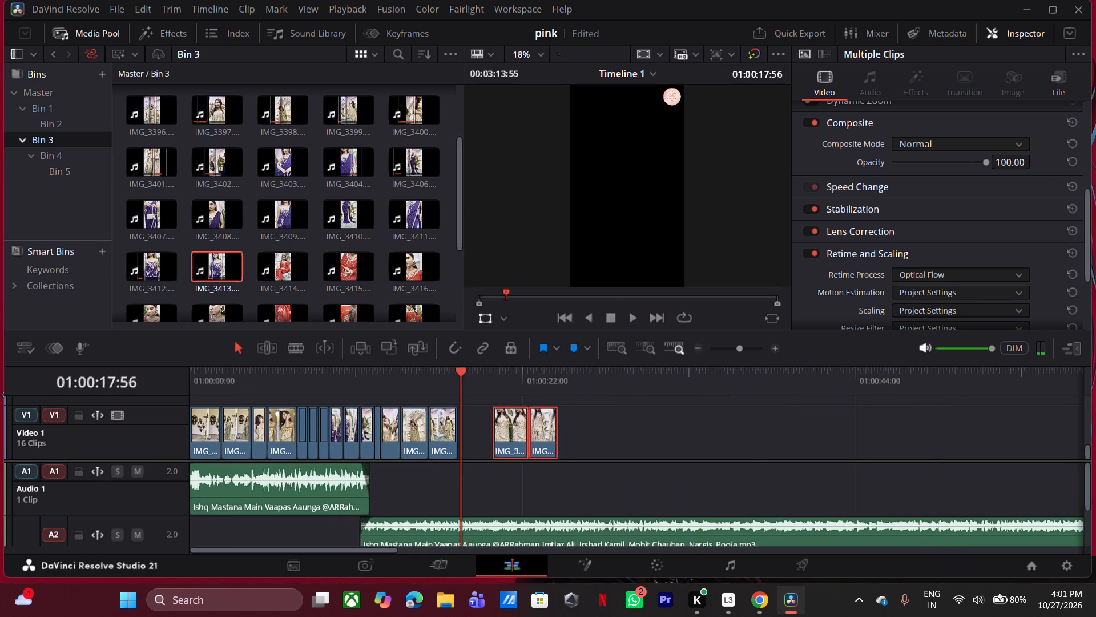
pyautogui.doubleClick(775, 347)
pyautogui.moveTo(762, 420); pyautogui.dragTo(707, 432)
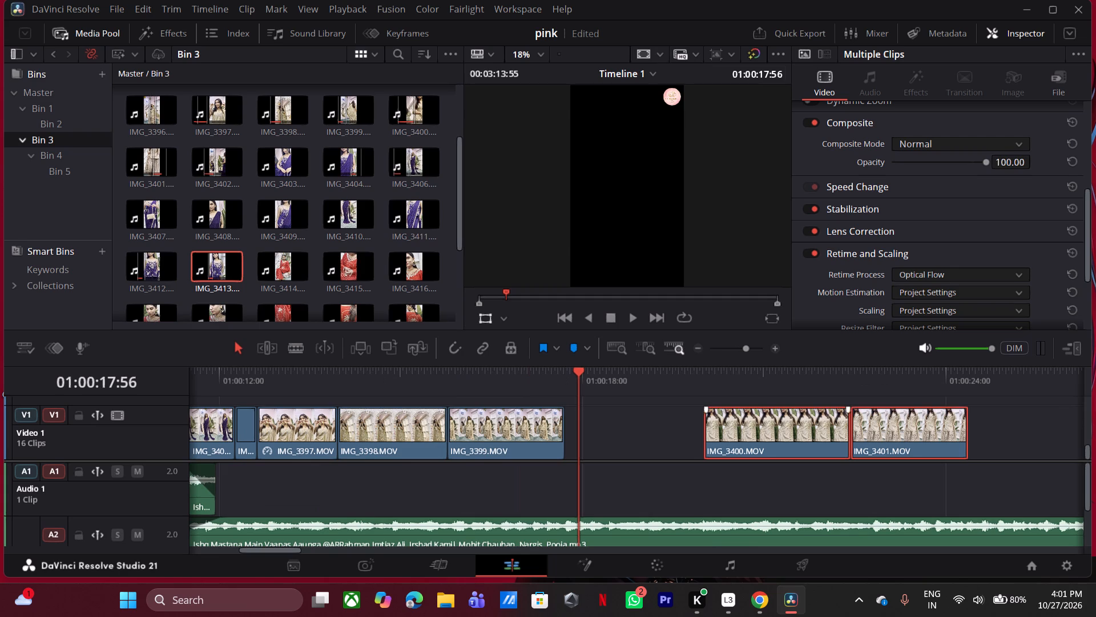
pyautogui.moveTo(707, 432); pyautogui.dragTo(628, 447)
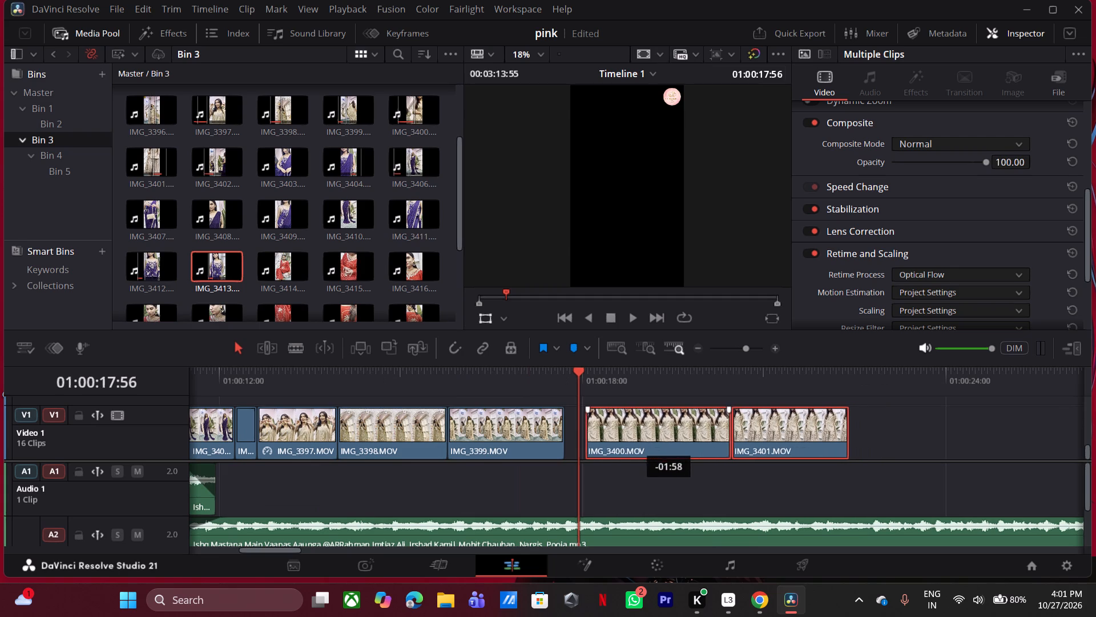
pyautogui.moveTo(628, 447); pyautogui.dragTo(622, 451)
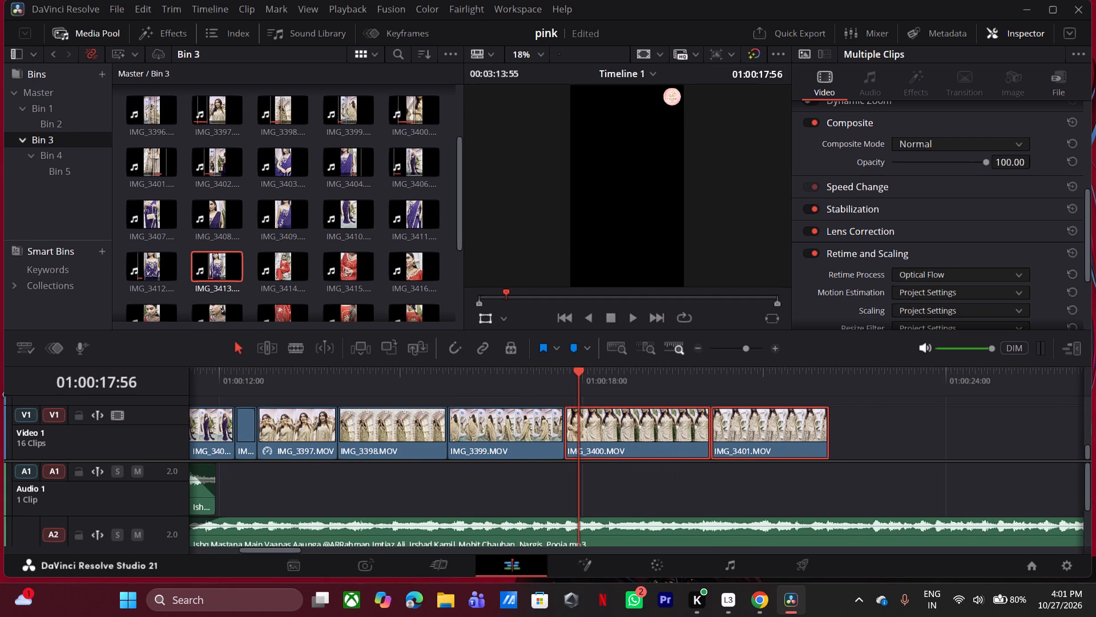
# Find the beat near the end of IMG_3400.MOV, move IMG_3401.MOV 11 frames earlier to start at 01:00:19:58, and play the new cut.
pyautogui.click(423, 380)
pyautogui.press('space')
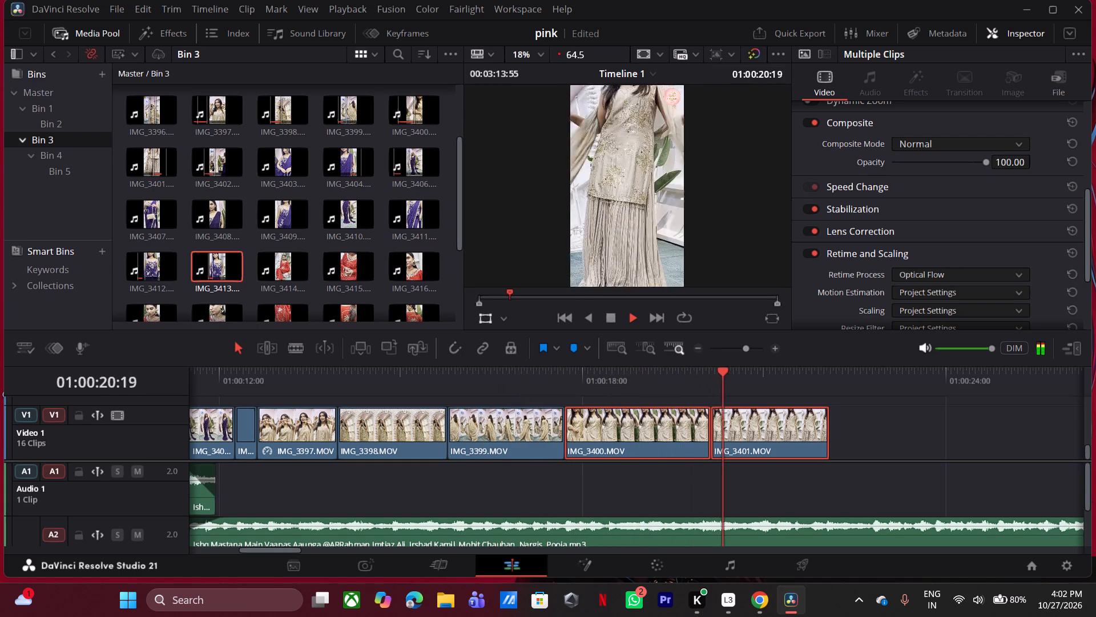
pyautogui.click(606, 387)
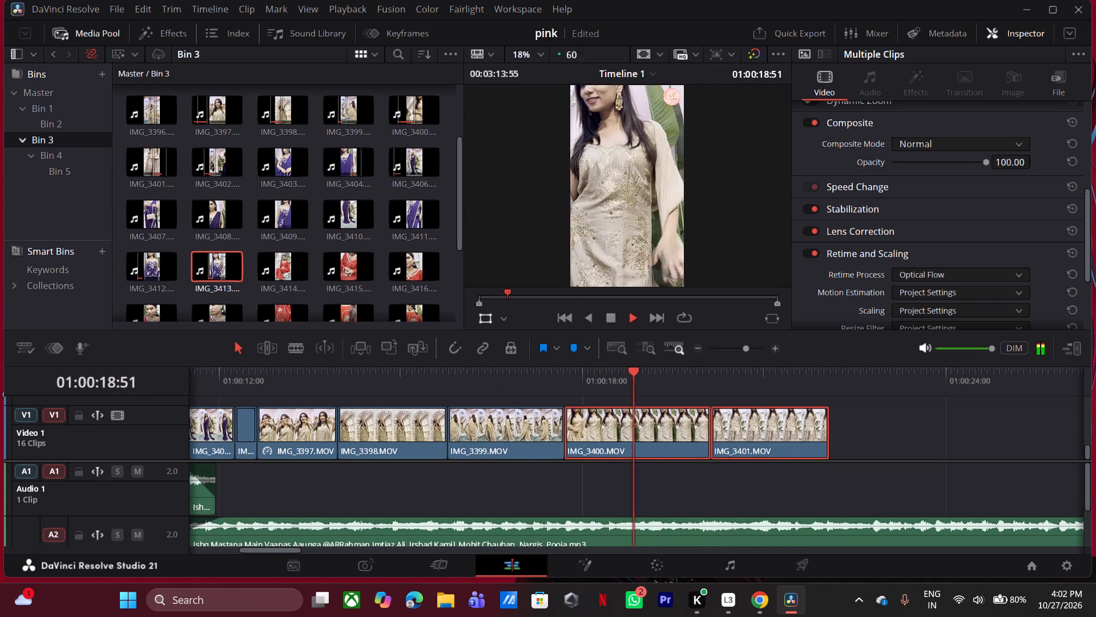
pyautogui.press('space')
pyautogui.click(883, 422)
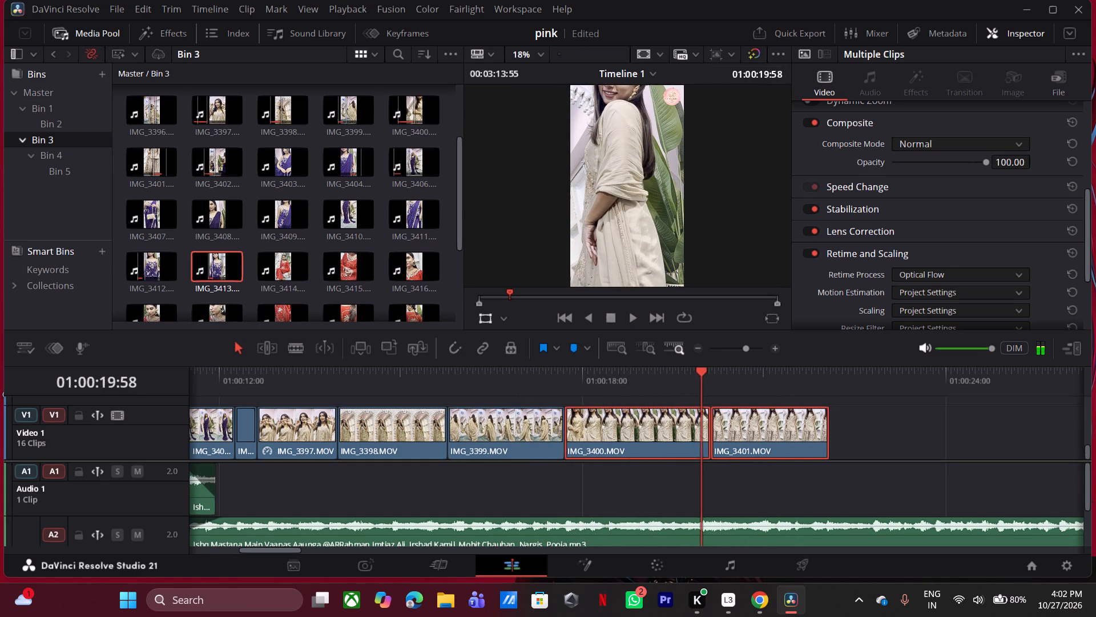
pyautogui.moveTo(750, 435); pyautogui.dragTo(739, 439)
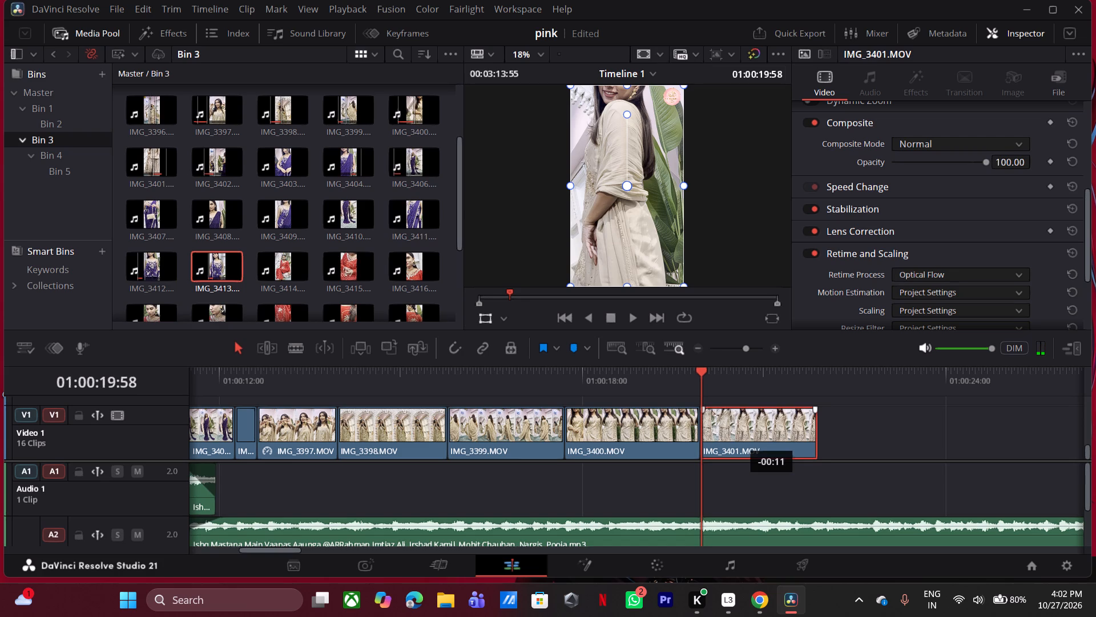
pyautogui.press('space')
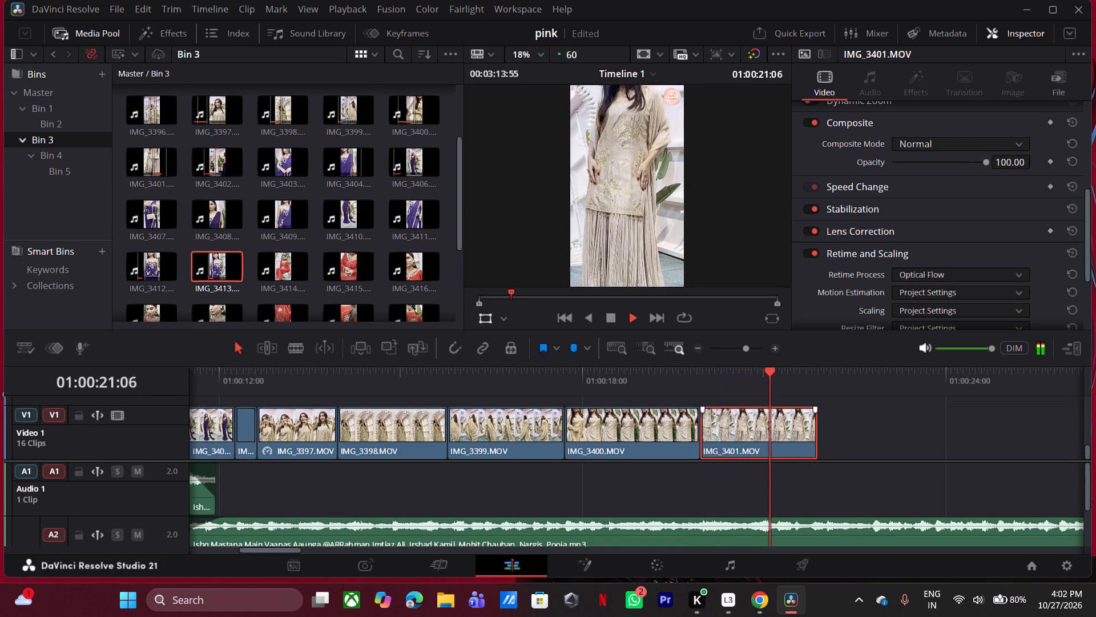
pyautogui.press('space')
# Find IMG_3424.MOV in Bin 3, mark its handbag section with in and out points, and place it on Video 1 directly after IMG_3401.MOV.
pyautogui.scroll(-1, 299, 266)
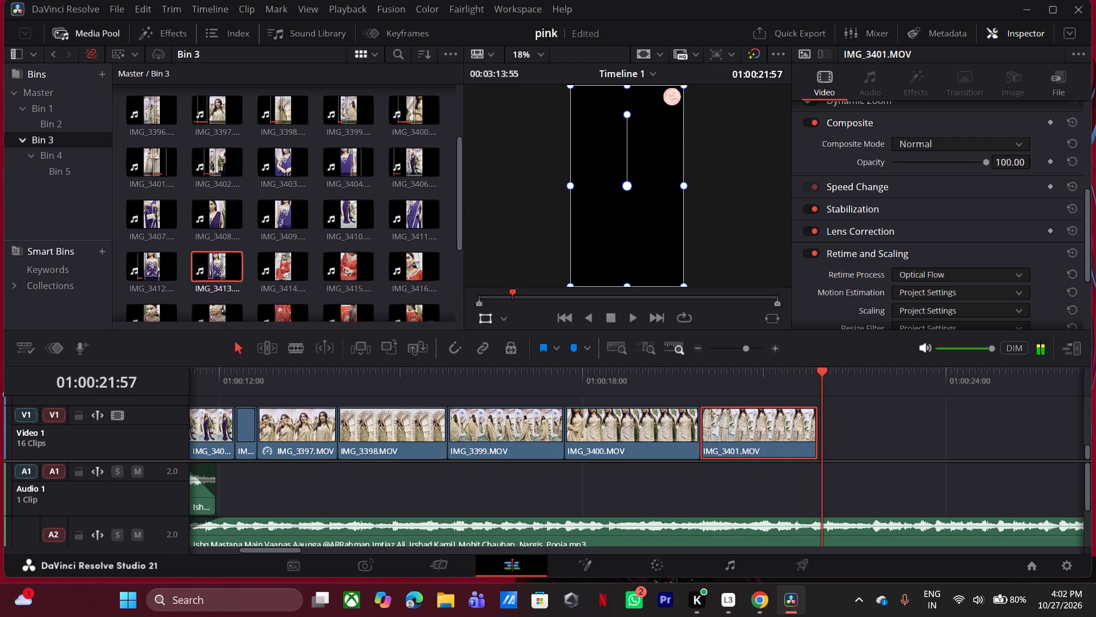
pyautogui.scroll(-3, 299, 266)
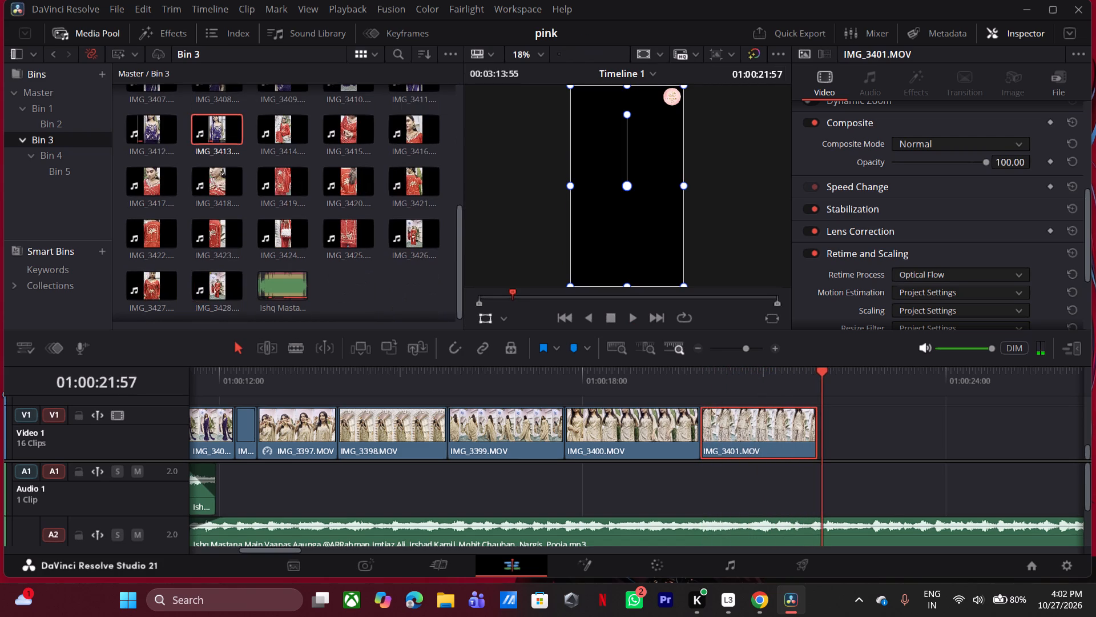
pyautogui.scroll(7, 328, 267)
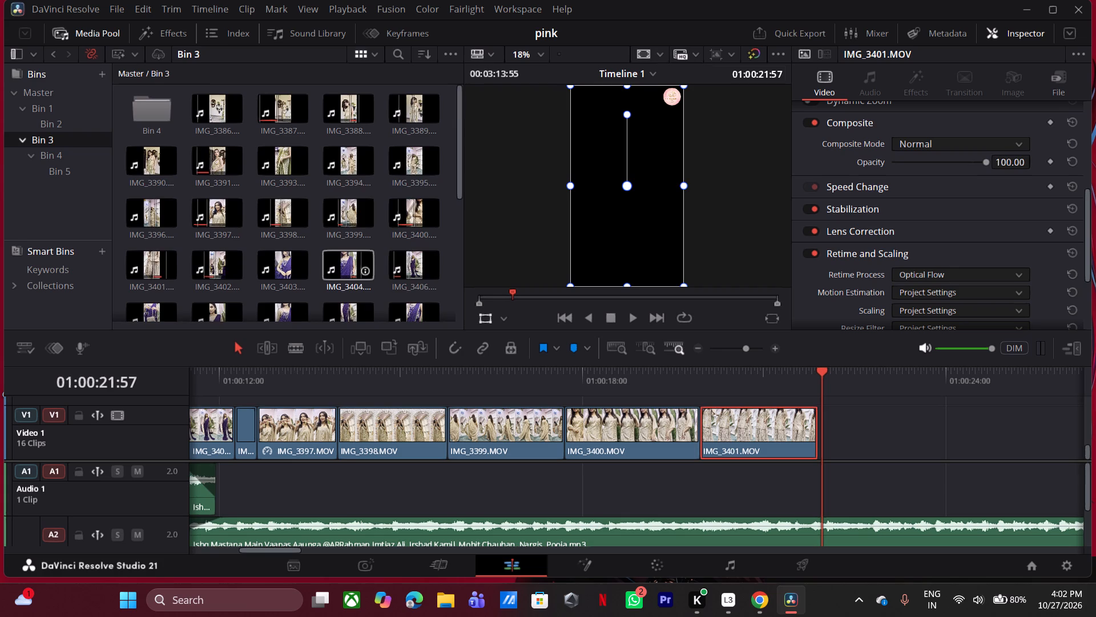
pyautogui.scroll(-6, 328, 267)
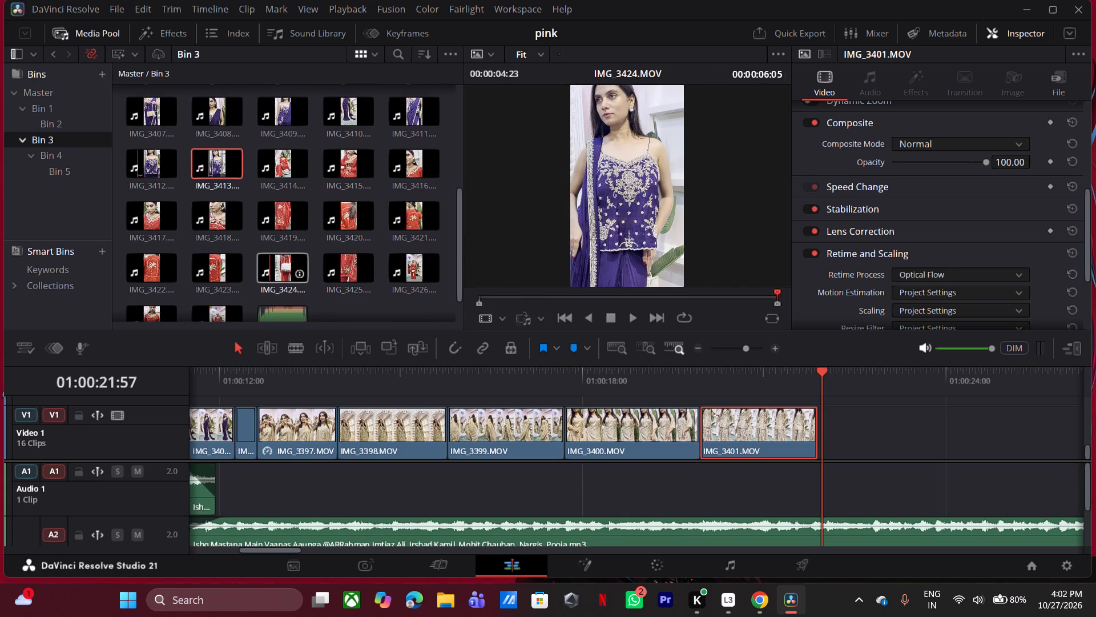
pyautogui.doubleClick(285, 268)
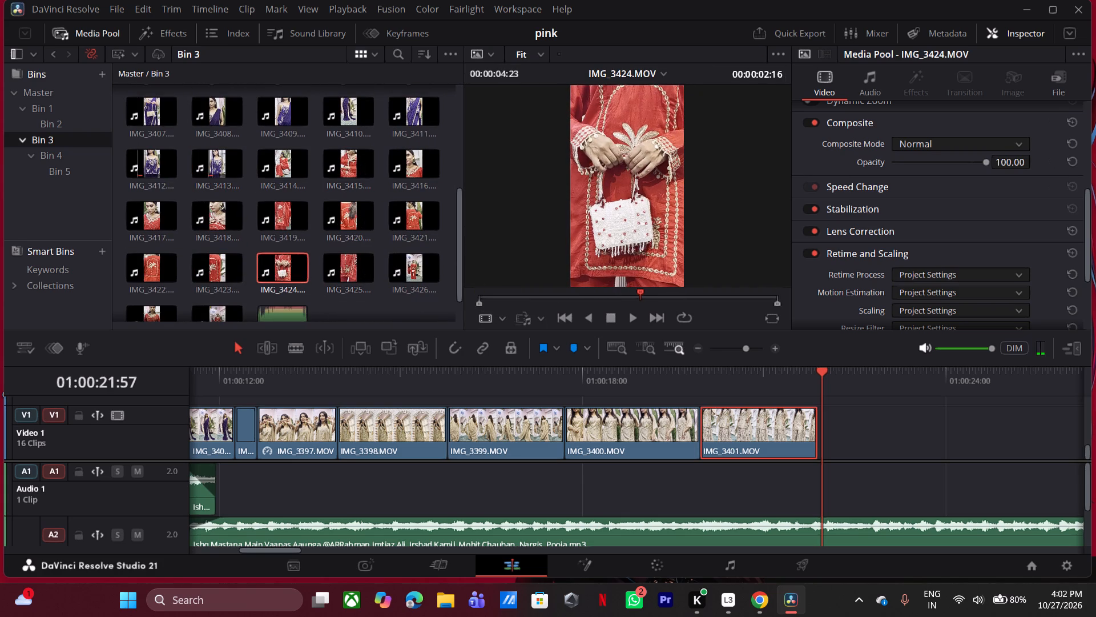
pyautogui.moveTo(590, 294); pyautogui.dragTo(603, 299)
pyautogui.press('i')
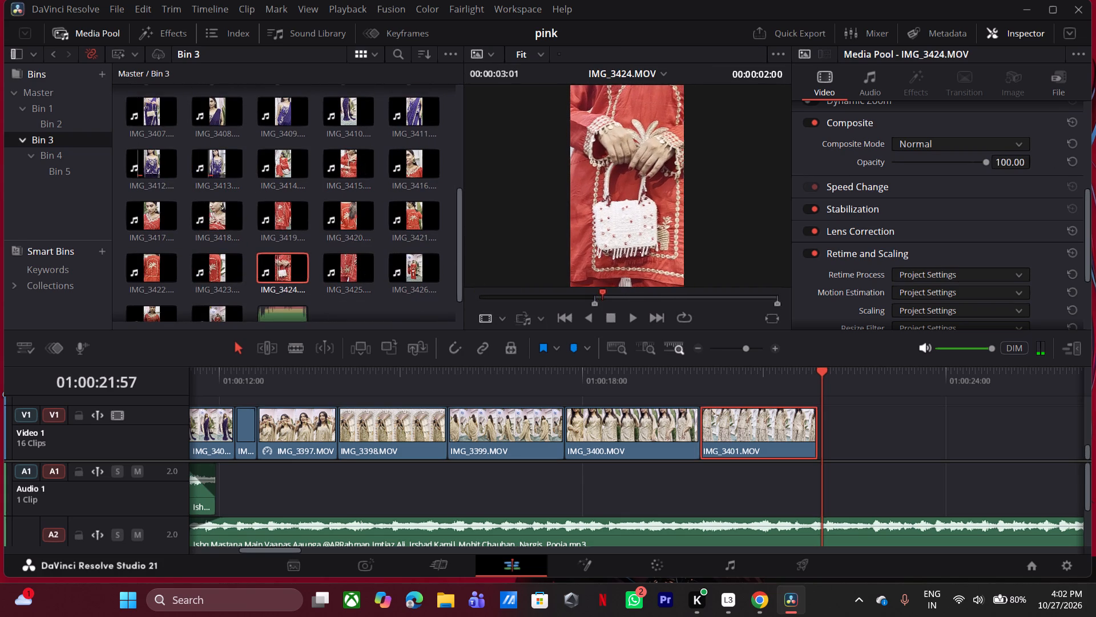
pyautogui.moveTo(603, 299); pyautogui.dragTo(695, 302)
pyautogui.press('o')
pyautogui.moveTo(609, 275); pyautogui.dragTo(849, 429)
pyautogui.moveTo(883, 427); pyautogui.dragTo(851, 437)
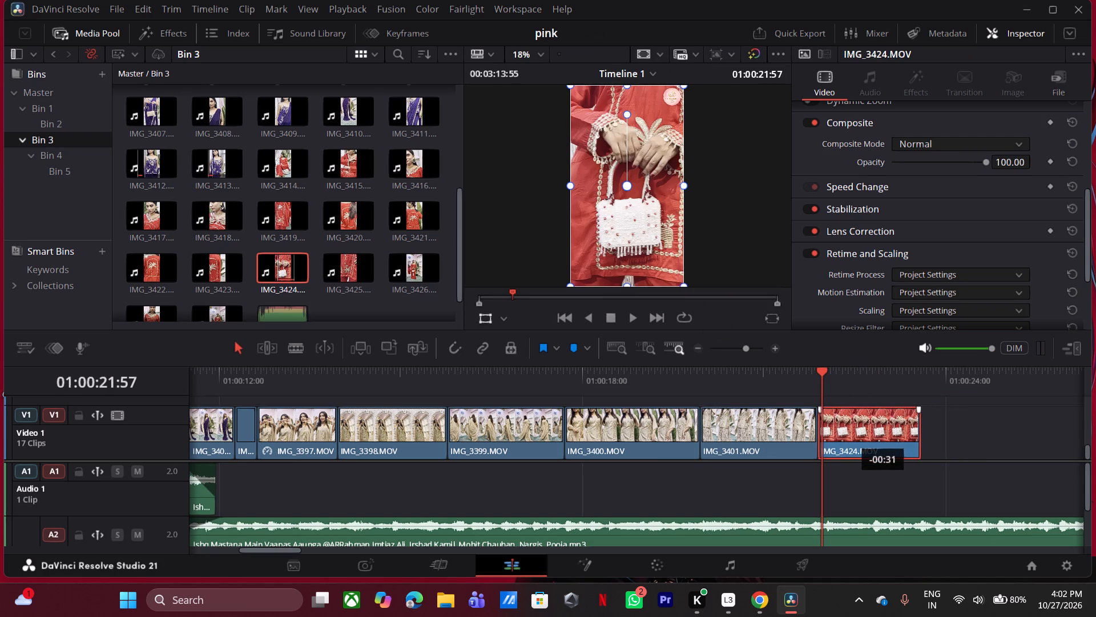
pyautogui.moveTo(851, 437); pyautogui.dragTo(850, 438)
# Play the cut into IMG_3424.MOV to find the beat, and trim its end by 43 frames to a length of 00:59.
pyautogui.click(783, 377)
pyautogui.press('space')
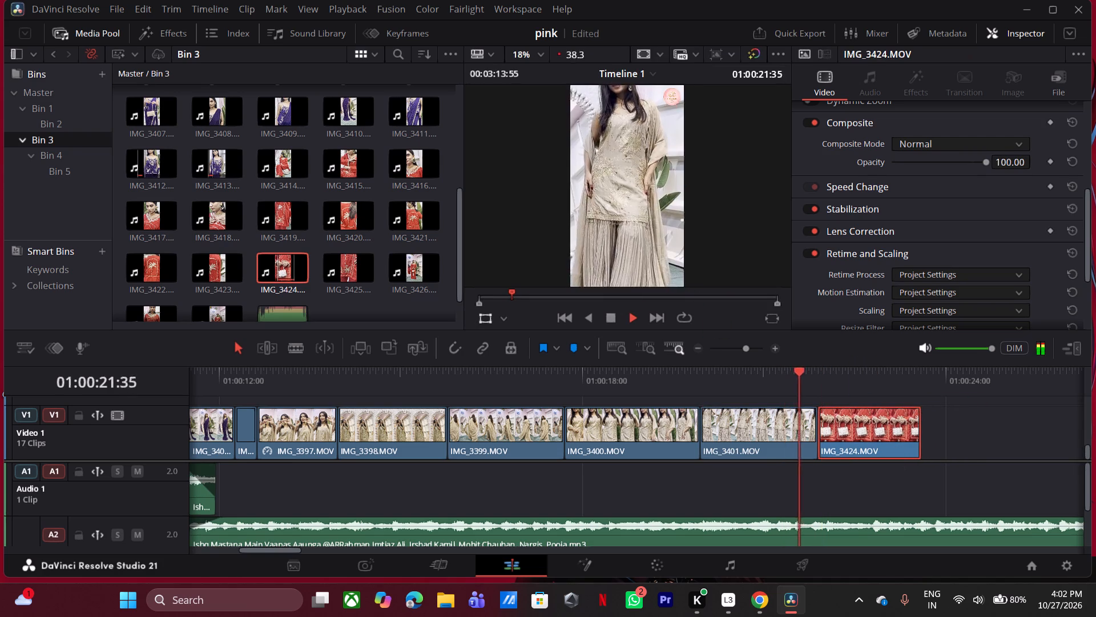
pyautogui.press('space')
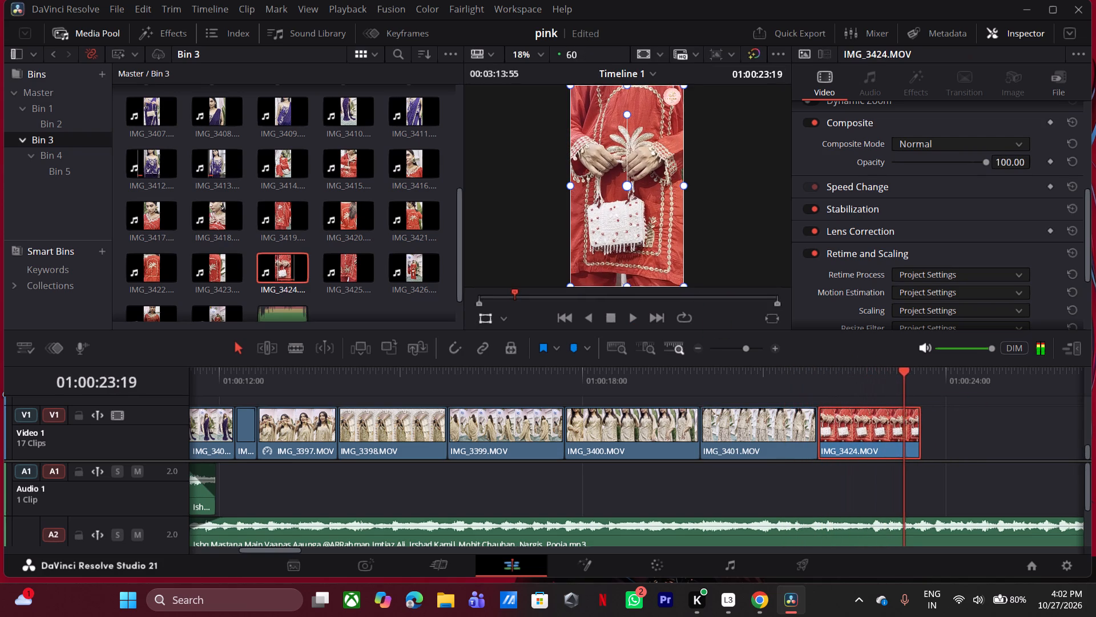
pyautogui.click(671, 372)
pyautogui.press('space')
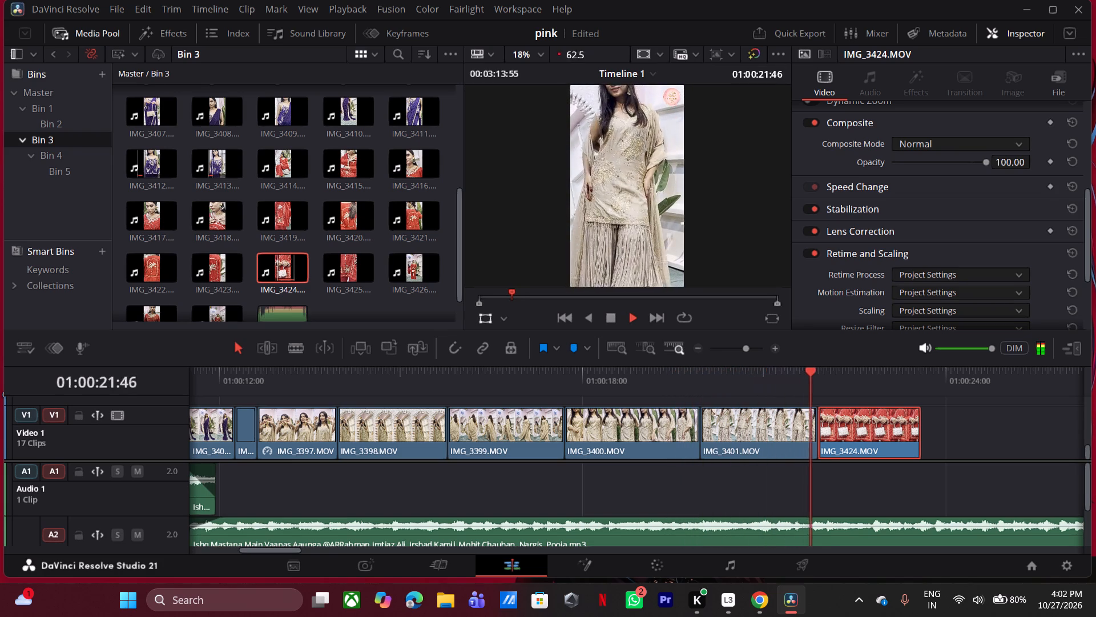
pyautogui.press('space')
pyautogui.press('space')
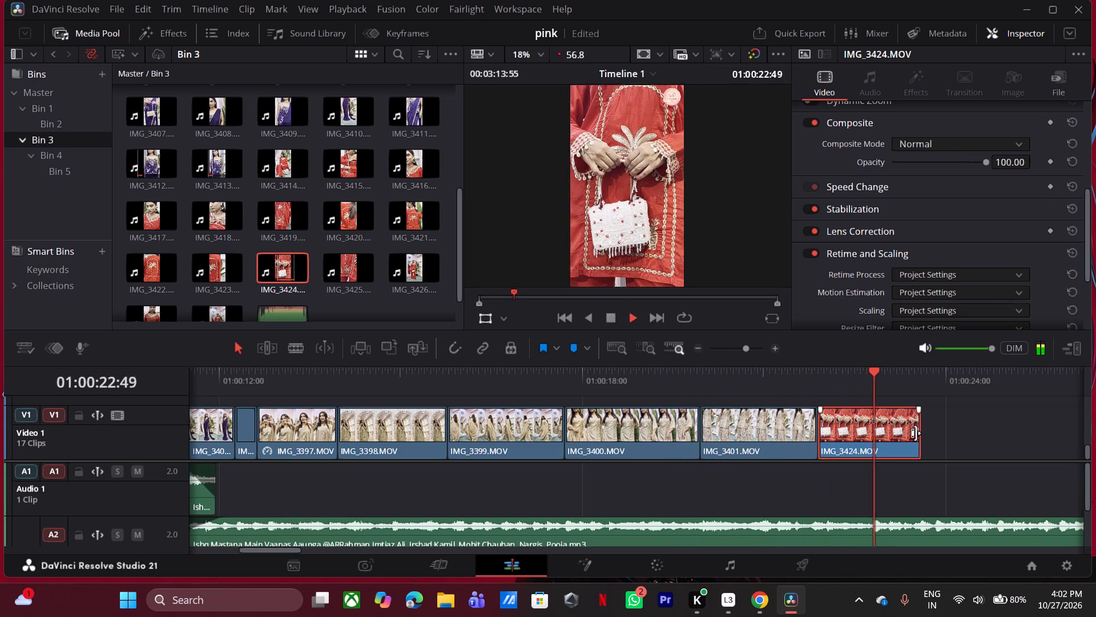
pyautogui.press('space')
pyautogui.moveTo(918, 431); pyautogui.dragTo(874, 452)
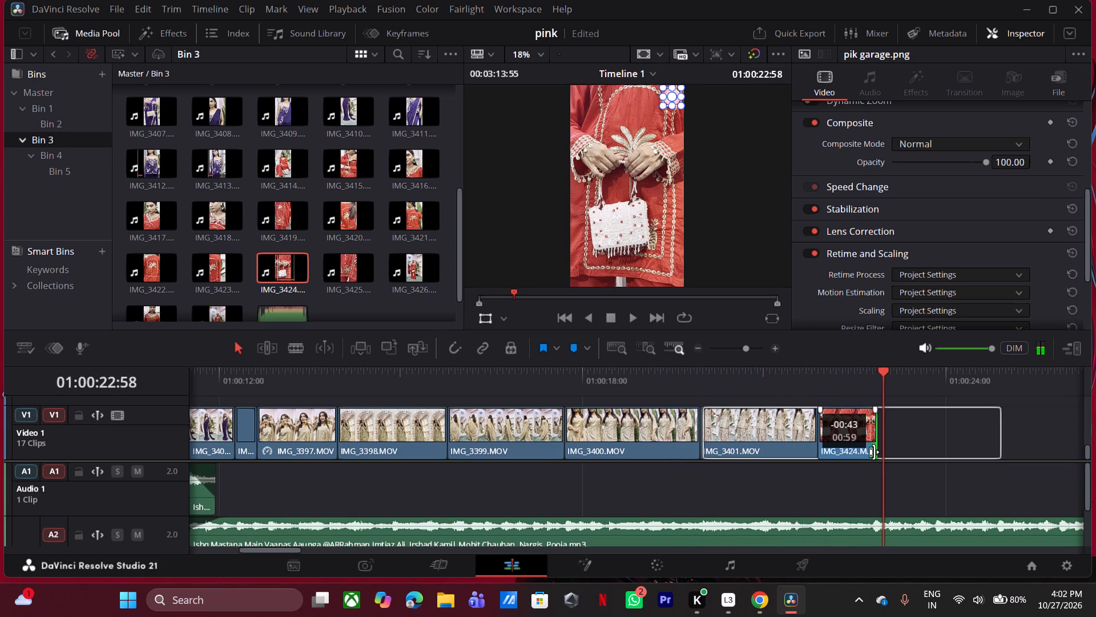
pyautogui.moveTo(874, 452); pyautogui.dragTo(872, 452)
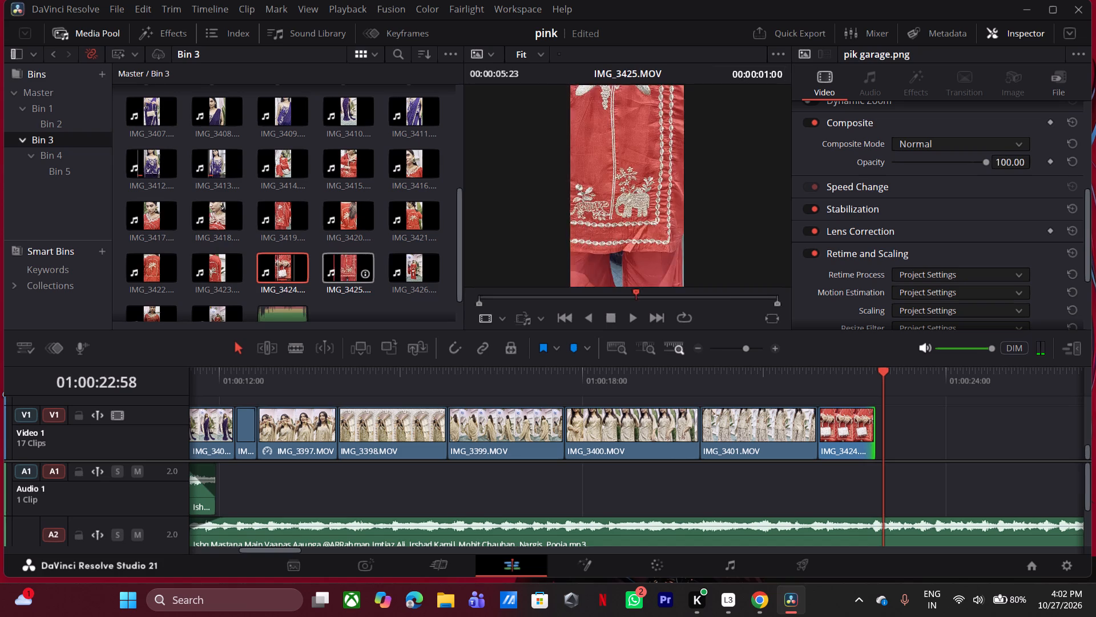
# Mark a short section of IMG_3425.MOV with in and out points and place it on Video 1 directly after IMG_3424.MOV.
pyautogui.doubleClick(356, 268)
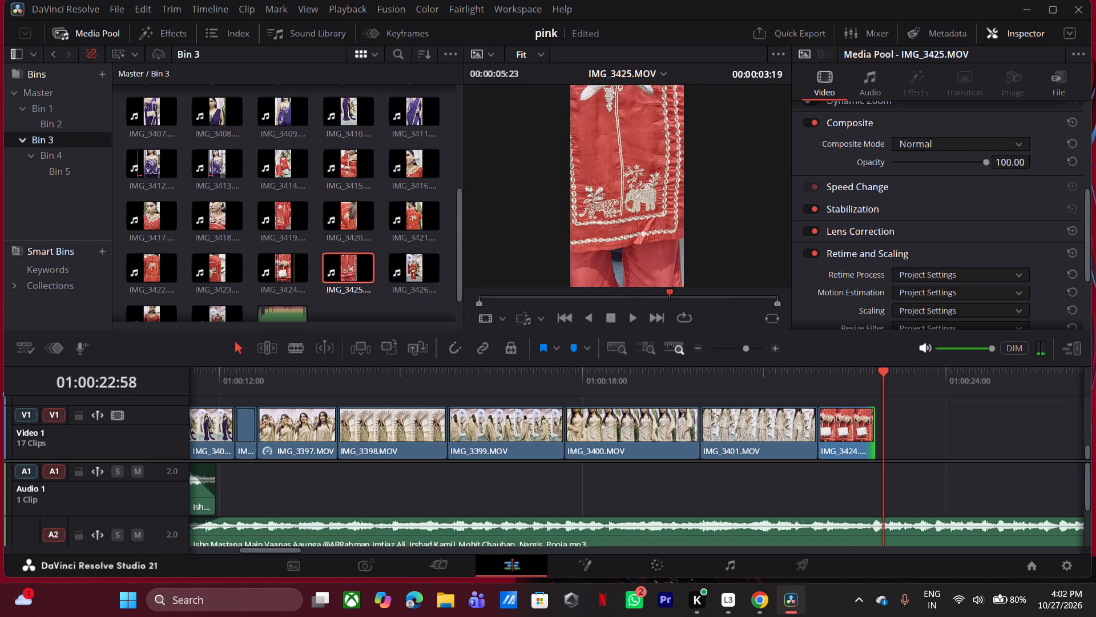
pyautogui.moveTo(586, 298); pyautogui.dragTo(664, 301)
pyautogui.press('i')
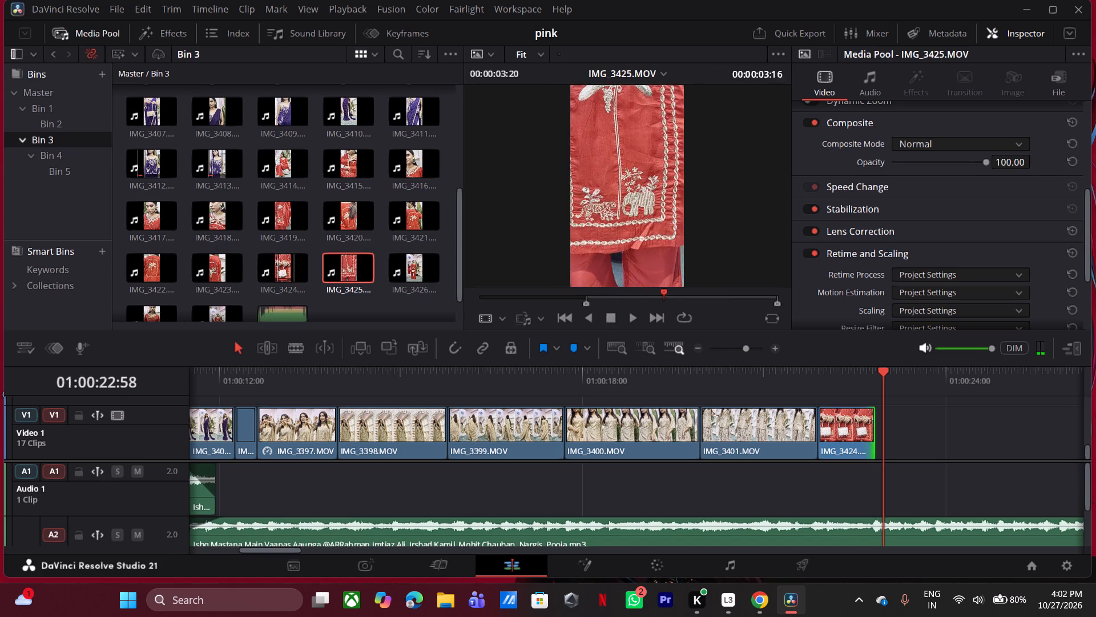
pyautogui.moveTo(664, 301); pyautogui.dragTo(665, 301)
pyautogui.press('o')
pyautogui.moveTo(612, 273); pyautogui.dragTo(910, 426)
pyautogui.moveTo(939, 428); pyautogui.dragTo(904, 436)
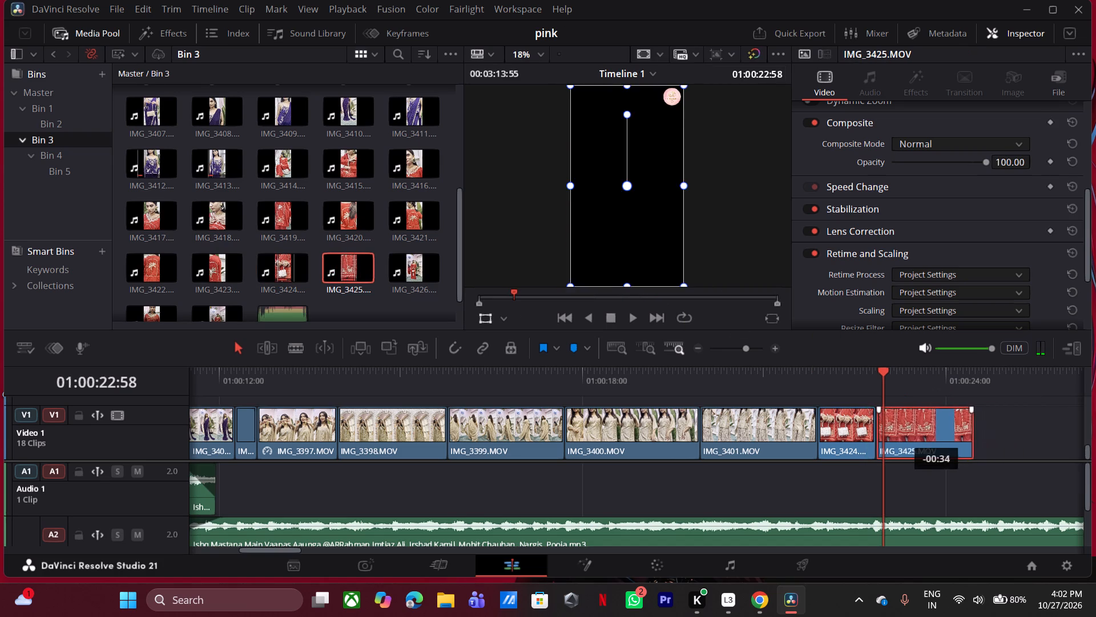
pyautogui.moveTo(904, 436); pyautogui.dragTo(903, 437)
# Set the retime process of IMG_3400.MOV, IMG_3401.MOV, IMG_3424.MOV and IMG_3425.MOV together to Optical Flow.
pyautogui.moveTo(1024, 424); pyautogui.dragTo(581, 440)
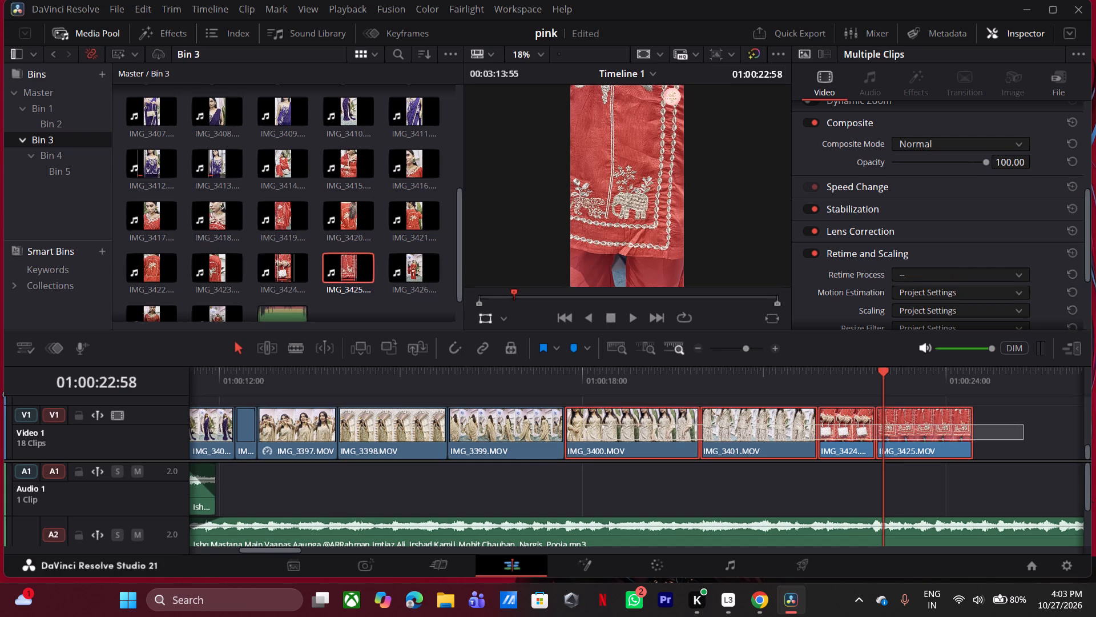
pyautogui.click(918, 274)
pyautogui.click(941, 339)
# Play the section from the start of IMG_3424.MOV and trim the end of IMG_3425.MOV to the beat just before 01:00:24:00.
pyautogui.click(823, 383)
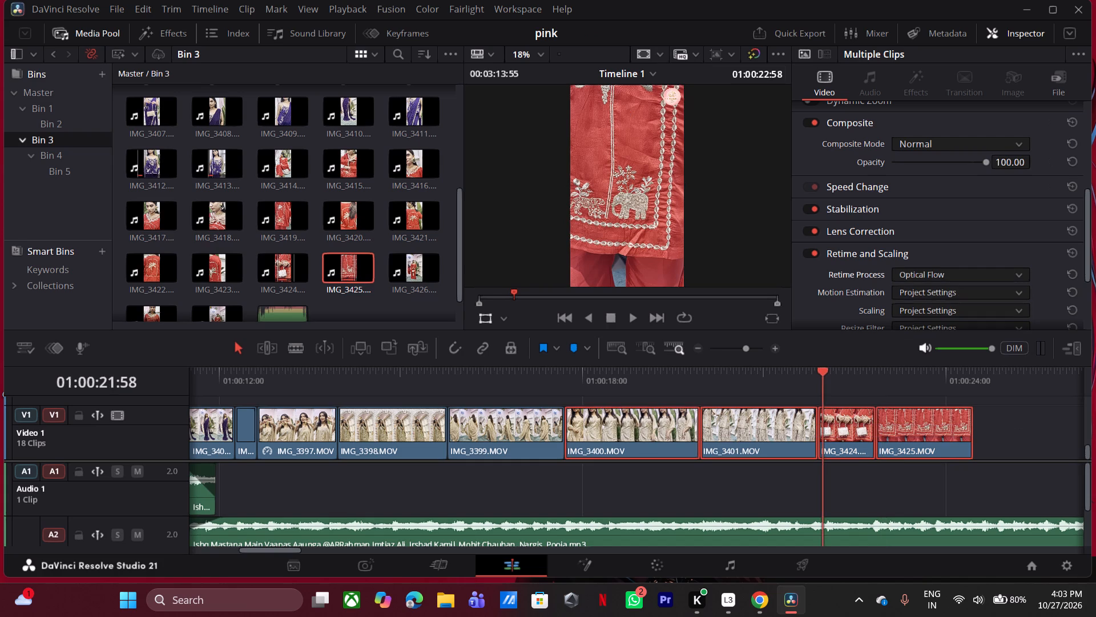
pyautogui.press('space')
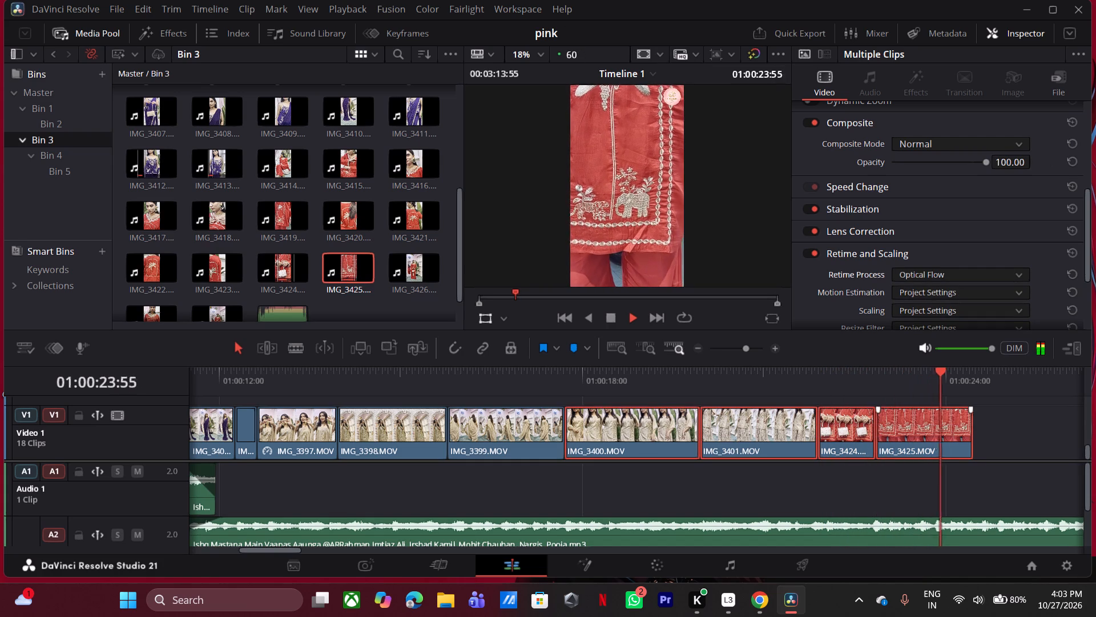
pyautogui.press('space')
pyautogui.moveTo(968, 431); pyautogui.dragTo(930, 454)
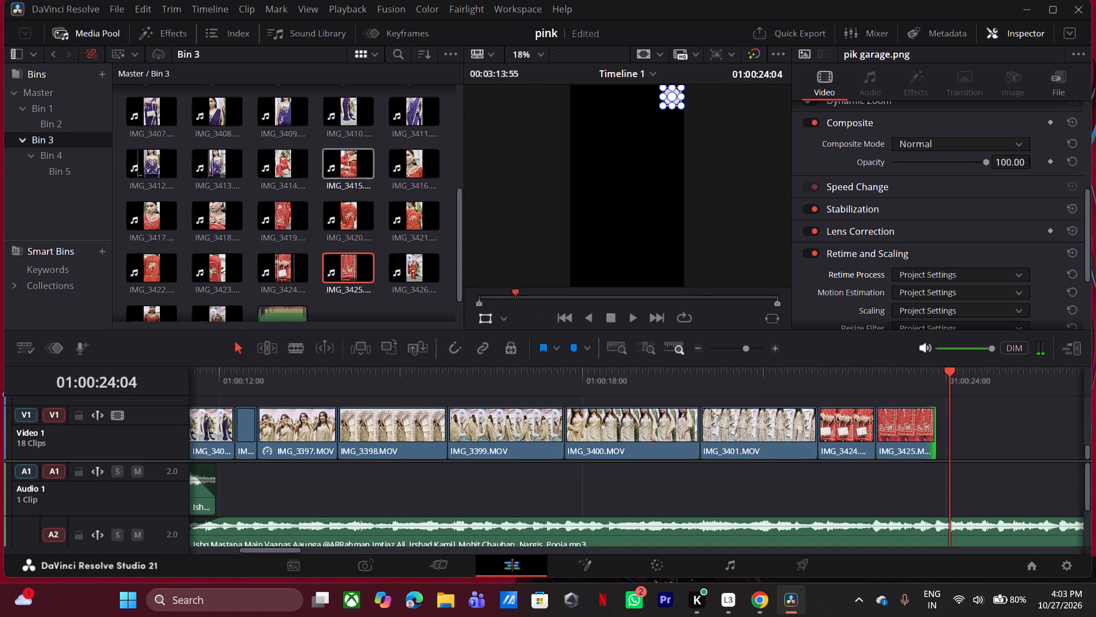
# Mark IMG_3415.MOV from near its start to 00:00:03:01 and place the section on Video 1 directly after IMG_3425.MOV.
pyautogui.doubleClick(337, 163)
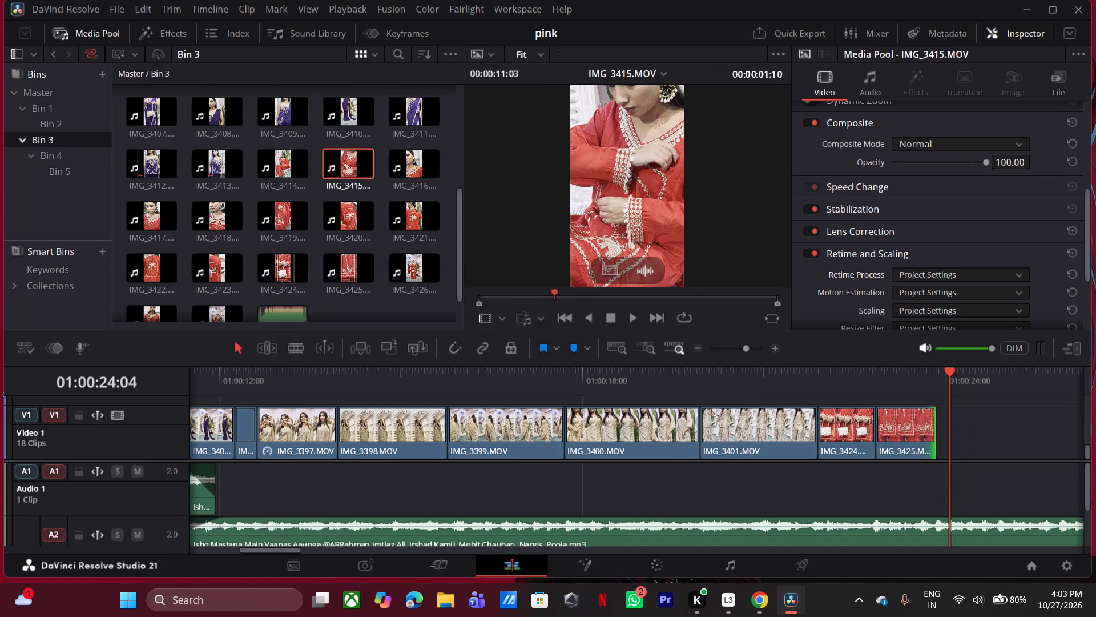
pyautogui.moveTo(542, 293); pyautogui.dragTo(551, 296)
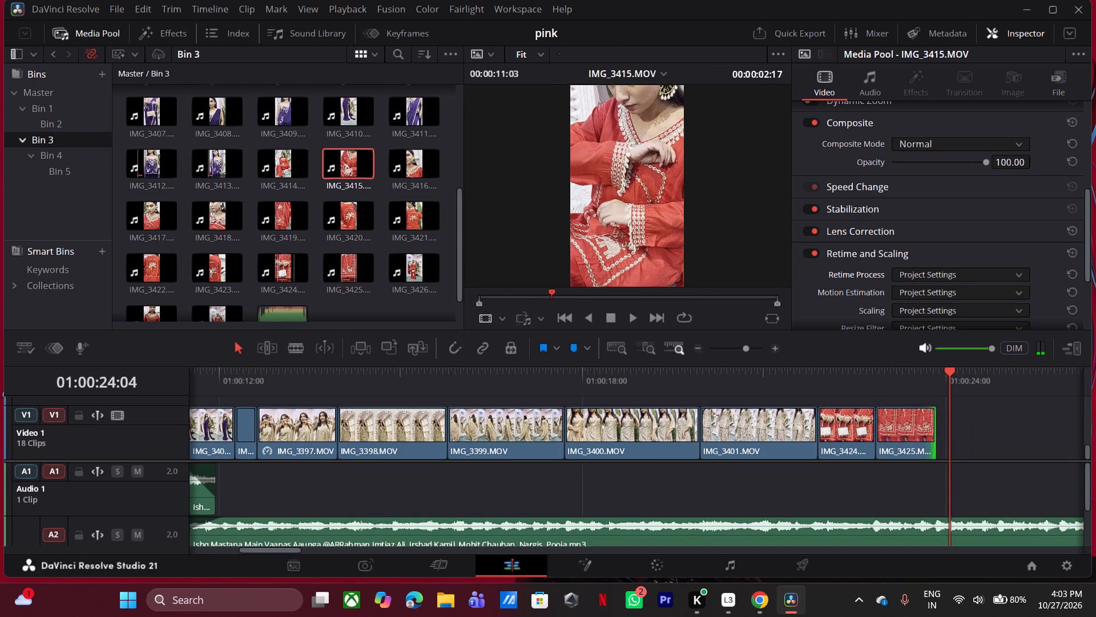
pyautogui.moveTo(551, 296); pyautogui.dragTo(598, 303)
pyautogui.press('i')
pyautogui.press('i')
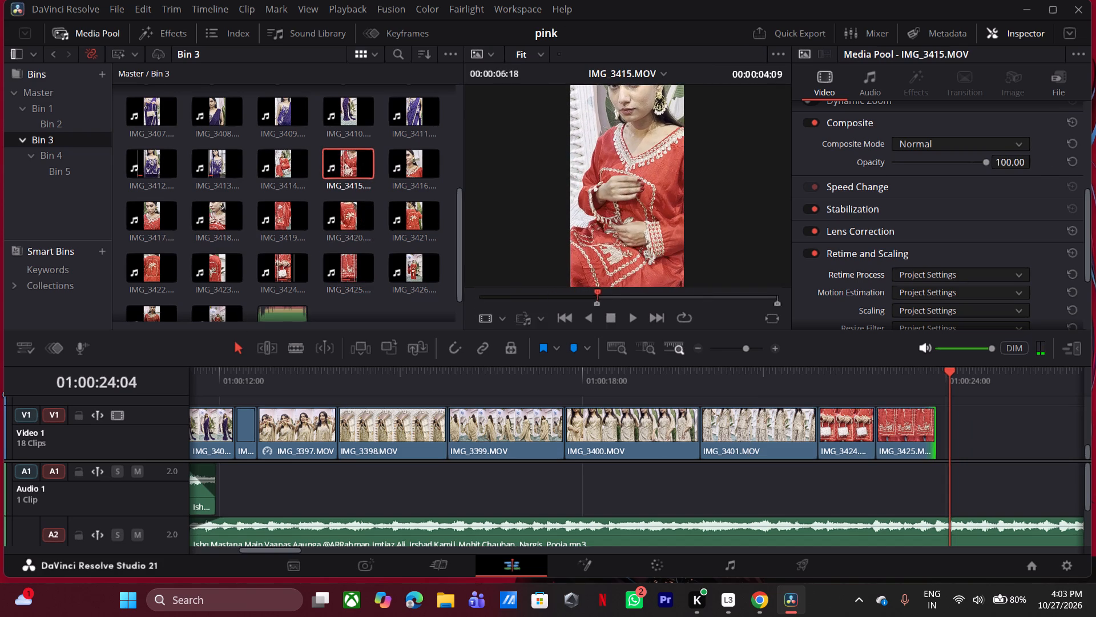
pyautogui.moveTo(598, 303); pyautogui.dragTo(726, 306)
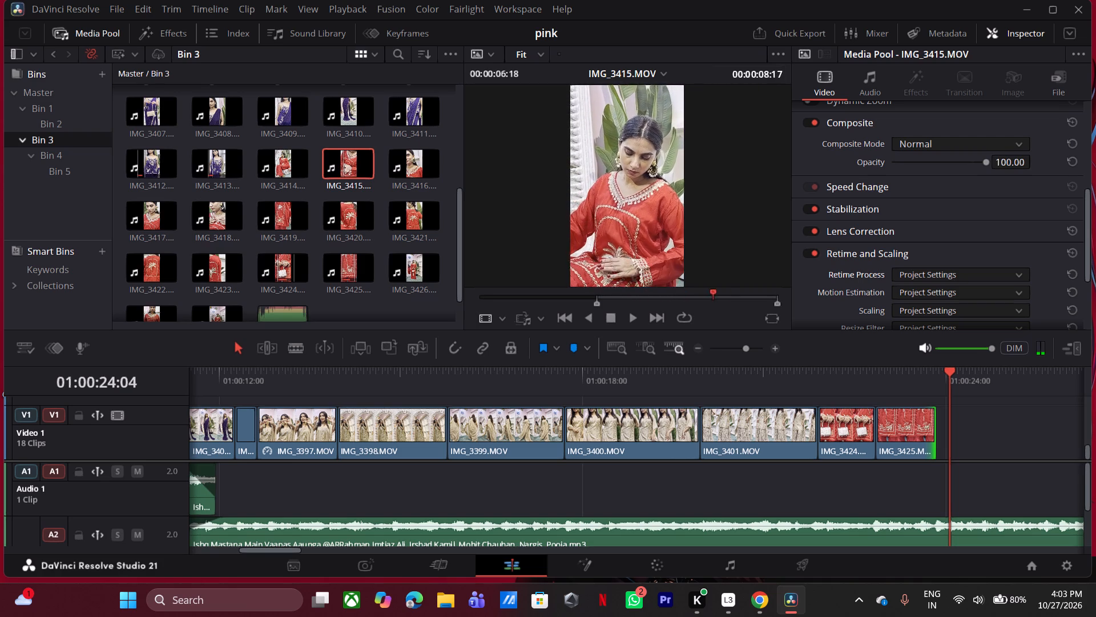
pyautogui.moveTo(726, 306); pyautogui.dragTo(497, 302)
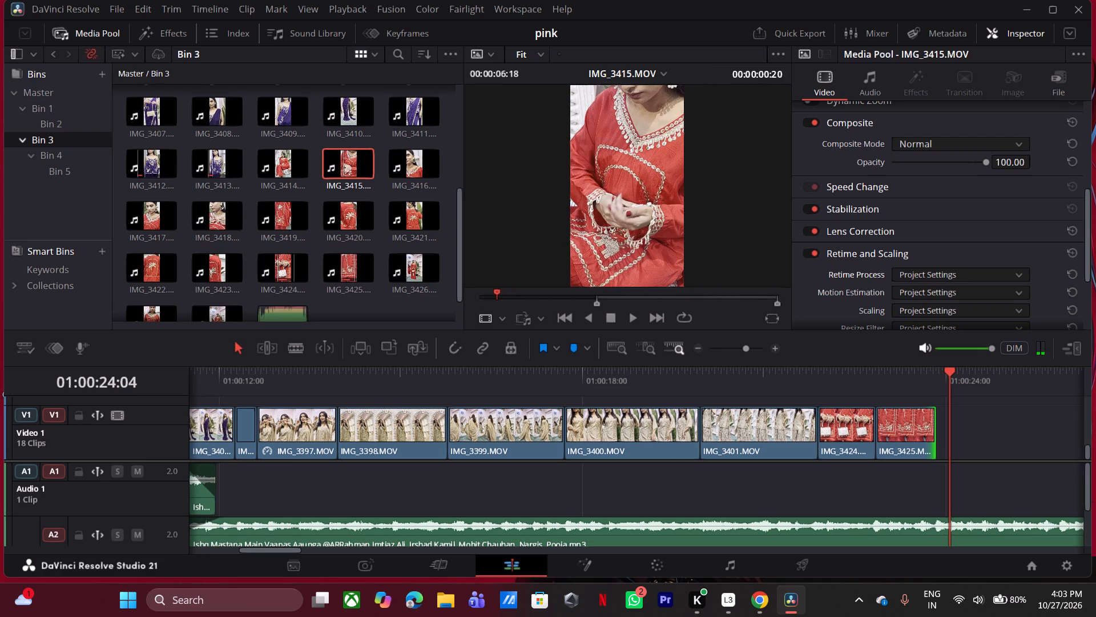
pyautogui.moveTo(497, 302); pyautogui.dragTo(527, 307)
pyautogui.press('i')
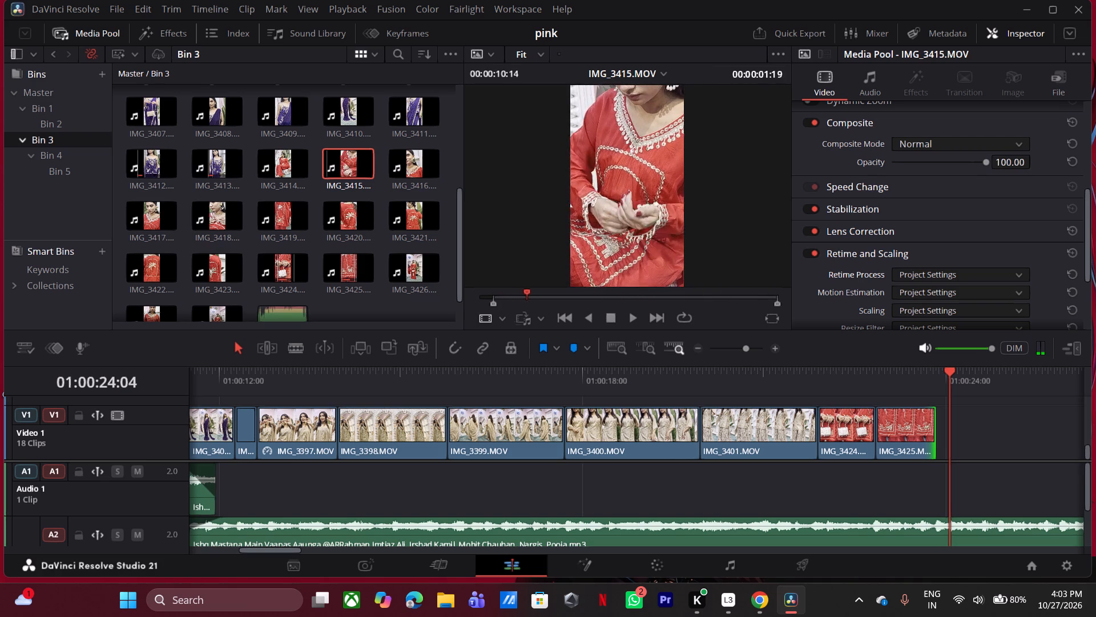
pyautogui.moveTo(527, 307); pyautogui.dragTo(561, 308)
pyautogui.press('o')
pyautogui.moveTo(604, 266); pyautogui.dragTo(605, 268)
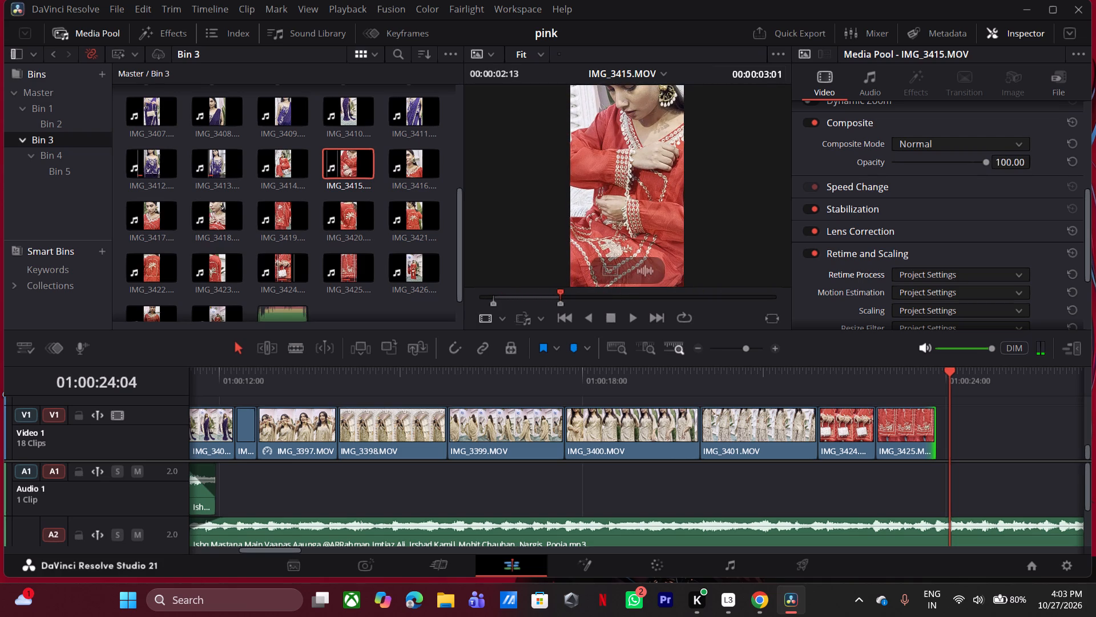
pyautogui.moveTo(605, 268); pyautogui.dragTo(935, 446)
# Set the retime process of IMG_3415.MOV to Optical Flow.
pyautogui.click(964, 436)
pyautogui.click(975, 274)
pyautogui.click(962, 342)
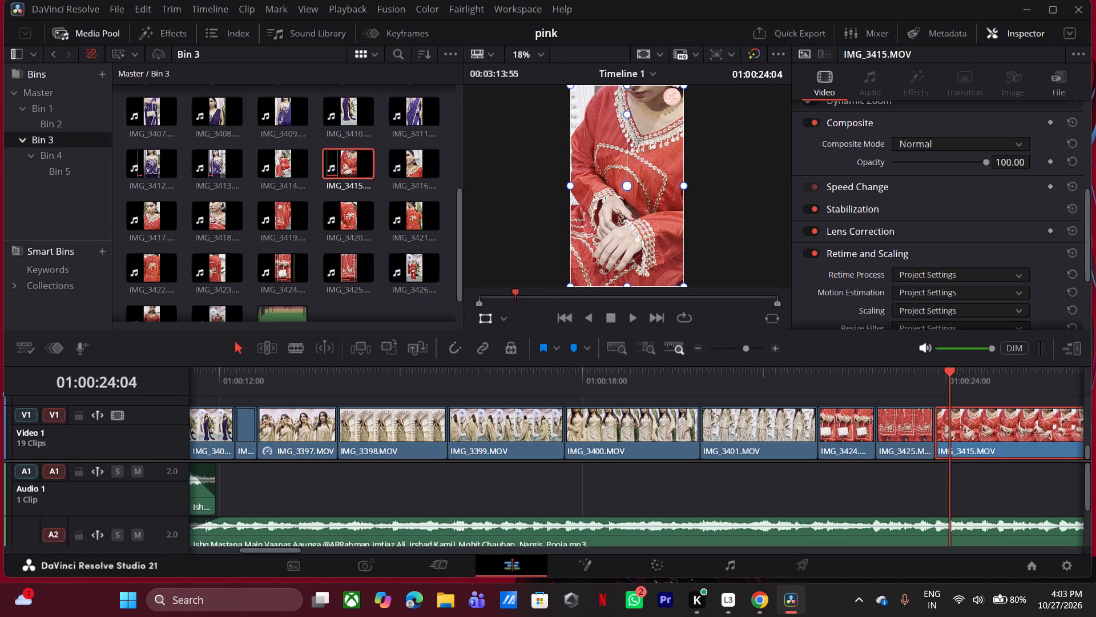
# Play the cut from IMG_3425.MOV through IMG_3415.MOV and trim the start of IMG_3415.MOV.
pyautogui.click(900, 386)
pyautogui.press('space')
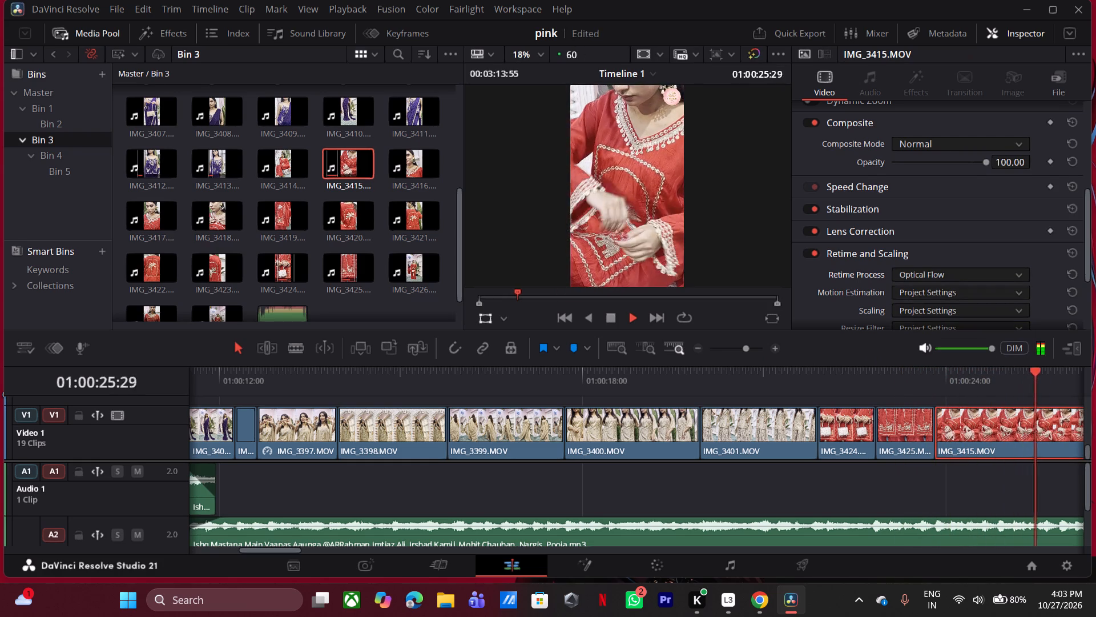
pyautogui.press('space')
pyautogui.moveTo(494, 436); pyautogui.dragTo(499, 438)
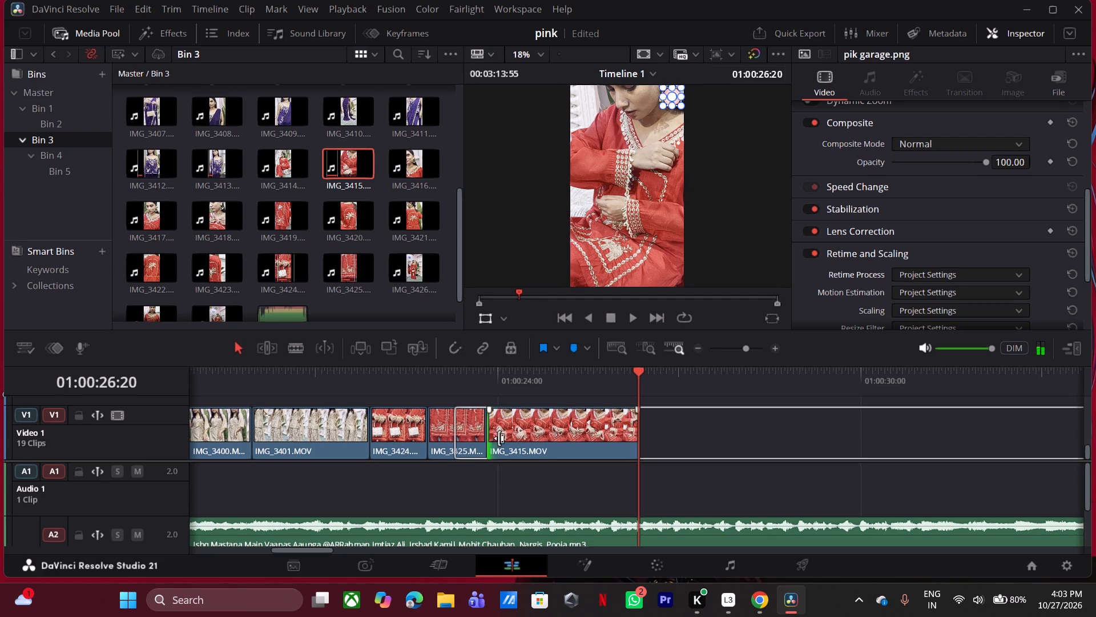
# Trim more off the start of IMG_3415.MOV and move the clip back to close the gap after IMG_3425.MOV.
pyautogui.moveTo(499, 438); pyautogui.dragTo(545, 442)
pyautogui.moveTo(566, 435); pyautogui.dragTo(517, 450)
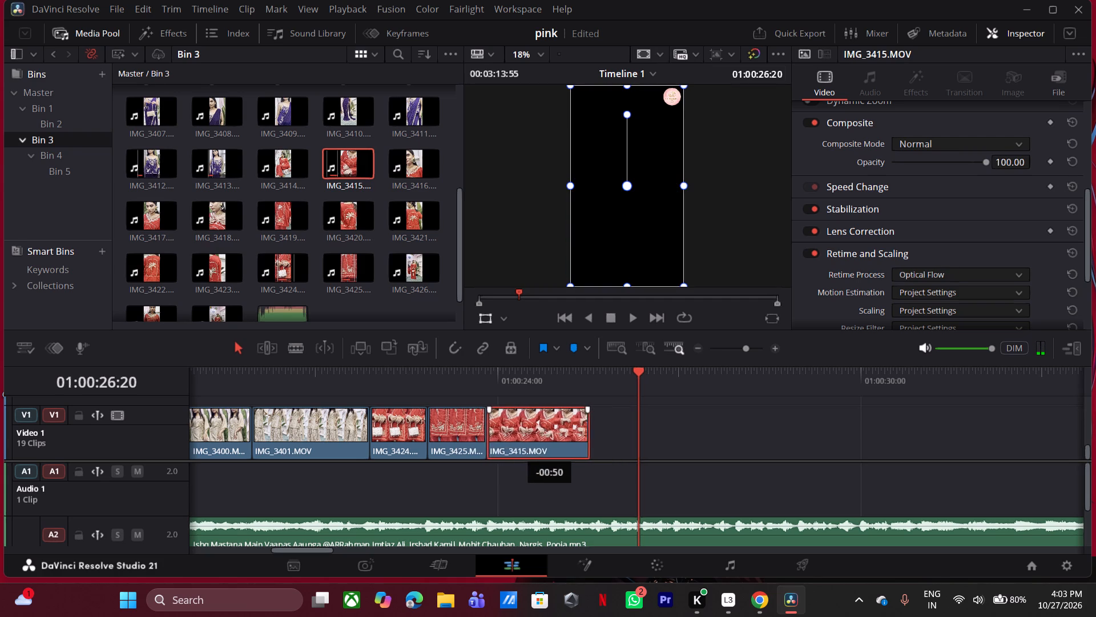
pyautogui.moveTo(517, 450); pyautogui.dragTo(514, 455)
# Play from IMG_3424.MOV into IMG_3415.MOV and trim the end of IMG_3415.MOV to the beat at 01:00:25:05.
pyautogui.click(416, 387)
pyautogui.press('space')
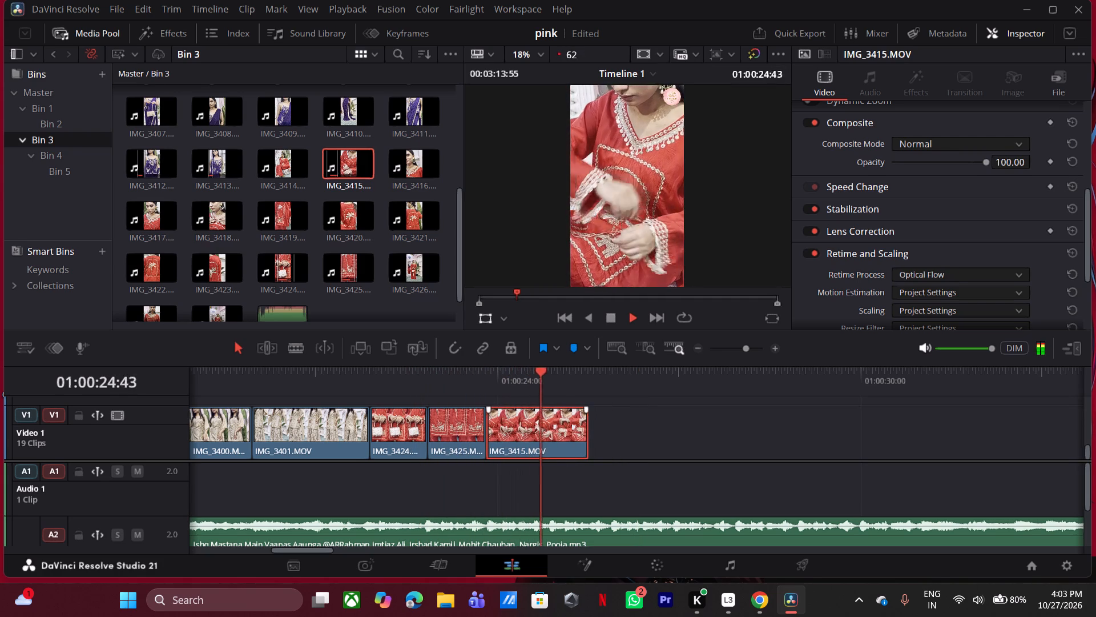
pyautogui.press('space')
pyautogui.moveTo(585, 427); pyautogui.dragTo(566, 434)
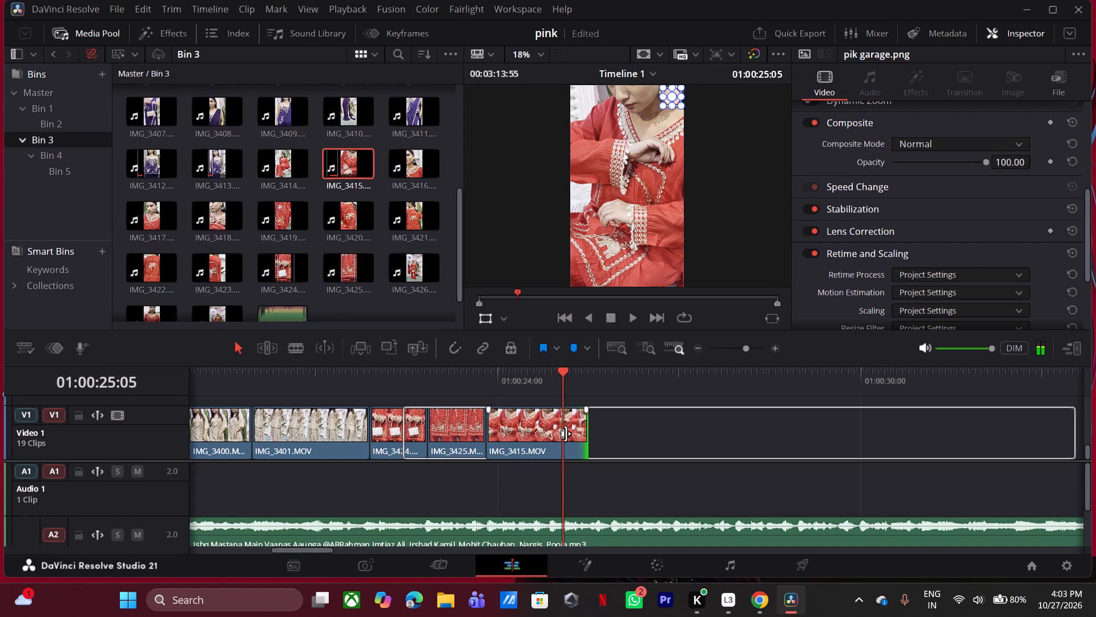
pyautogui.moveTo(566, 434); pyautogui.dragTo(561, 442)
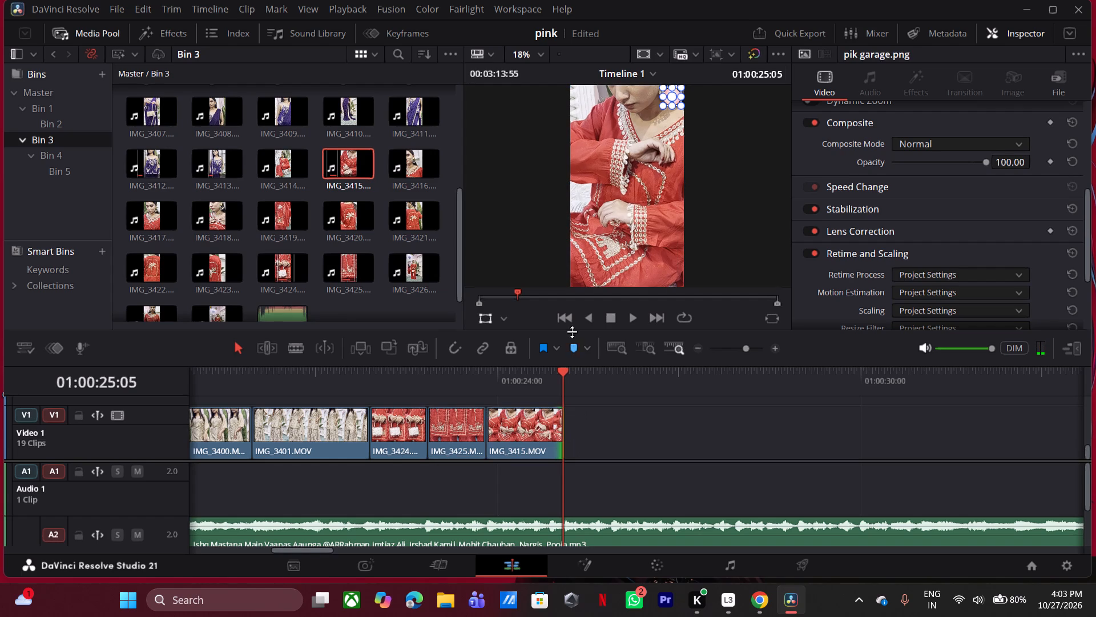
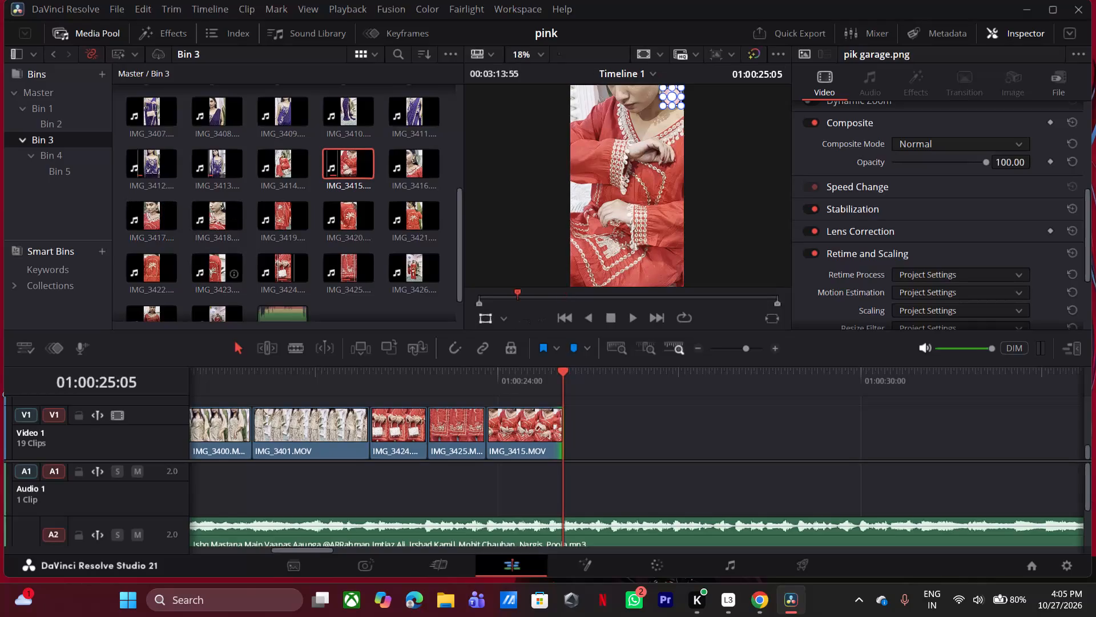
# Play the cut from IMG_3424.MOV through IMG_3415.MOV and extend the end of IMG_3415.MOV slightly past 01:00:25:05.
pyautogui.click(512, 430)
pyautogui.click(366, 379)
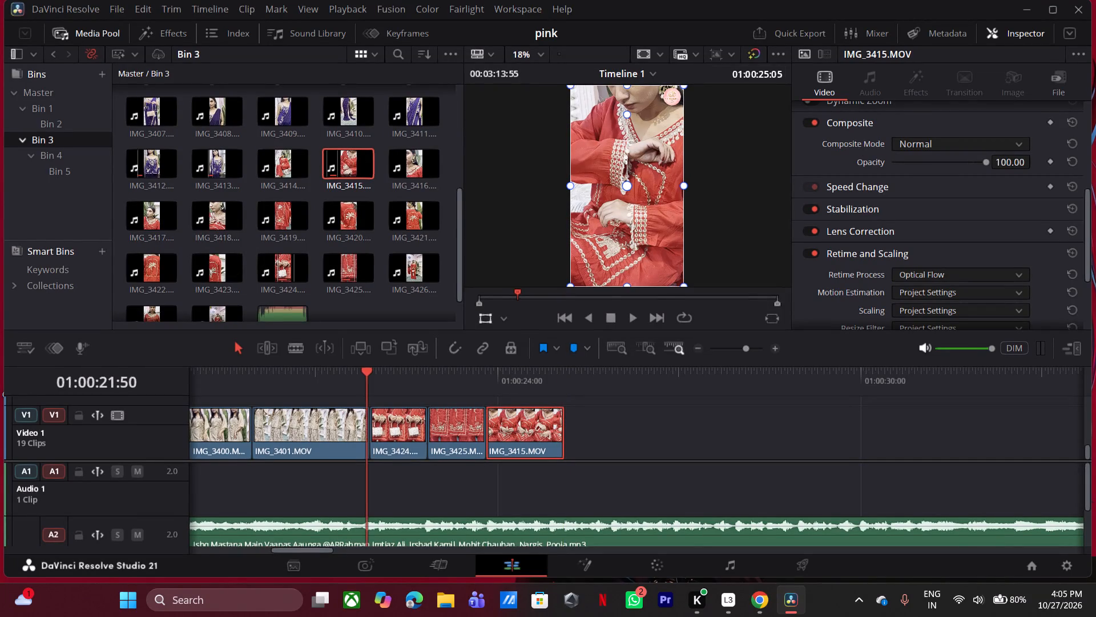
pyautogui.press('space')
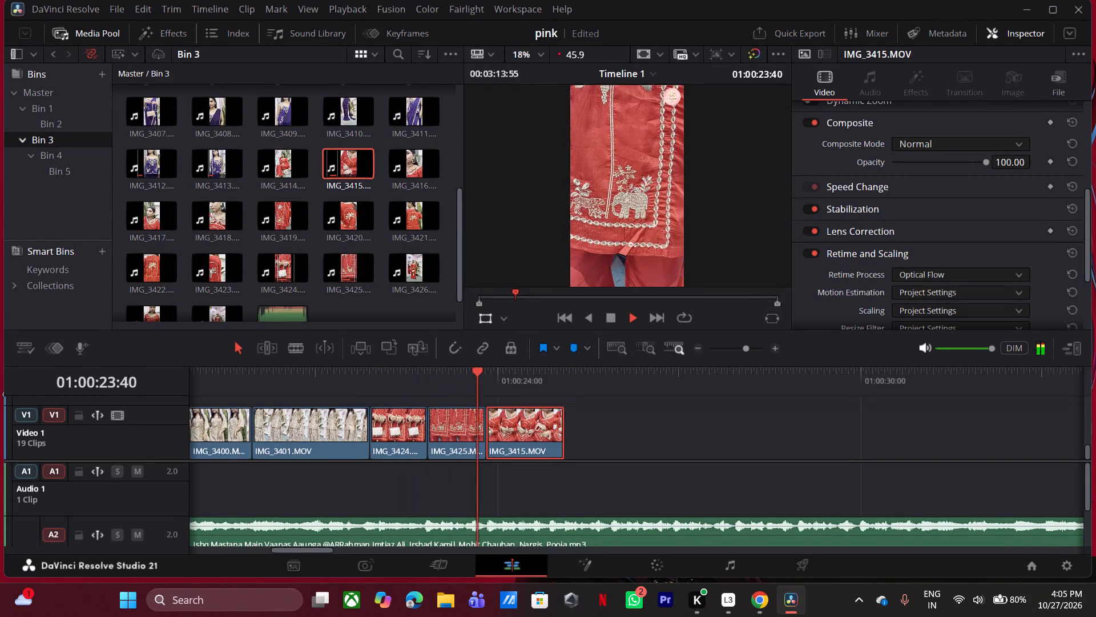
pyautogui.click(390, 388)
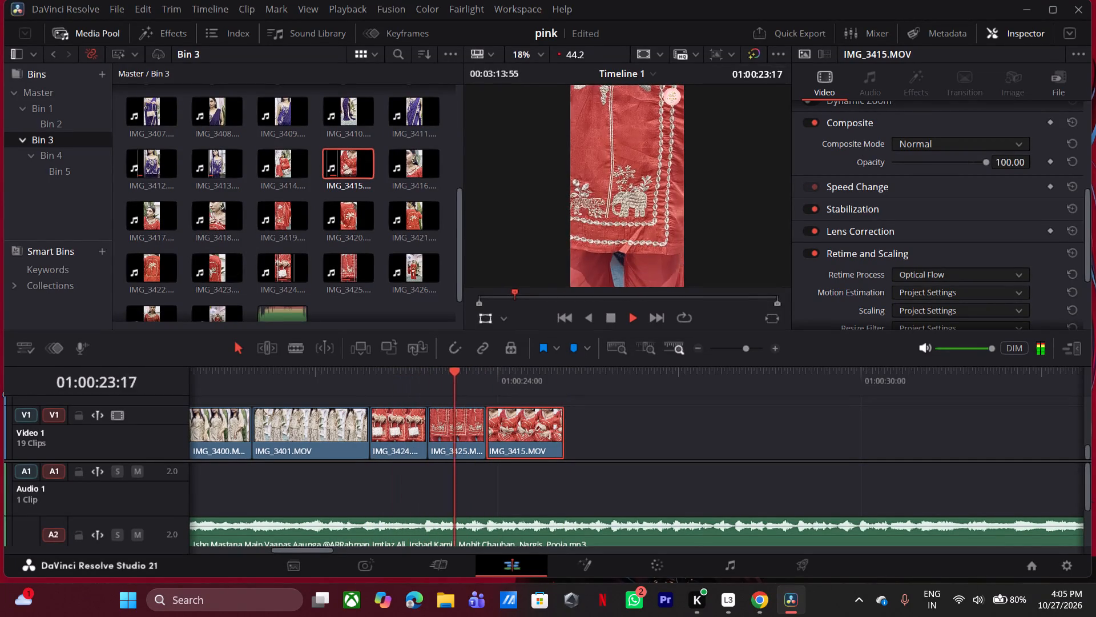
pyautogui.click(432, 385)
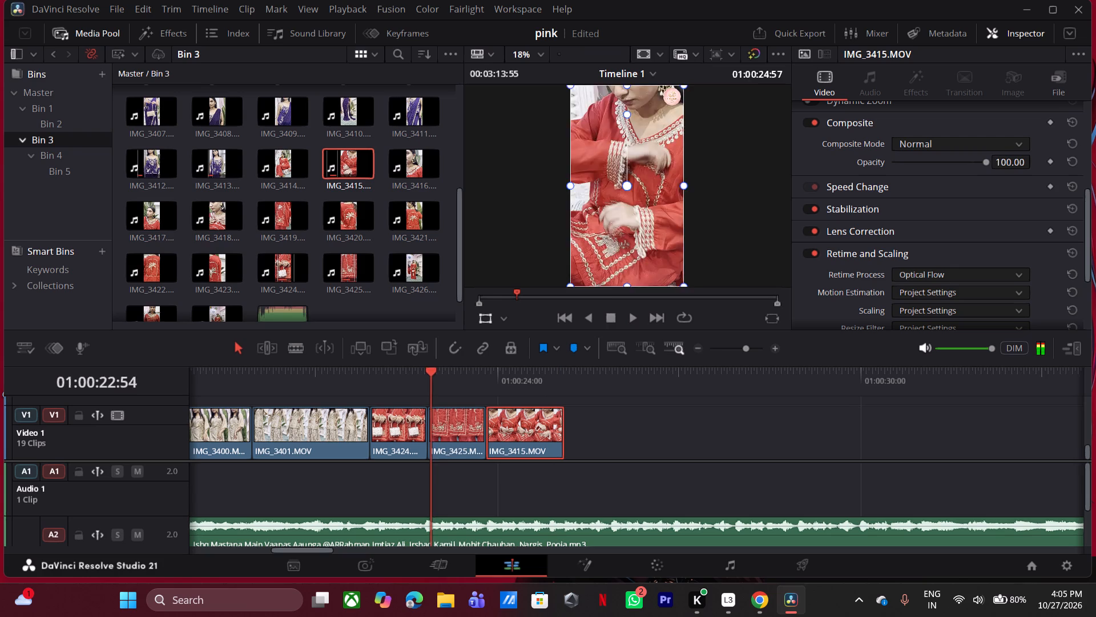
pyautogui.press('space')
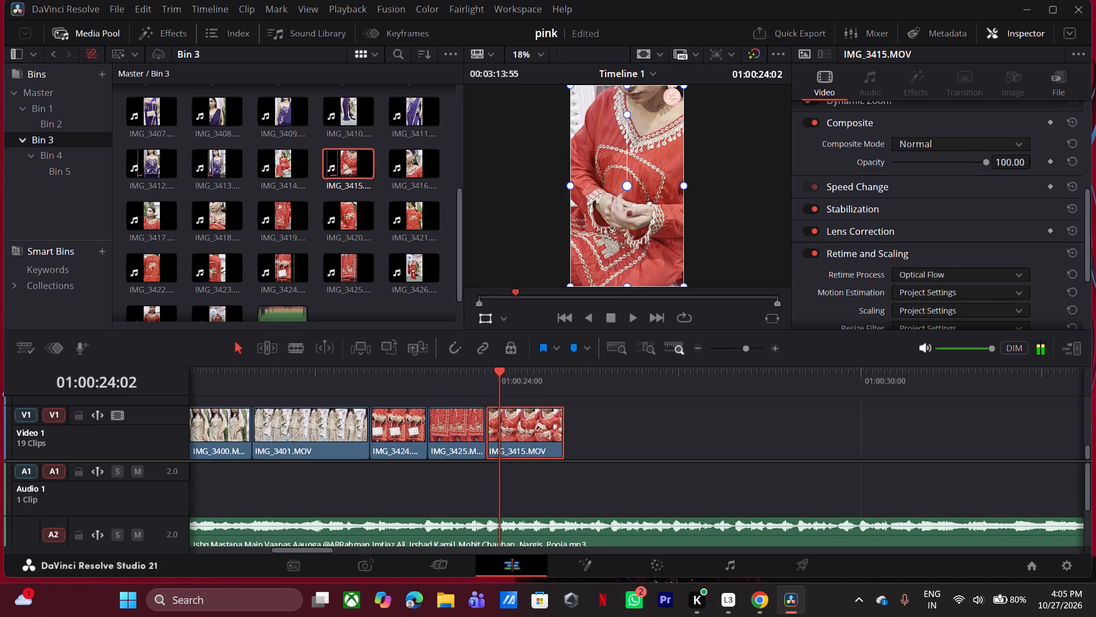
pyautogui.press('space')
pyautogui.press('space')
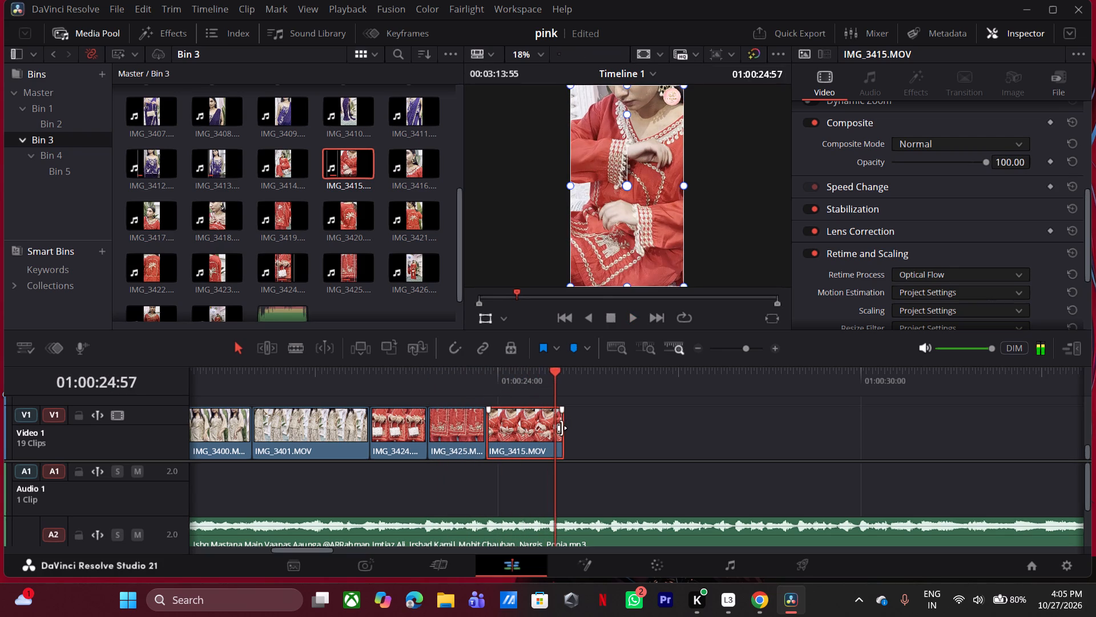
pyautogui.press('space')
pyautogui.press('space')
pyautogui.click(562, 428)
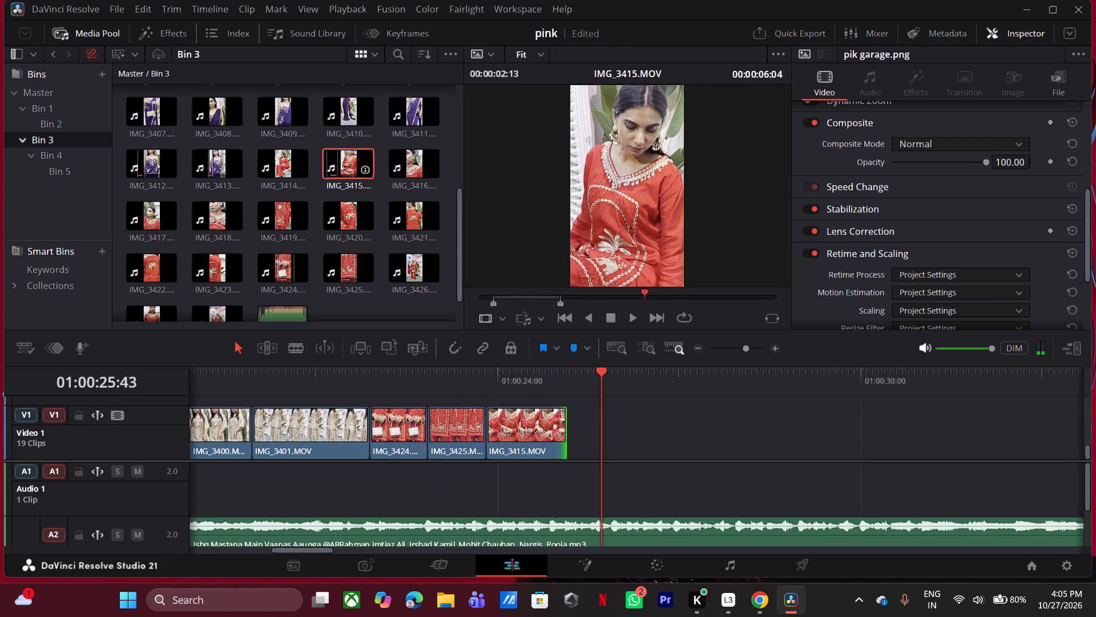
# Mark IMG_3418.MOV from near its start to 00:00:02:16 and place the section on Video 1 directly after IMG_3415.MOV.
pyautogui.doubleClick(152, 219)
pyautogui.doubleClick(212, 220)
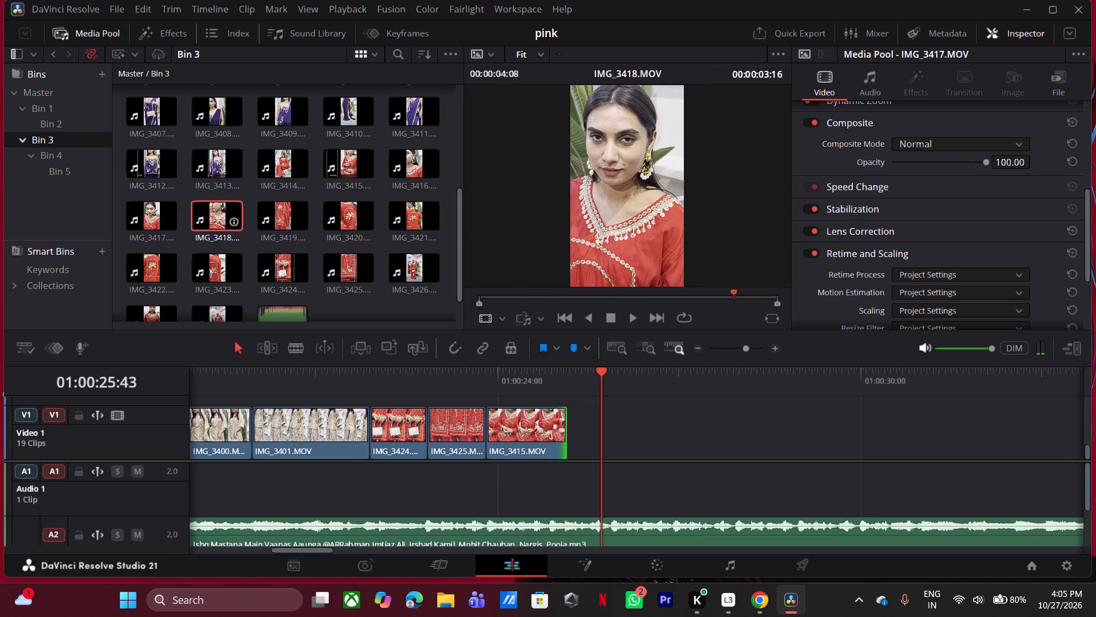
pyautogui.moveTo(510, 298); pyautogui.dragTo(513, 300)
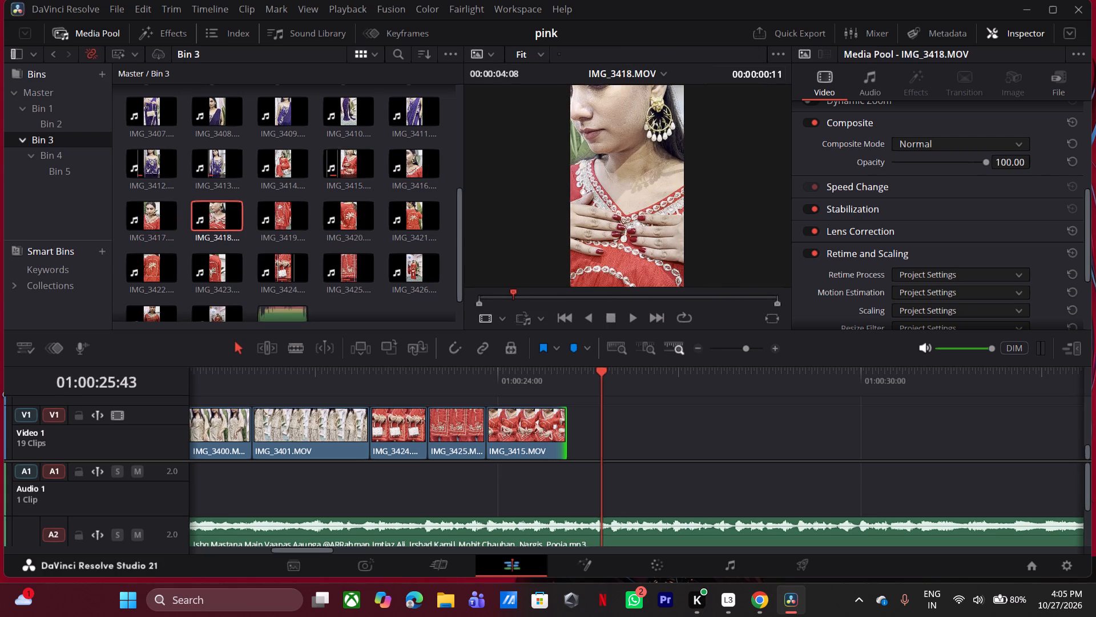
pyautogui.moveTo(513, 300); pyautogui.dragTo(559, 307)
pyautogui.press('i')
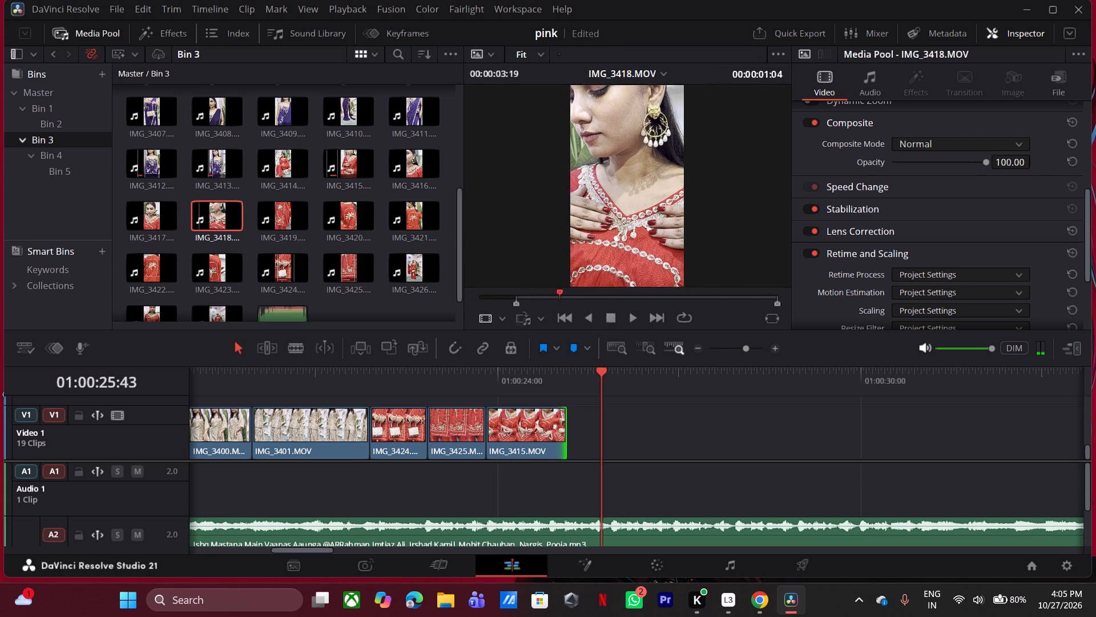
pyautogui.moveTo(559, 307); pyautogui.dragTo(663, 303)
pyautogui.press('o')
pyautogui.moveTo(613, 270); pyautogui.dragTo(618, 366)
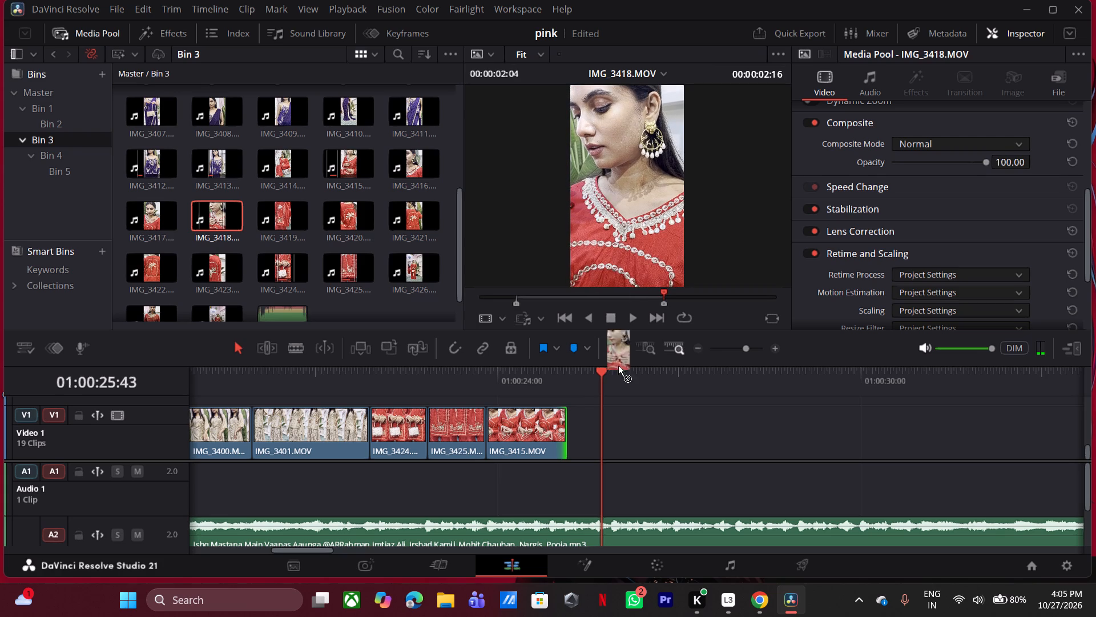
pyautogui.moveTo(618, 366); pyautogui.dragTo(598, 432)
pyautogui.moveTo(640, 427); pyautogui.dragTo(608, 433)
# Play the cut from IMG_3415.MOV into IMG_3418.MOV and set the retime process of IMG_3418.MOV to Optical Flow.
pyautogui.click(530, 376)
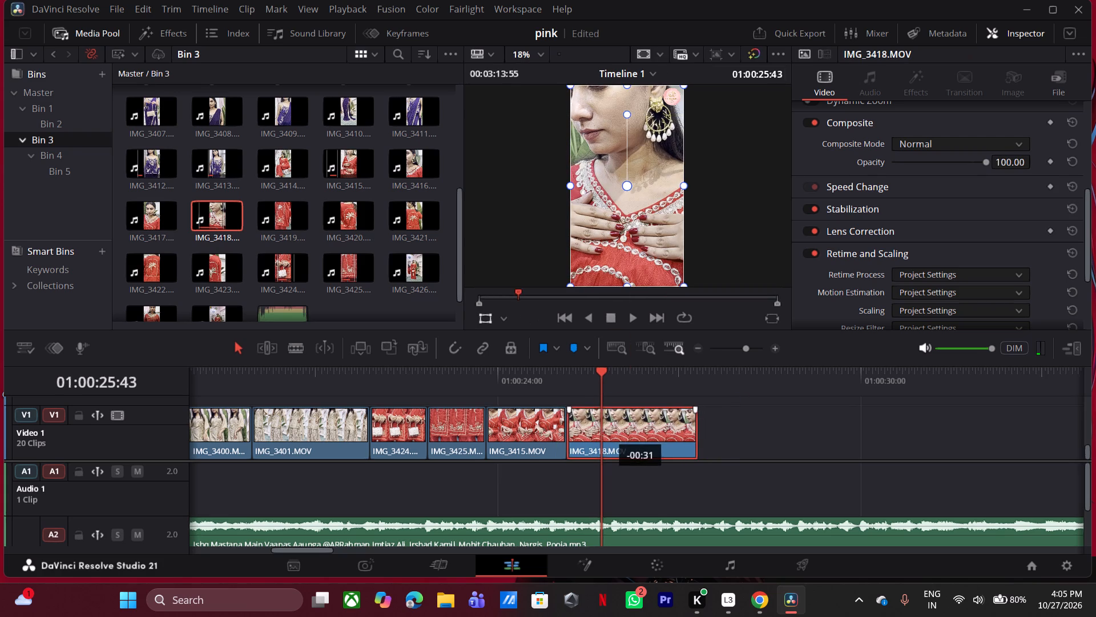
pyautogui.press('space')
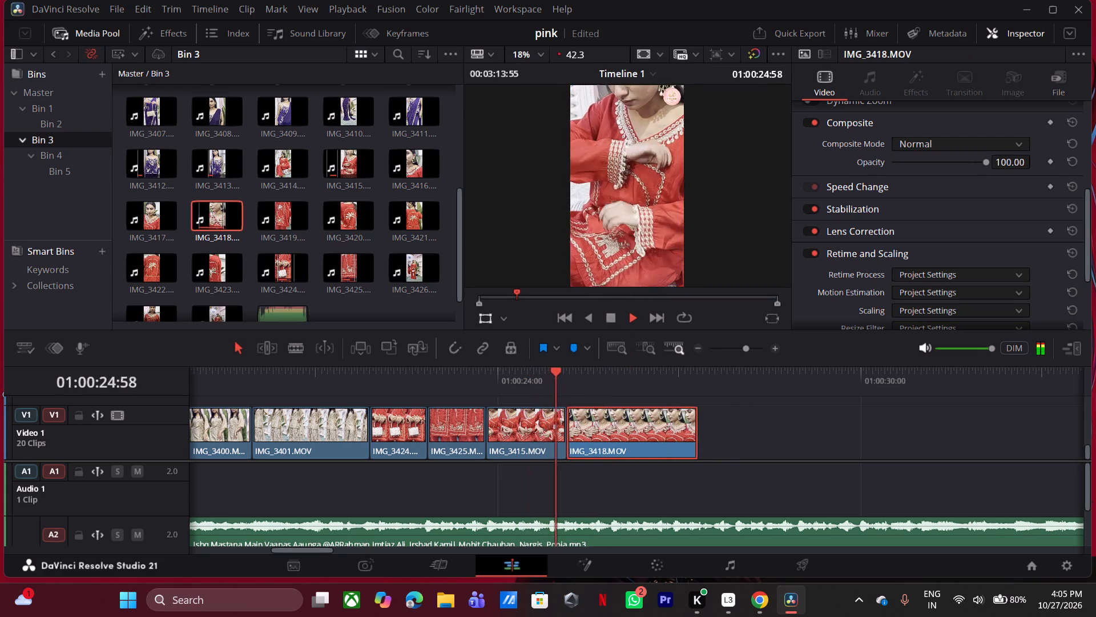
pyautogui.press('space')
pyautogui.press('space')
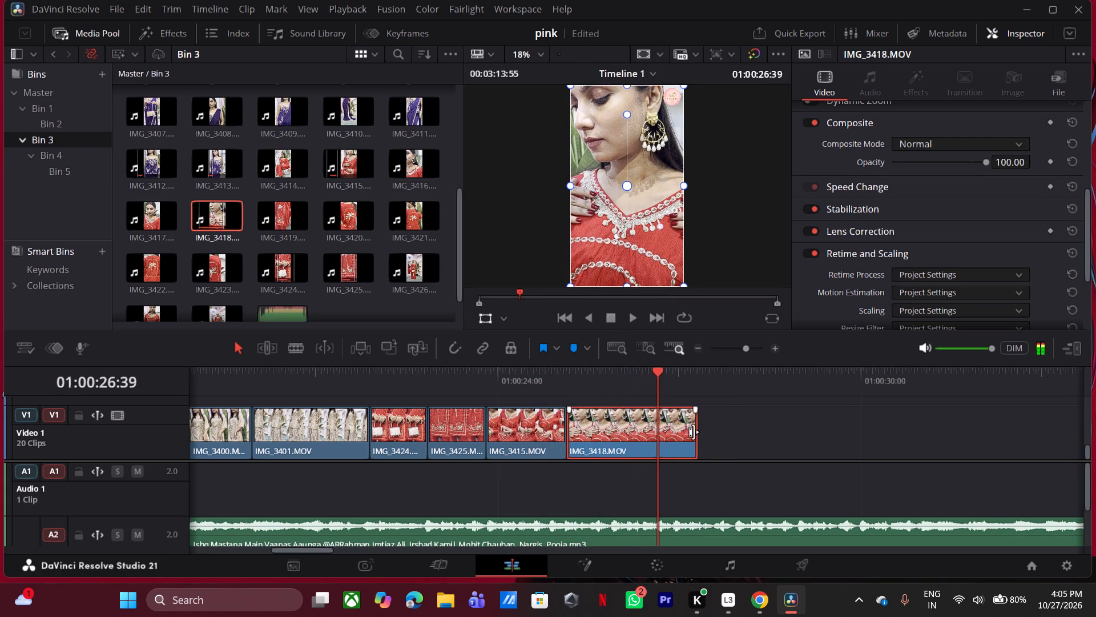
pyautogui.press('space')
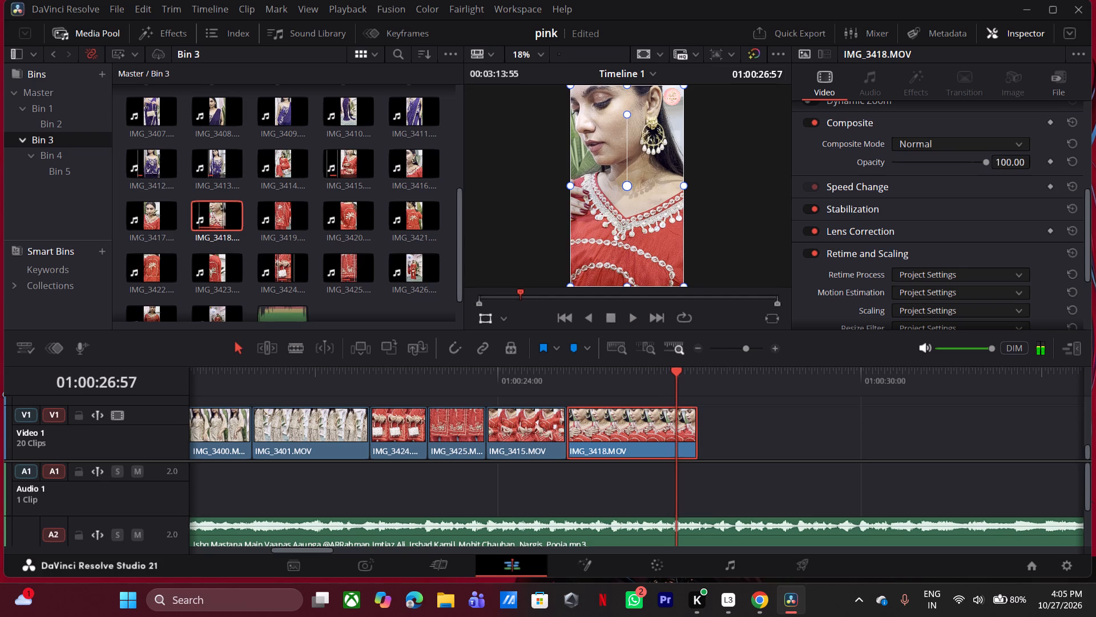
pyautogui.click(917, 275)
pyautogui.click(925, 338)
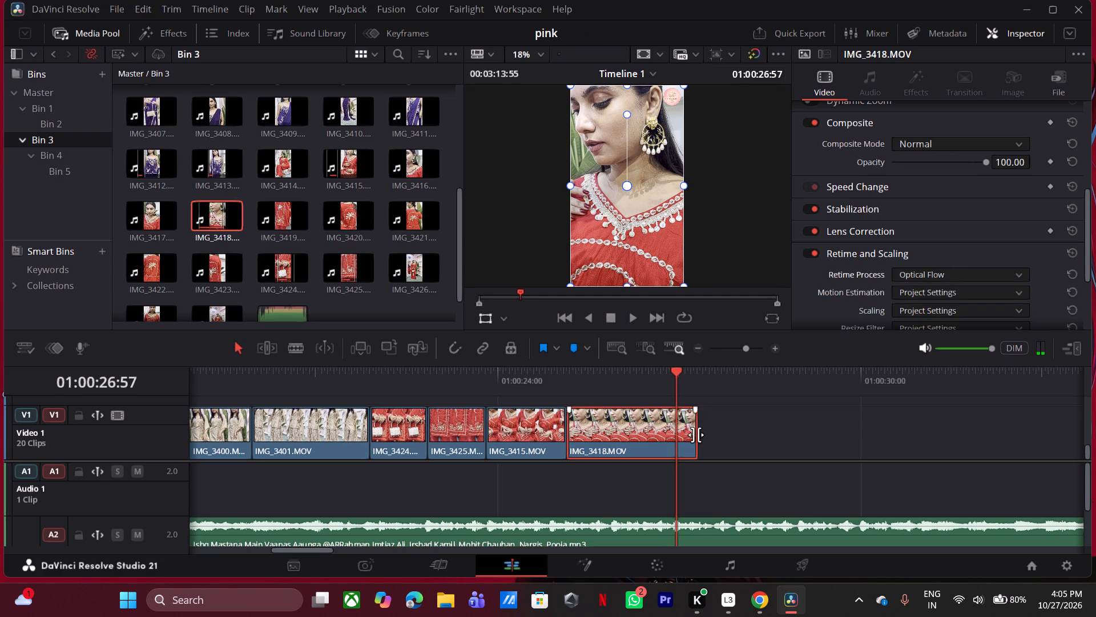
# Trim the end of IMG_3418.MOV to just before 01:00:26:57, replaying the preceding clips to check the cut against the music.
pyautogui.moveTo(696, 435); pyautogui.dragTo(677, 444)
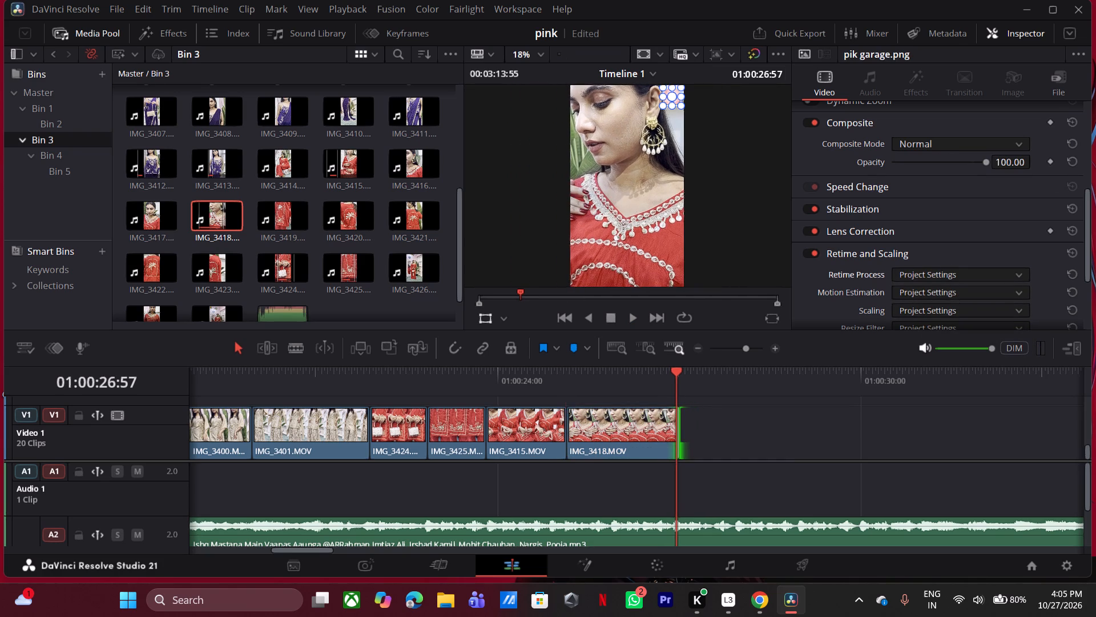
pyautogui.click(567, 377)
pyautogui.press('space')
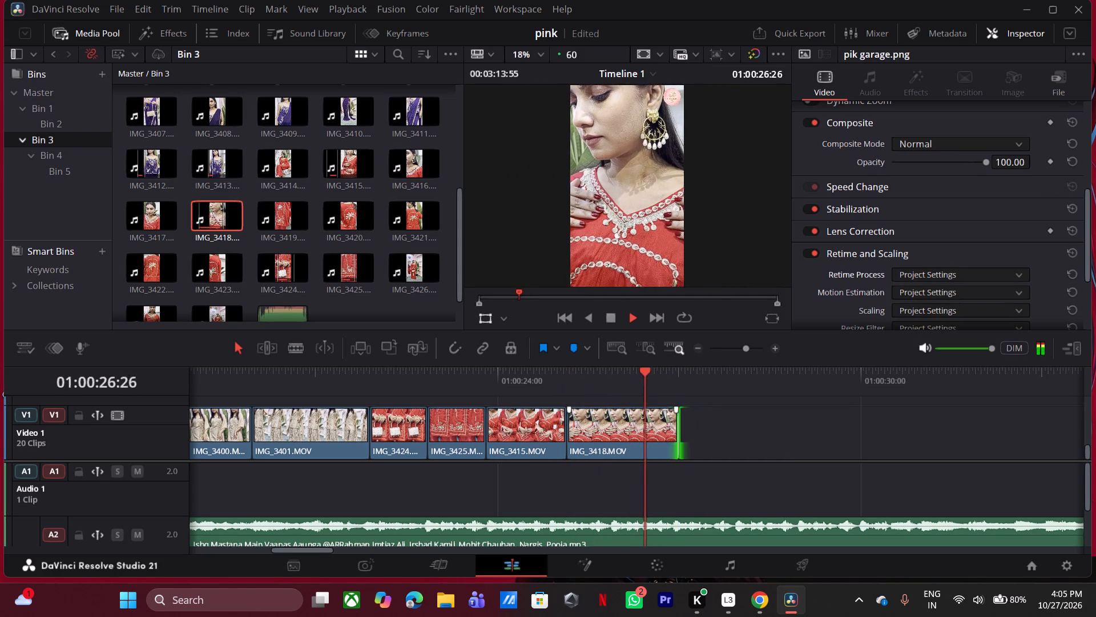
pyautogui.press('space')
pyautogui.click(452, 383)
pyautogui.press('space')
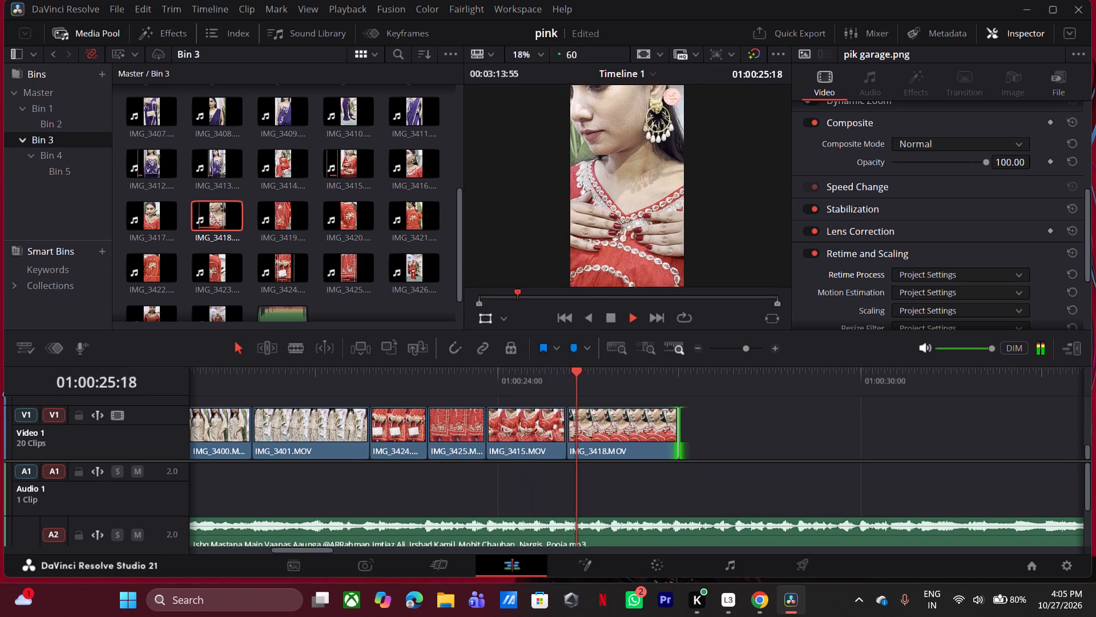
pyautogui.press('space')
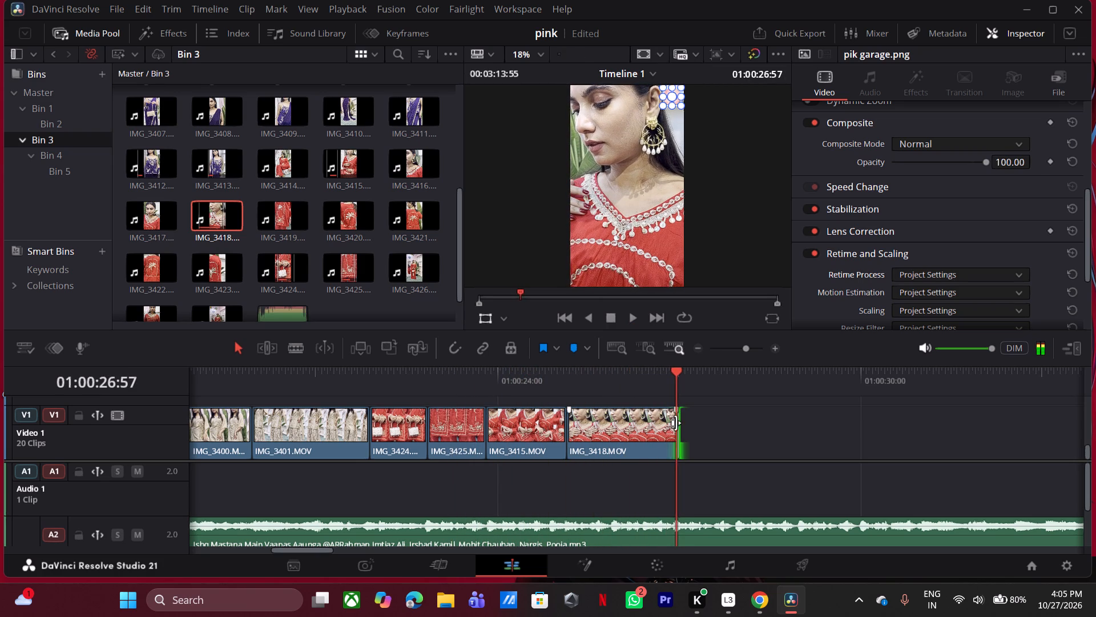
pyautogui.moveTo(678, 426); pyautogui.dragTo(672, 430)
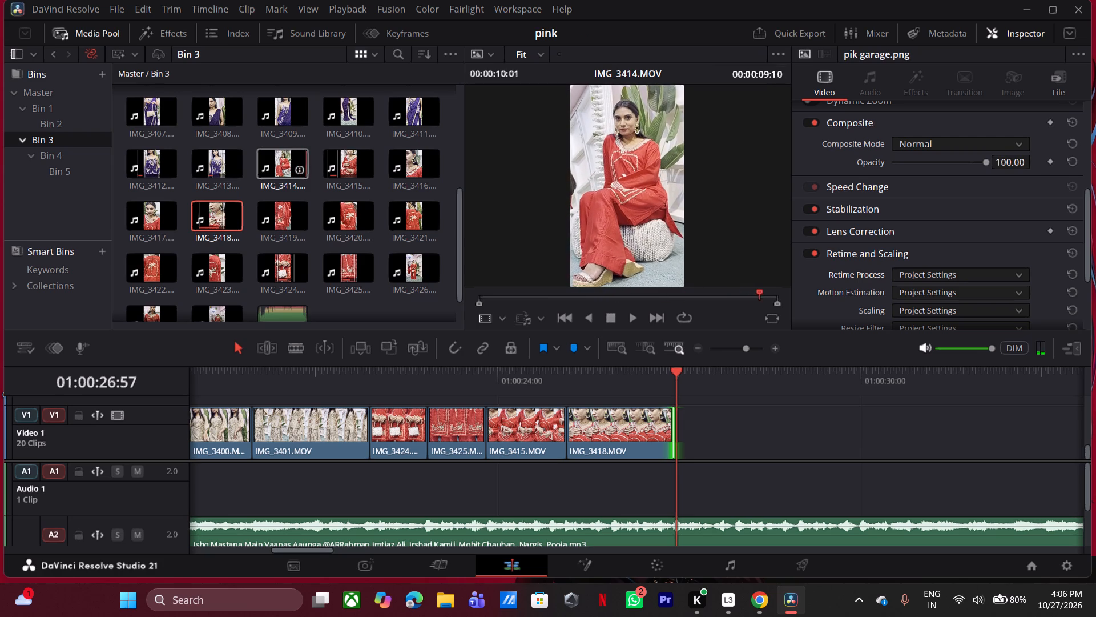
# Review the last part of IMG_3414.MOV and mark an in point a little over eight seconds into it.
pyautogui.doubleClick(288, 168)
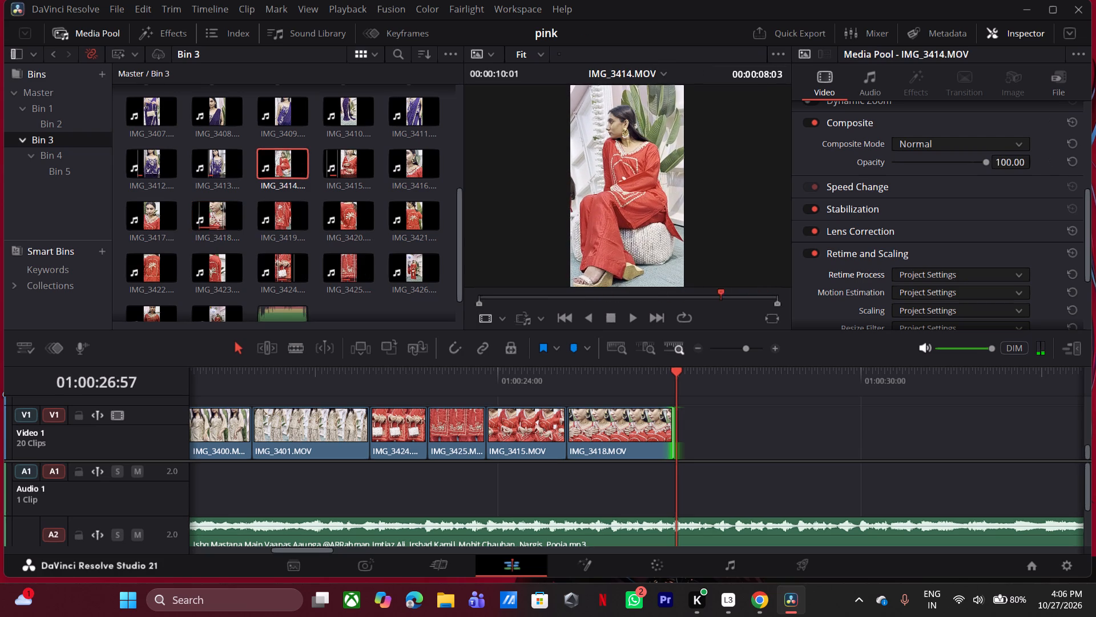
pyautogui.moveTo(661, 297); pyautogui.dragTo(699, 297)
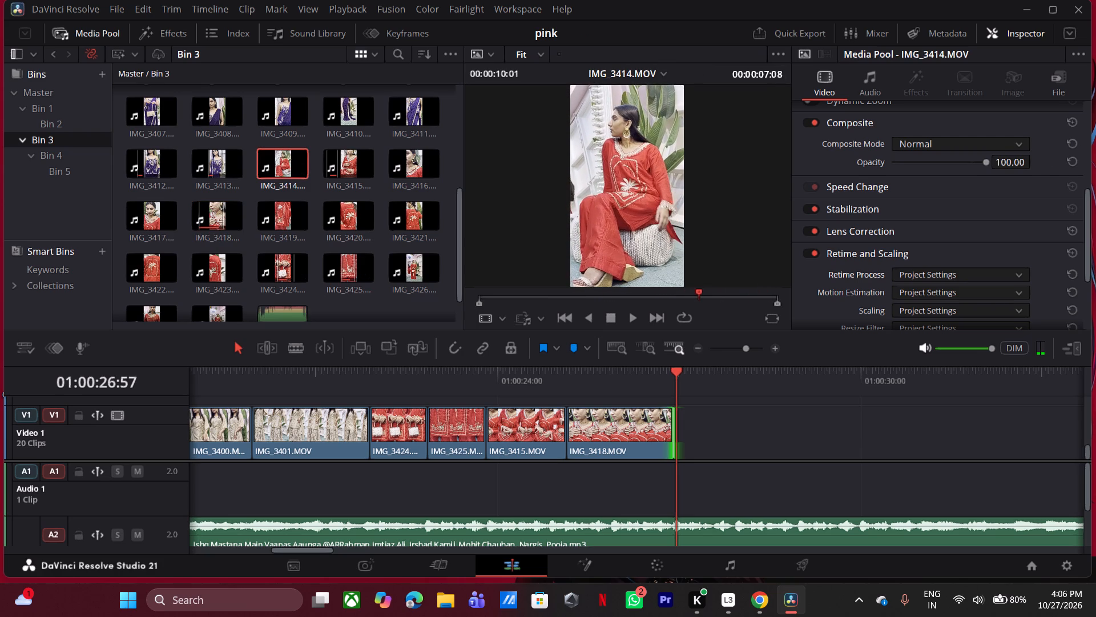
pyautogui.moveTo(699, 297); pyautogui.dragTo(754, 295)
pyautogui.press('i')
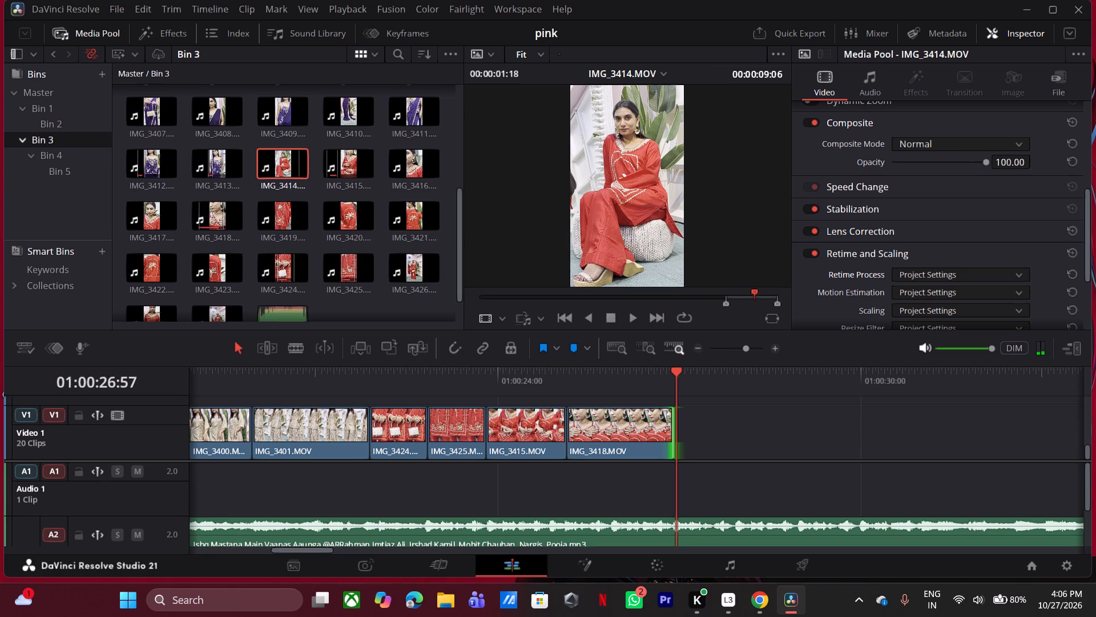
pyautogui.moveTo(754, 295); pyautogui.dragTo(779, 300)
# Examine IMG_3427.MOV from start to end, with a look at IMG_3426.MOV, for a shot to follow IMG_3418.MOV.
pyautogui.scroll(-2, 365, 275)
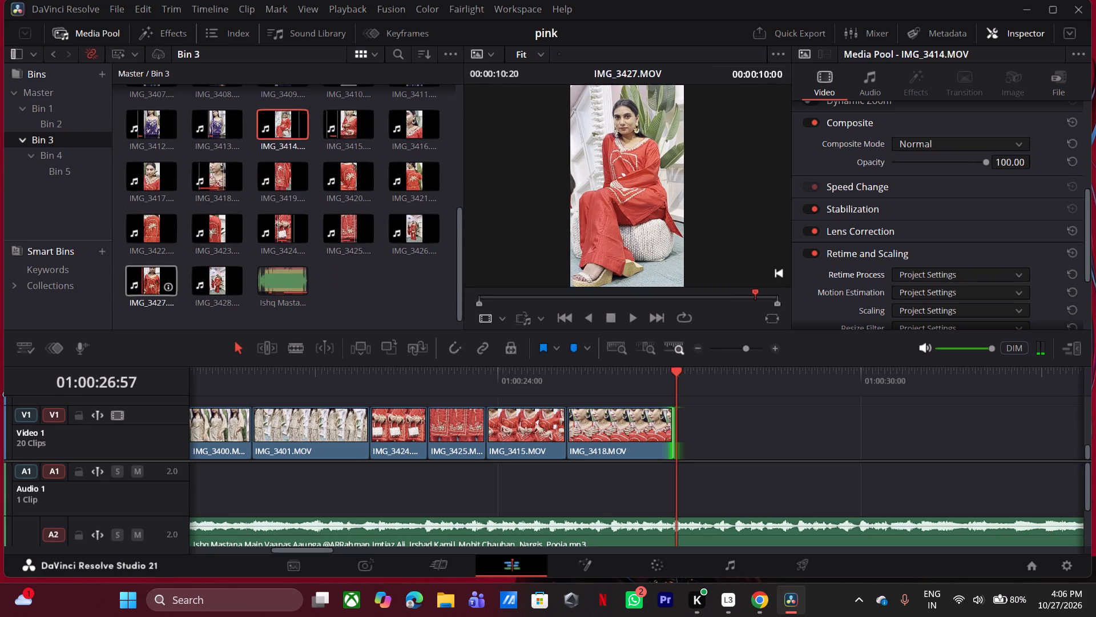
pyautogui.doubleClick(142, 286)
pyautogui.doubleClick(397, 230)
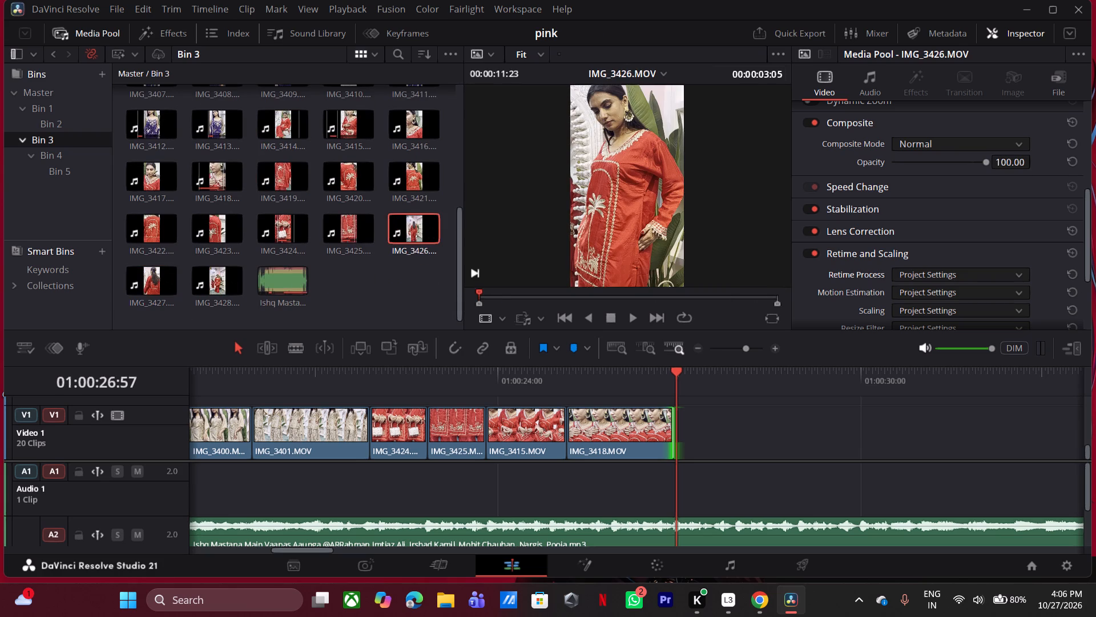
pyautogui.doubleClick(147, 275)
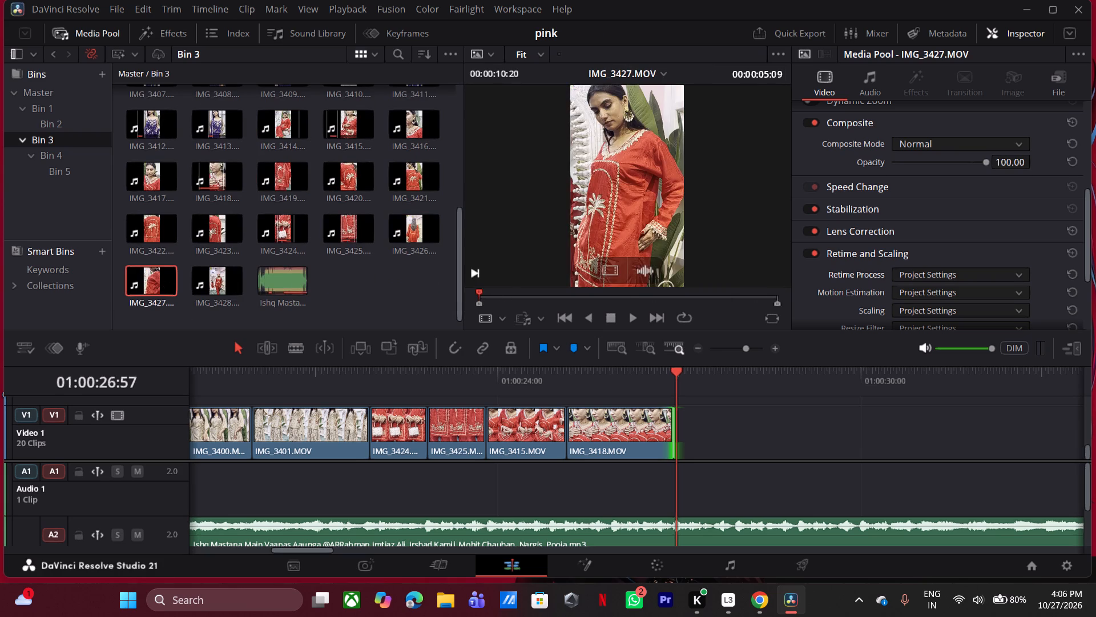
pyautogui.moveTo(501, 295); pyautogui.dragTo(519, 297)
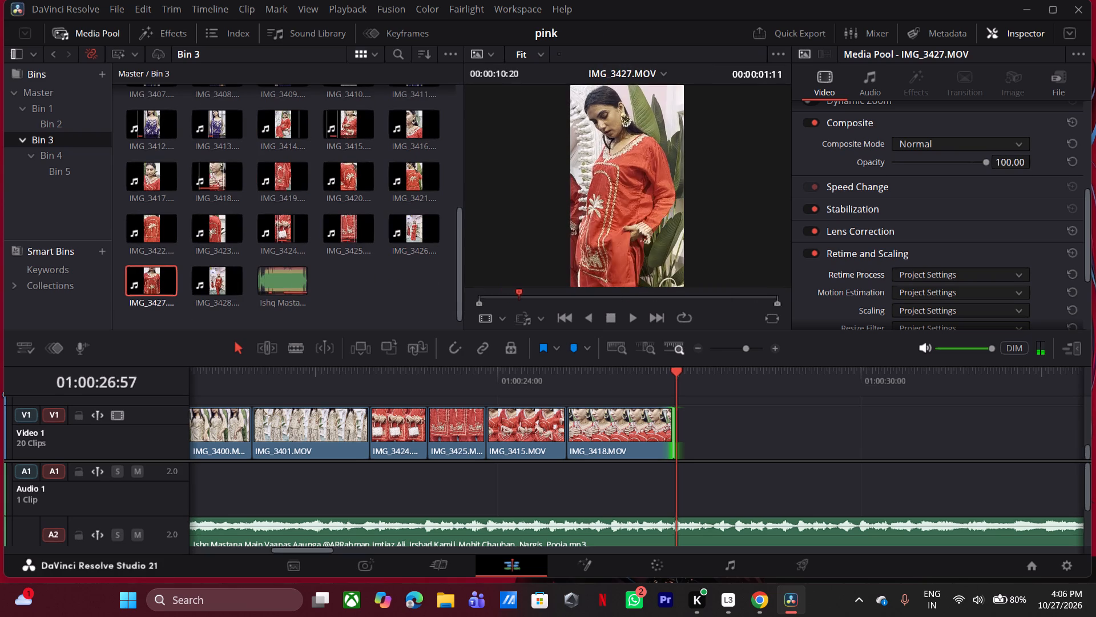
pyautogui.moveTo(519, 297); pyautogui.dragTo(575, 306)
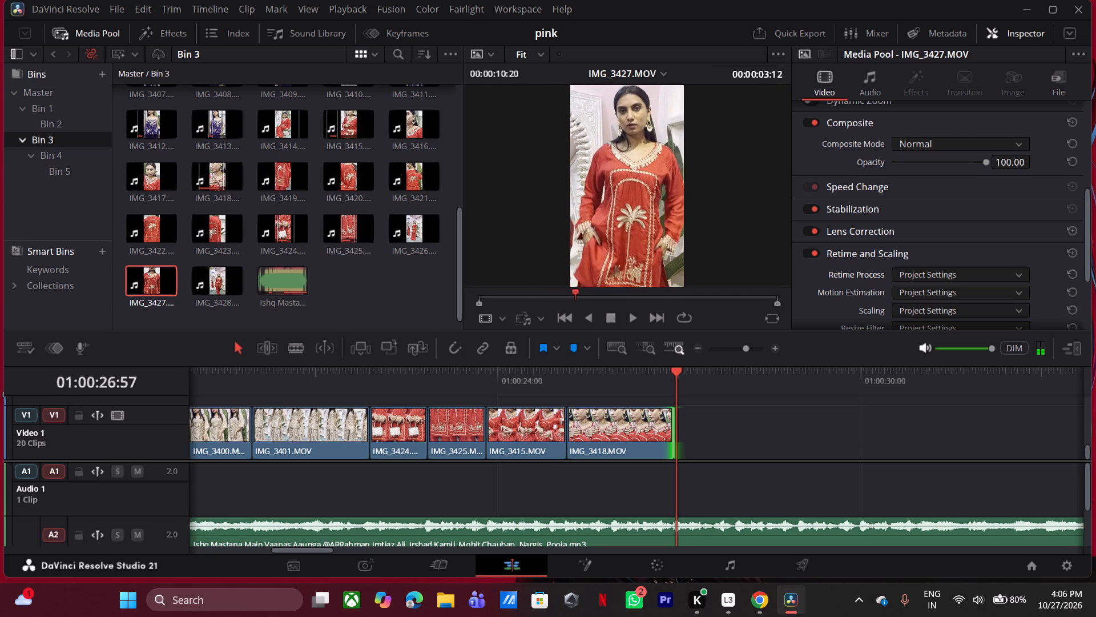
pyautogui.moveTo(575, 306); pyautogui.dragTo(652, 307)
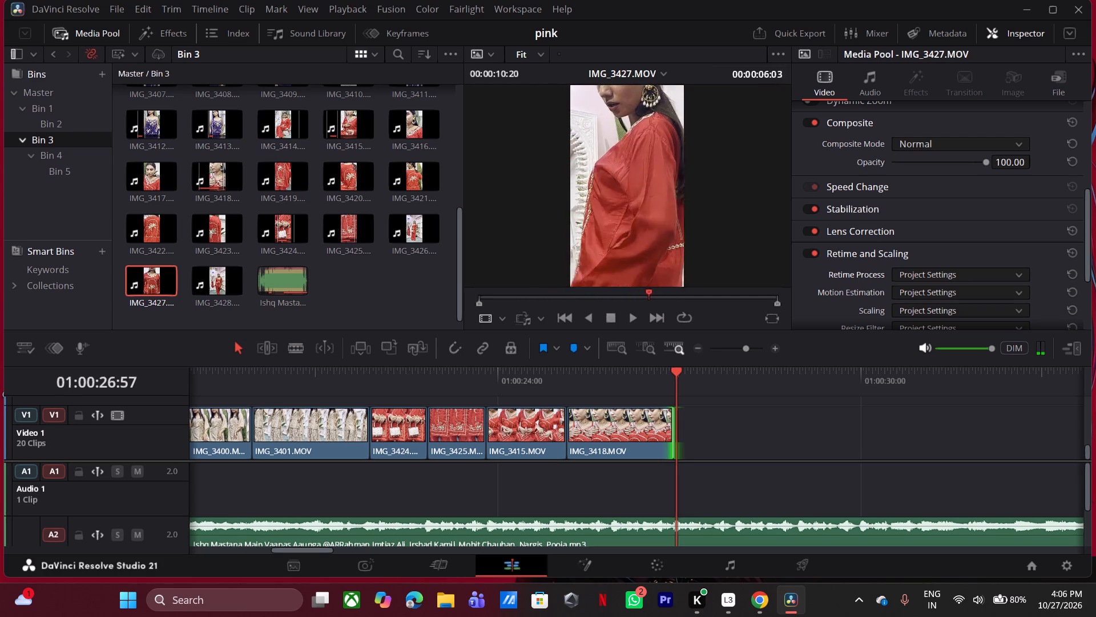
pyautogui.moveTo(652, 307); pyautogui.dragTo(726, 308)
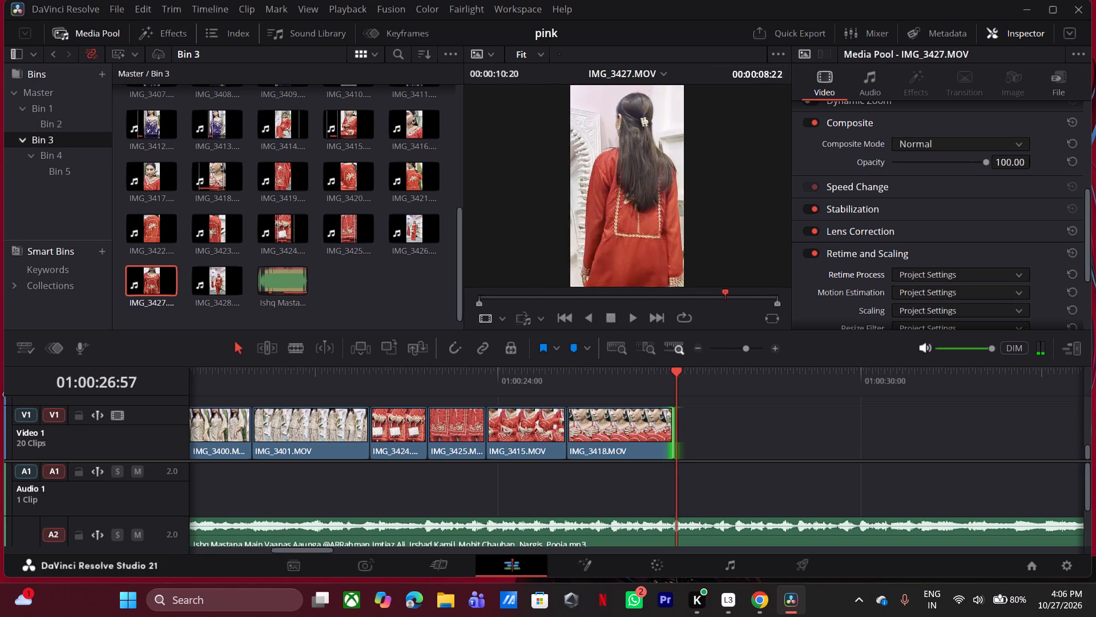
pyautogui.moveTo(726, 308); pyautogui.dragTo(746, 308)
# Mark IMG_3426.MOV from about two seconds in to 00:00:06:15 and place it directly after IMG_3418.MOV on Video 1.
pyautogui.tripleClick(406, 233)
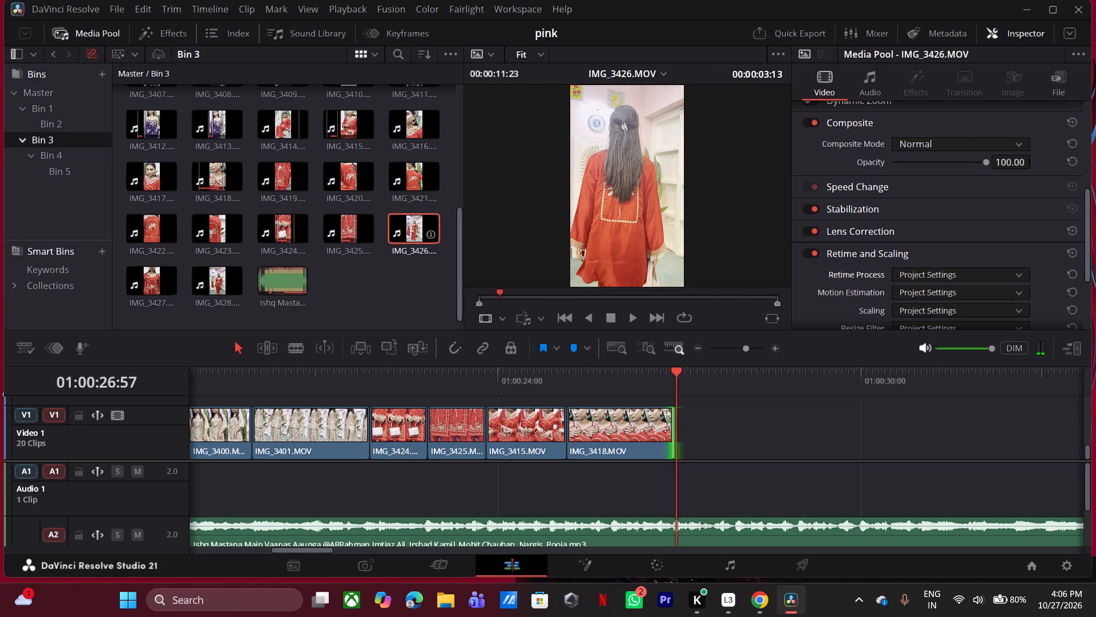
pyautogui.moveTo(512, 298); pyautogui.dragTo(541, 302)
pyautogui.press('i')
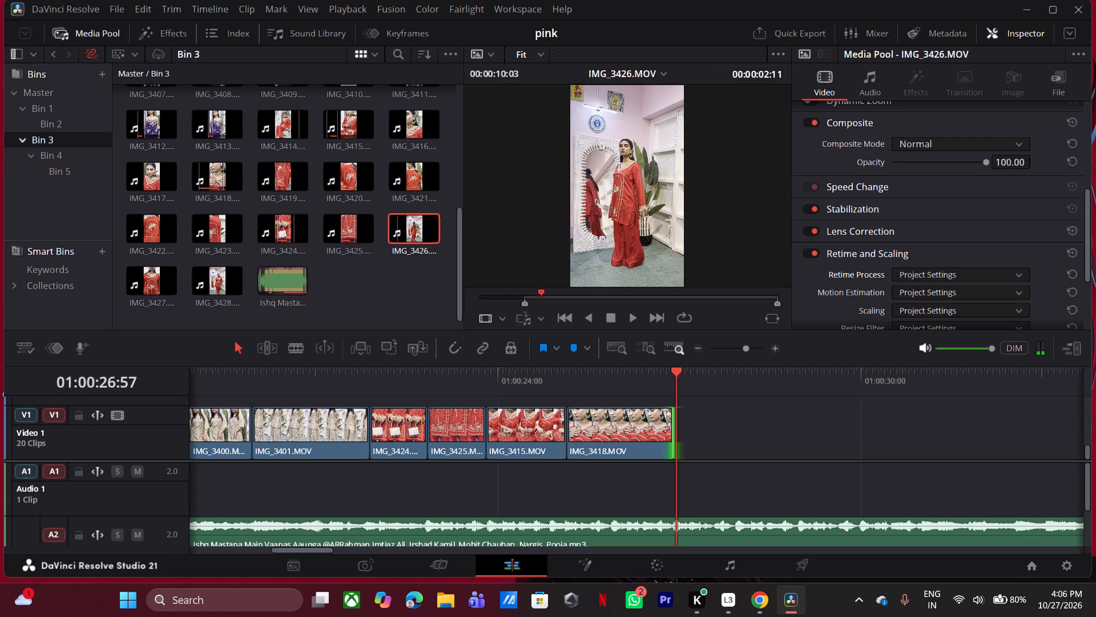
pyautogui.moveTo(541, 302); pyautogui.dragTo(583, 302)
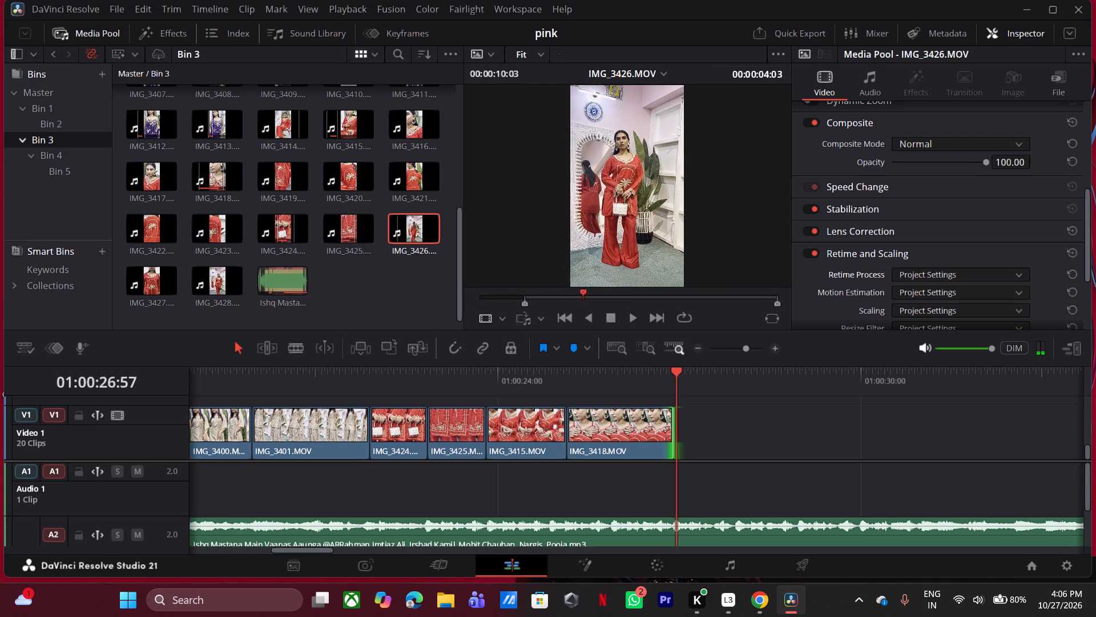
pyautogui.moveTo(583, 302); pyautogui.dragTo(644, 303)
pyautogui.press('o')
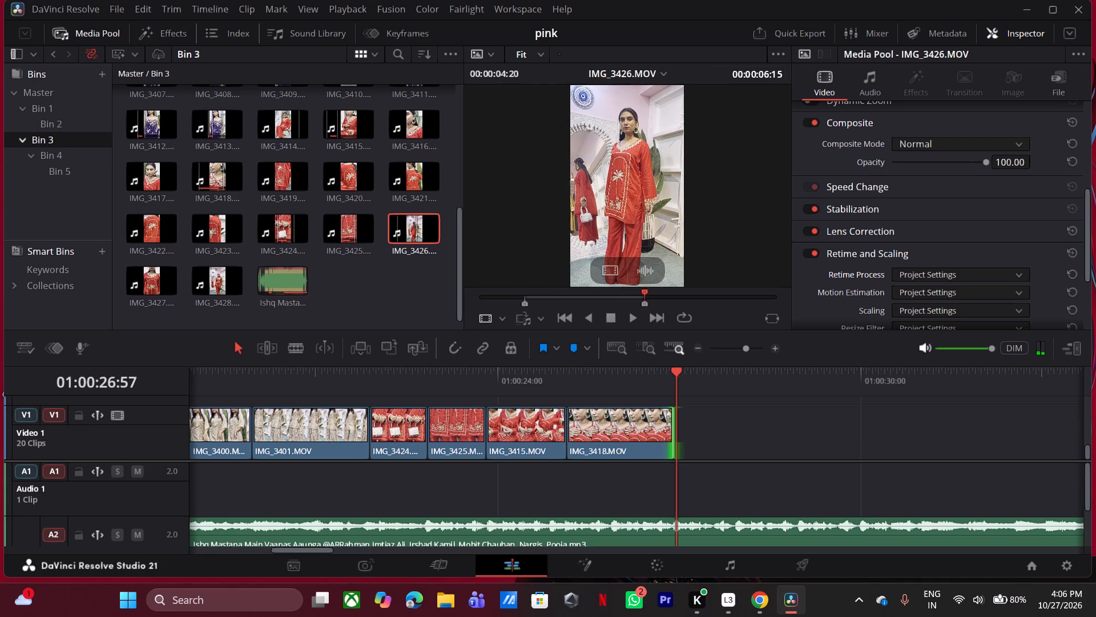
pyautogui.moveTo(609, 271); pyautogui.dragTo(704, 414)
pyautogui.moveTo(742, 431); pyautogui.dragTo(715, 435)
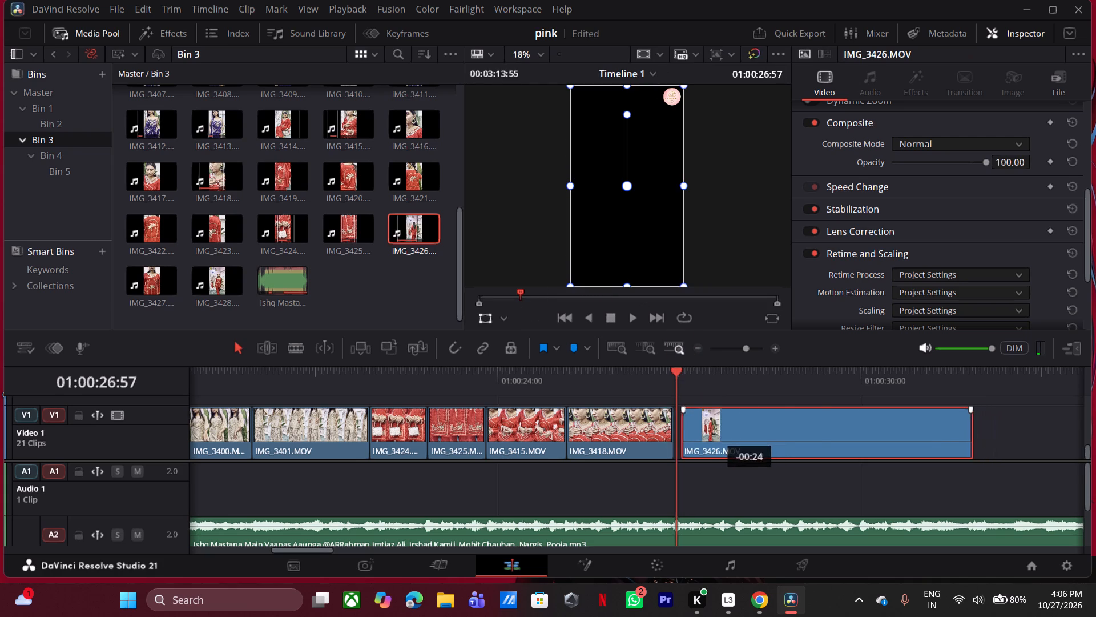
pyautogui.moveTo(715, 435); pyautogui.dragTo(708, 437)
# Review IMG_3428.MOV, mark a range starting about two seconds in and ending at 00:00:03:14, and place it directly after IMG_3426.MOV on Video 1.
pyautogui.doubleClick(213, 271)
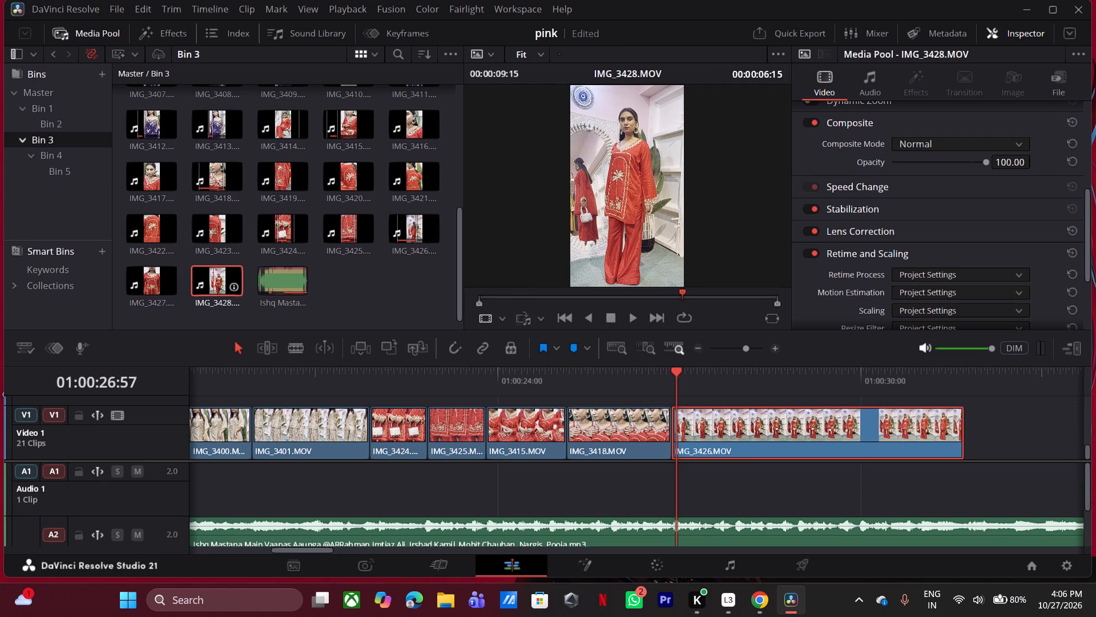
pyautogui.moveTo(549, 297); pyautogui.dragTo(589, 295)
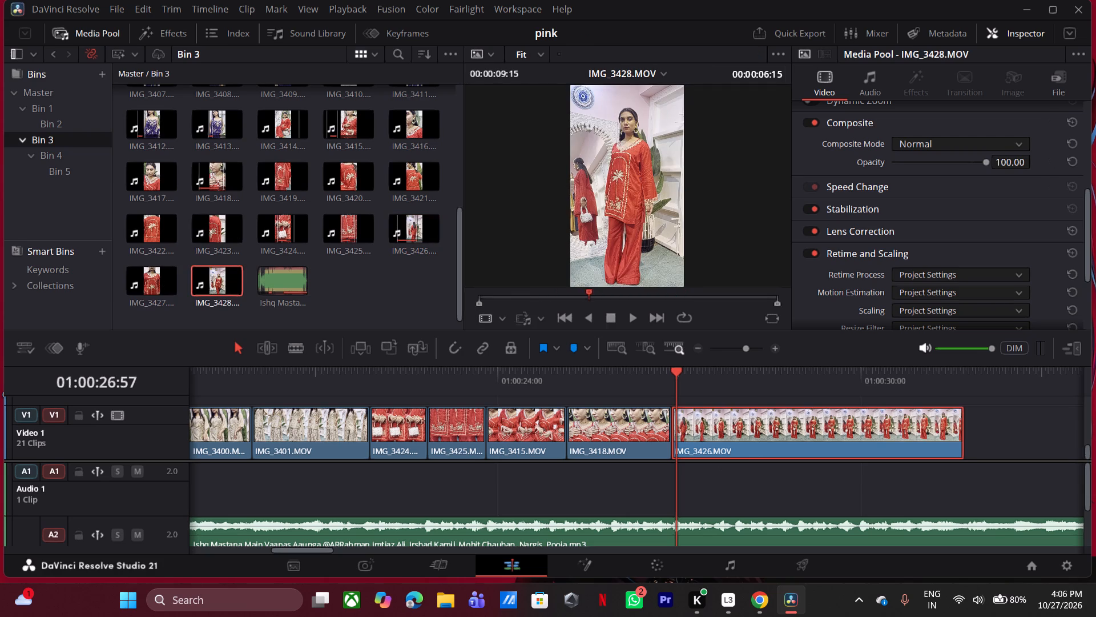
pyautogui.moveTo(554, 293); pyautogui.dragTo(563, 297)
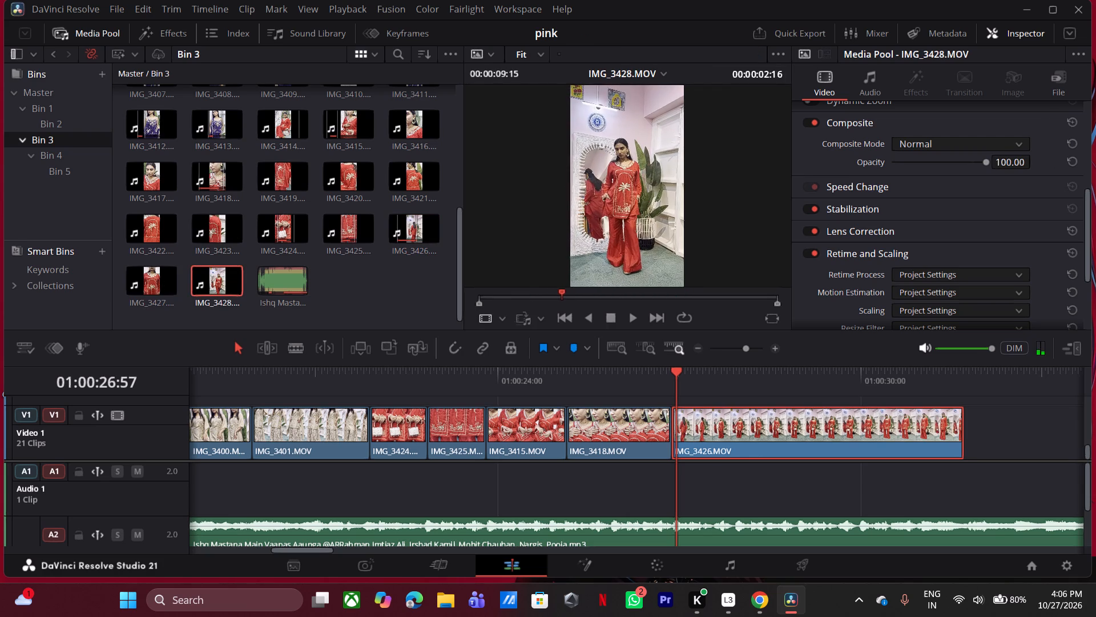
pyautogui.moveTo(563, 297); pyautogui.dragTo(653, 299)
pyautogui.press('i')
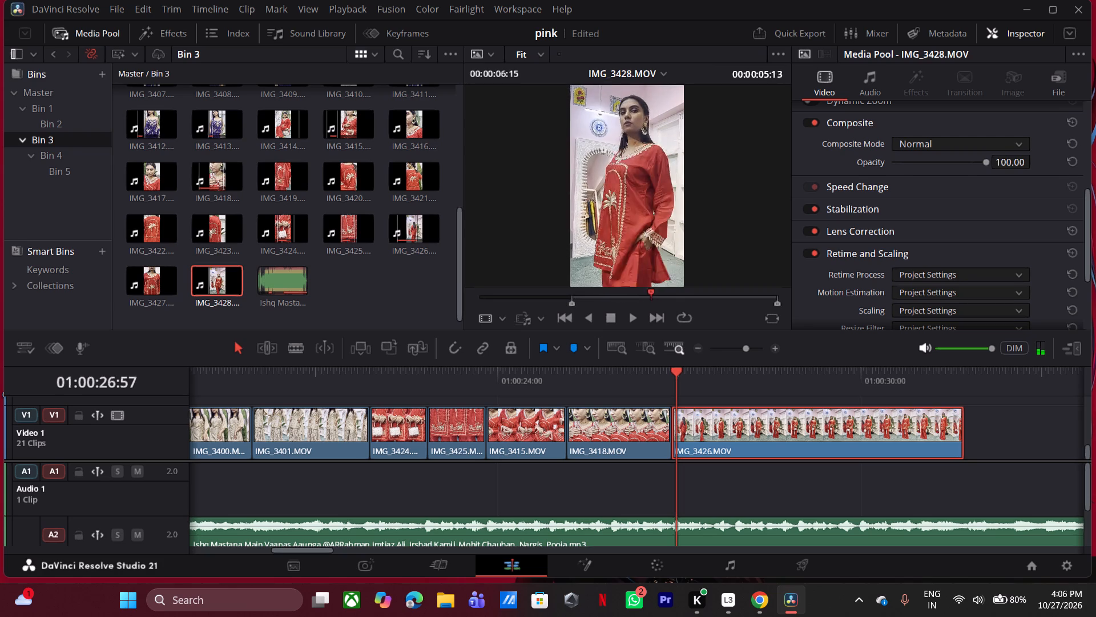
pyautogui.moveTo(653, 299); pyautogui.dragTo(752, 302)
pyautogui.press('i')
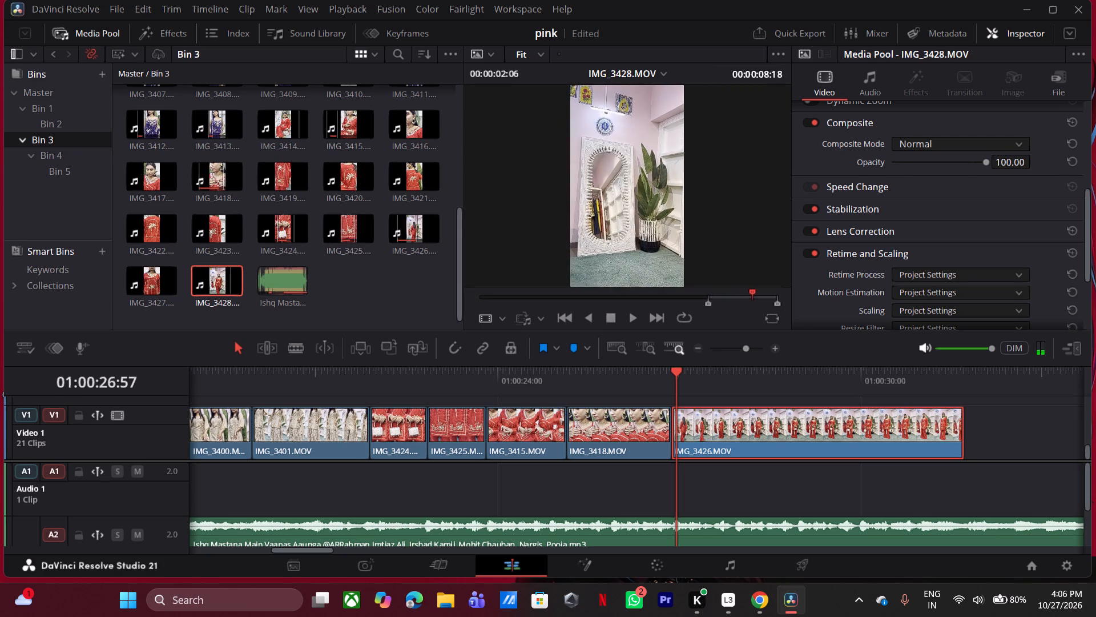
pyautogui.moveTo(752, 302); pyautogui.dragTo(554, 303)
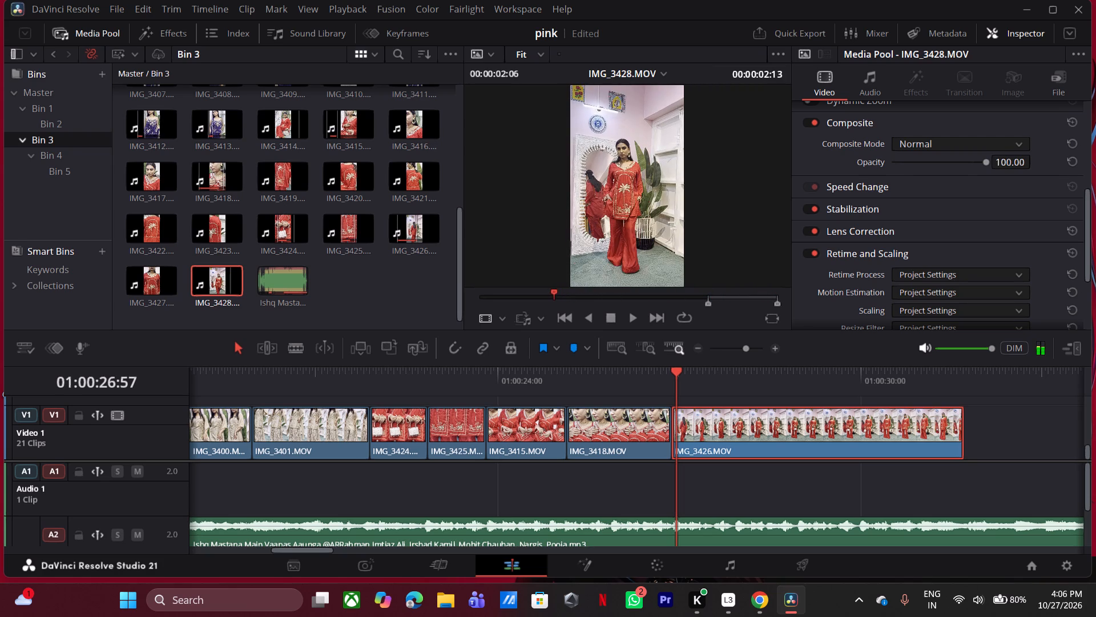
pyautogui.moveTo(554, 303); pyautogui.dragTo(558, 307)
pyautogui.press('i')
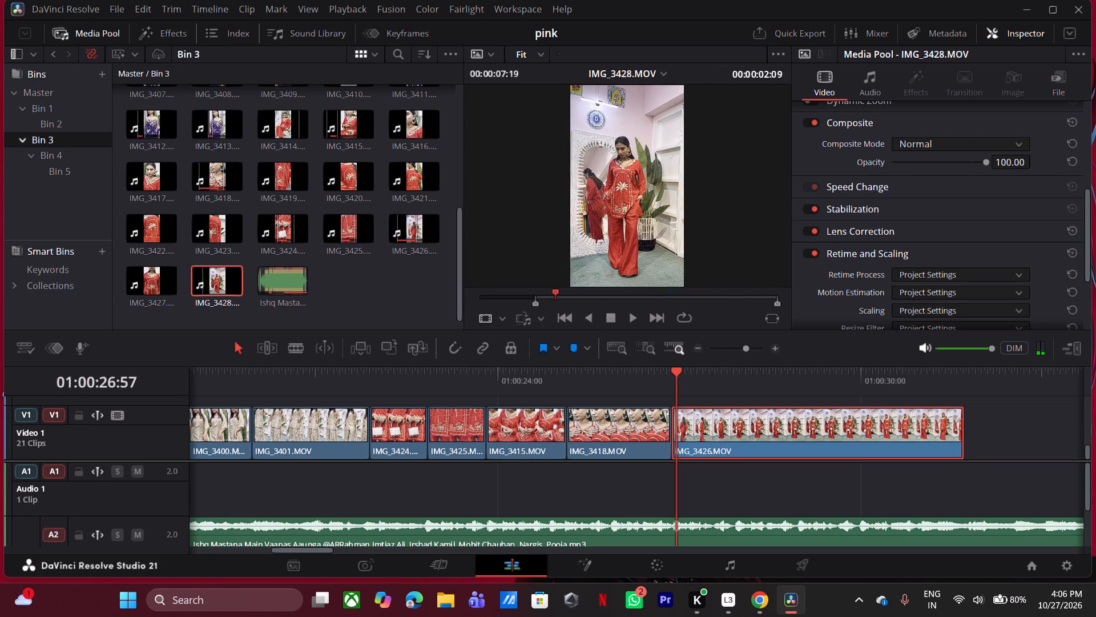
pyautogui.moveTo(558, 307); pyautogui.dragTo(591, 303)
pyautogui.press('o')
pyautogui.moveTo(611, 271); pyautogui.dragTo(775, 415)
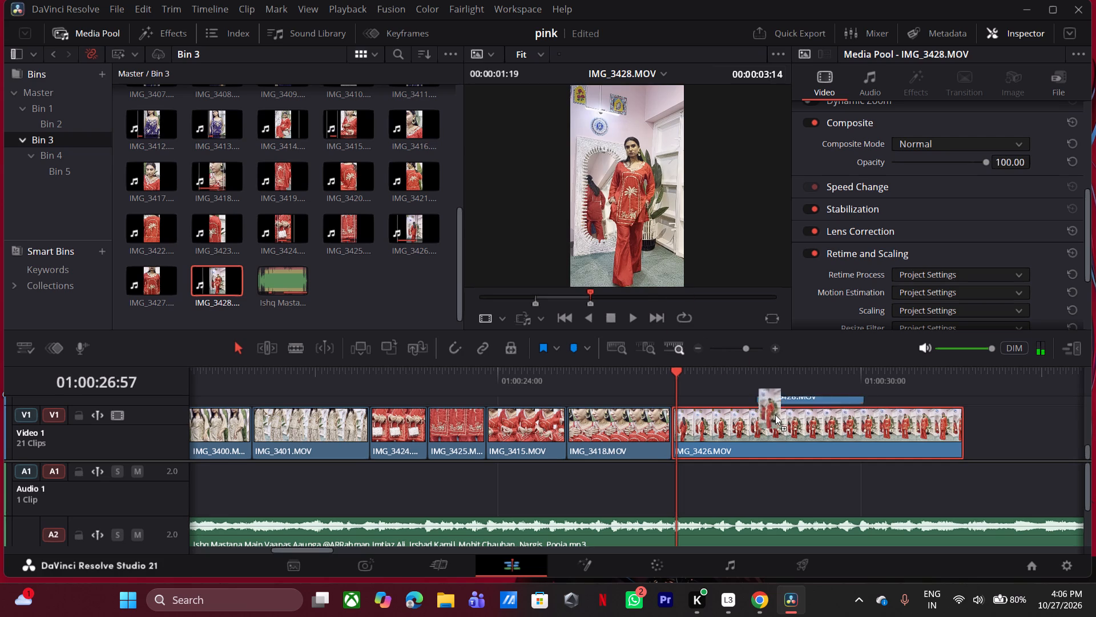
pyautogui.moveTo(775, 415); pyautogui.dragTo(961, 442)
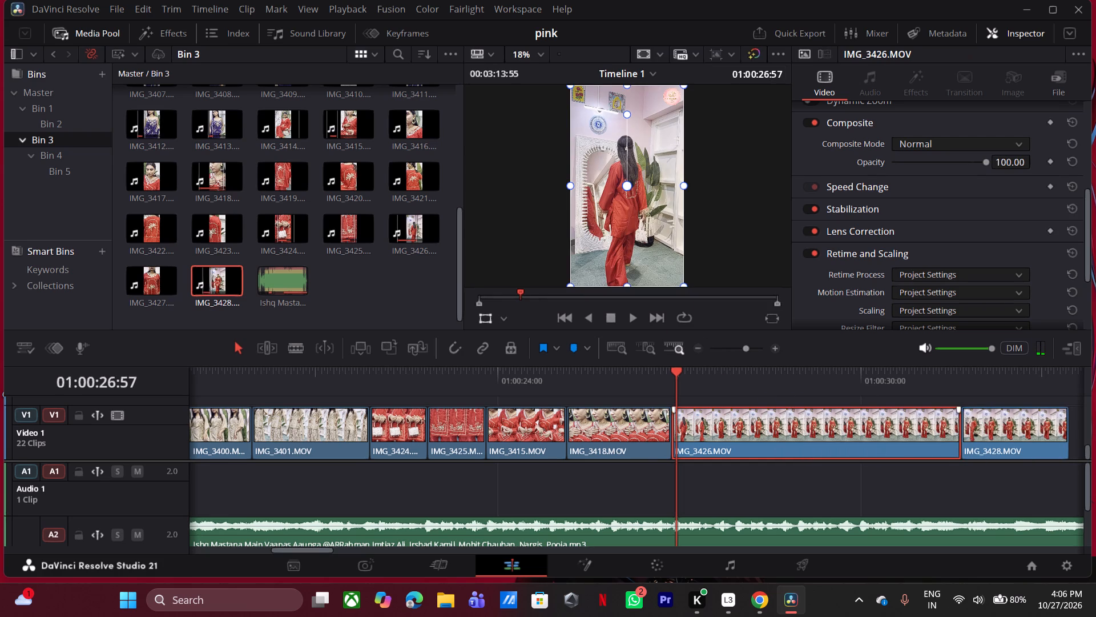
# Set the retime process of IMG_3426.MOV on the timeline to Optical Flow.
pyautogui.click(724, 410)
pyautogui.click(934, 267)
pyautogui.click(943, 274)
pyautogui.click(953, 339)
# Play IMG_3426.MOV against the music, overlap it with IMG_3428.MOV from just before 01:00:29:03, and delete the leftover piece of IMG_3426.MOV.
pyautogui.click(639, 376)
pyautogui.press('space')
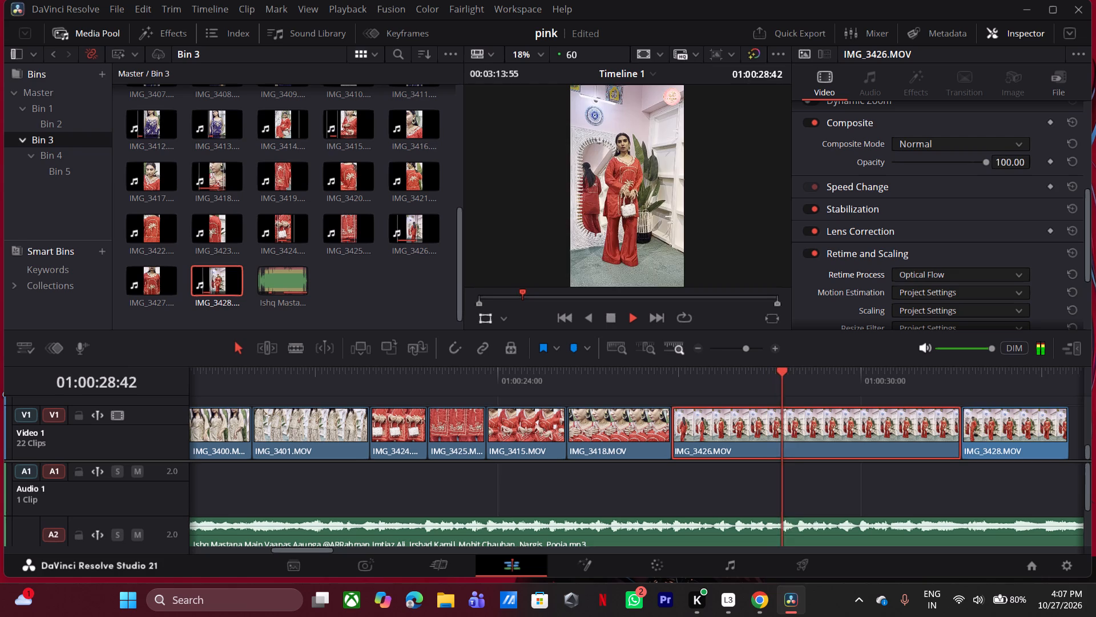
pyautogui.press('space')
pyautogui.moveTo(988, 418); pyautogui.dragTo(825, 438)
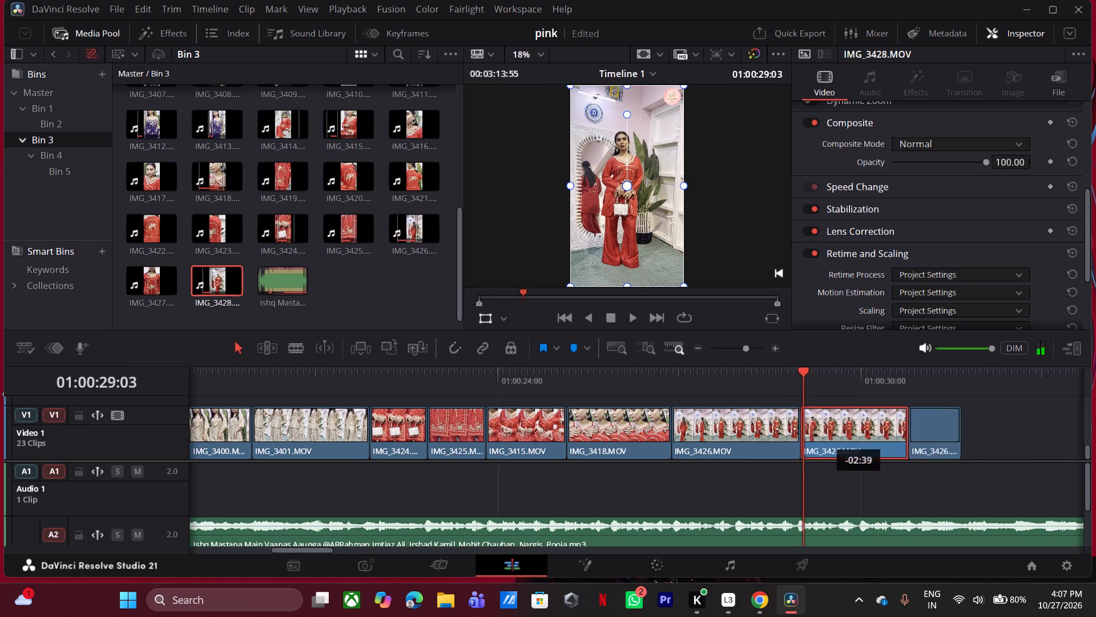
pyautogui.moveTo(825, 438); pyautogui.dragTo(823, 439)
pyautogui.click(938, 426)
pyautogui.press('BackSpace')
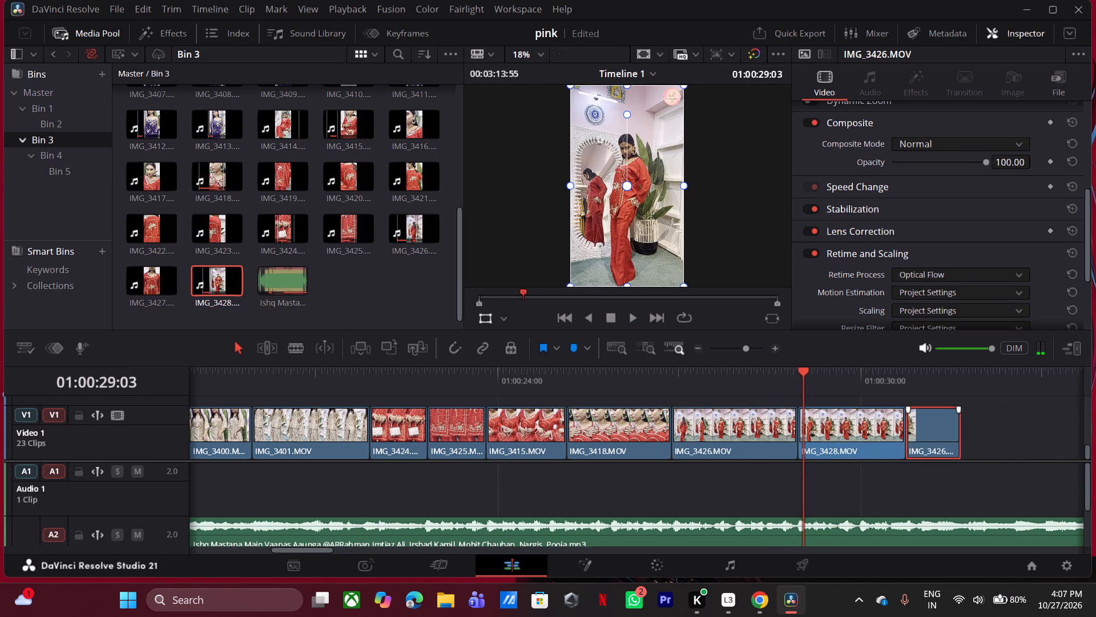
# Play the cut from IMG_3426.MOV into IMG_3428.MOV and set the retime process of IMG_3428.MOV to Optical Flow.
pyautogui.click(761, 371)
pyautogui.press('space')
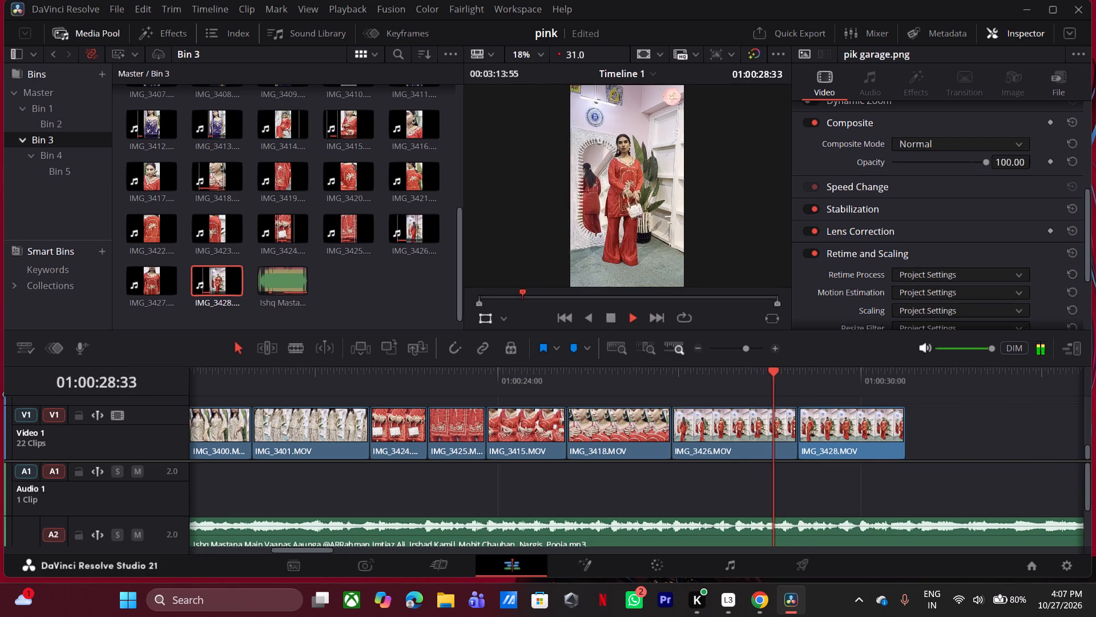
pyautogui.press('space')
pyautogui.click(881, 435)
pyautogui.click(933, 275)
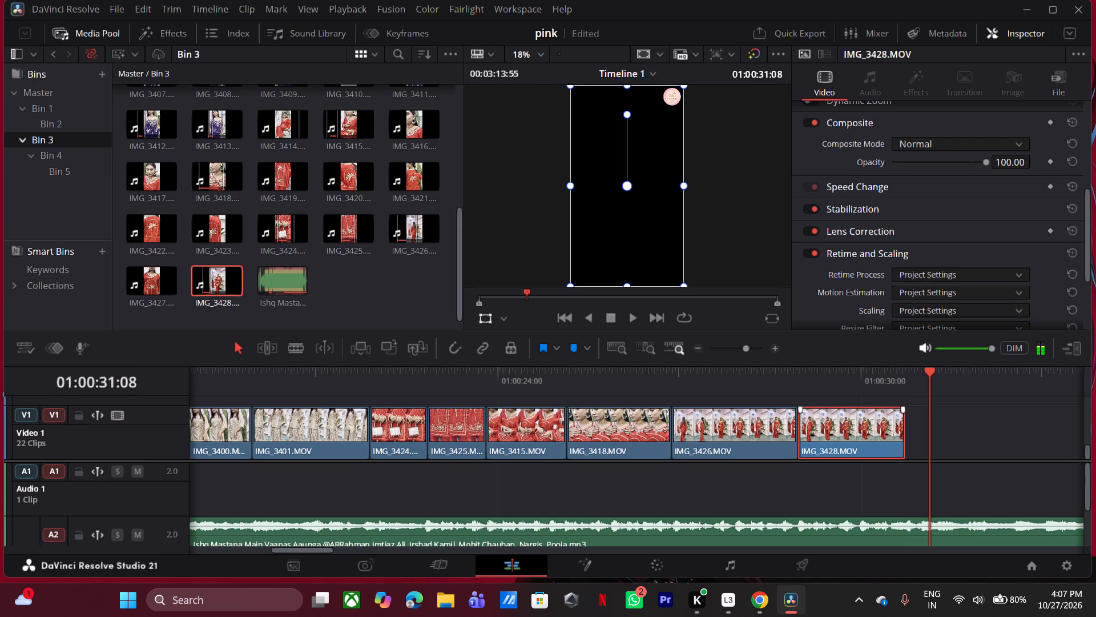
pyautogui.click(928, 338)
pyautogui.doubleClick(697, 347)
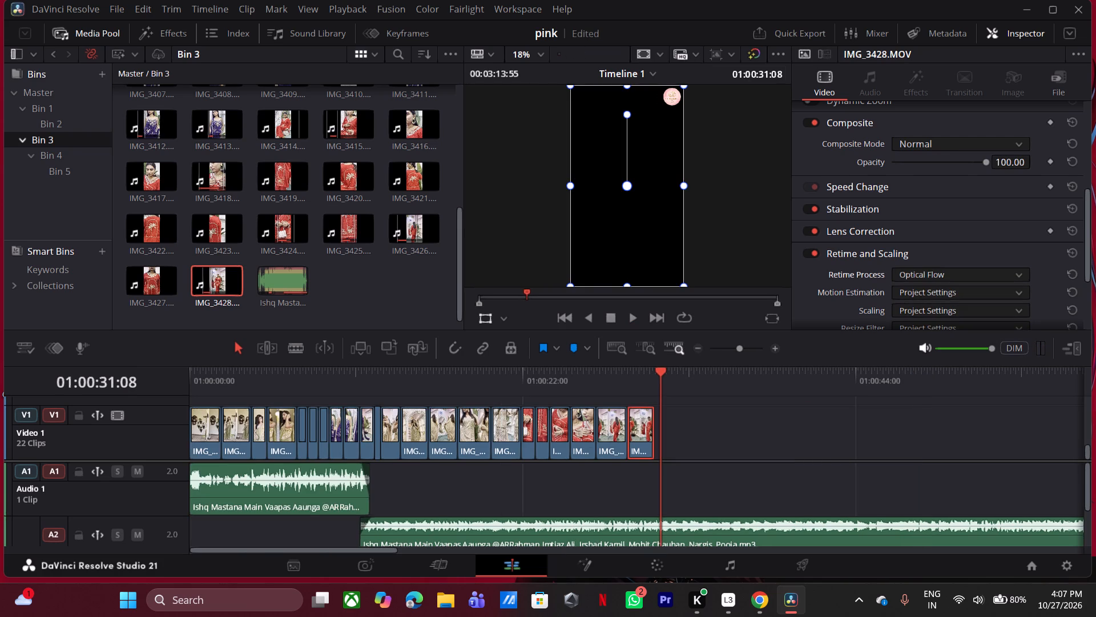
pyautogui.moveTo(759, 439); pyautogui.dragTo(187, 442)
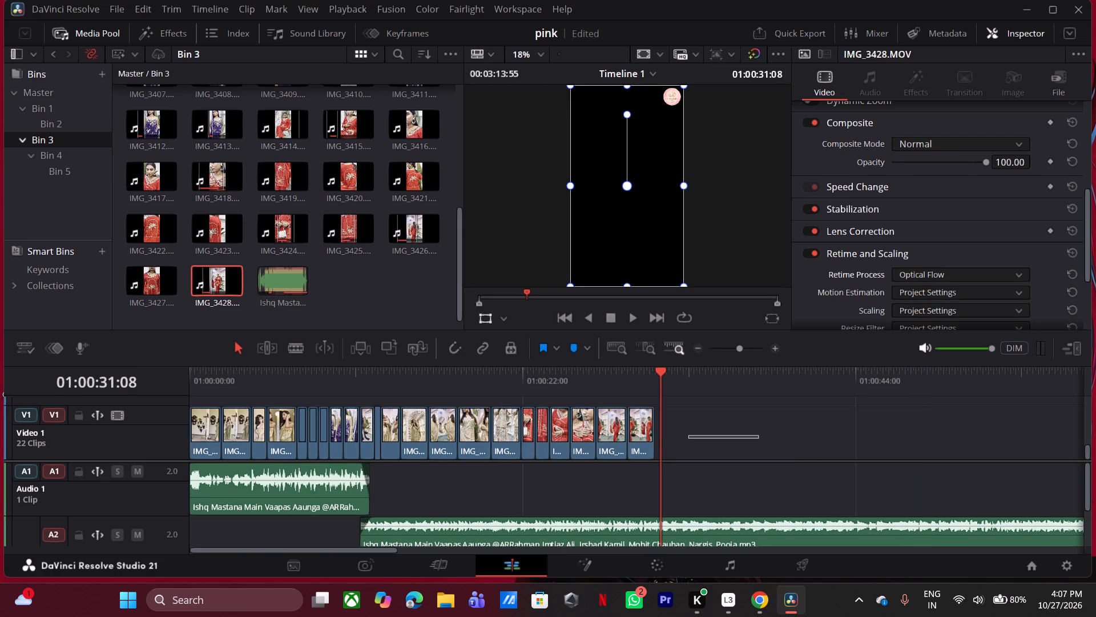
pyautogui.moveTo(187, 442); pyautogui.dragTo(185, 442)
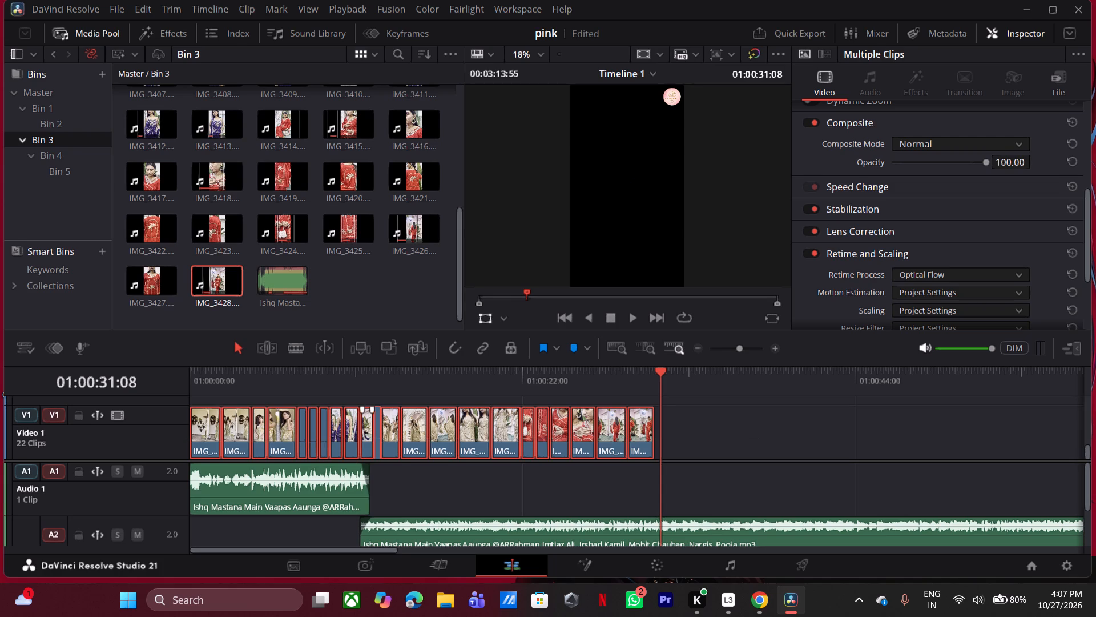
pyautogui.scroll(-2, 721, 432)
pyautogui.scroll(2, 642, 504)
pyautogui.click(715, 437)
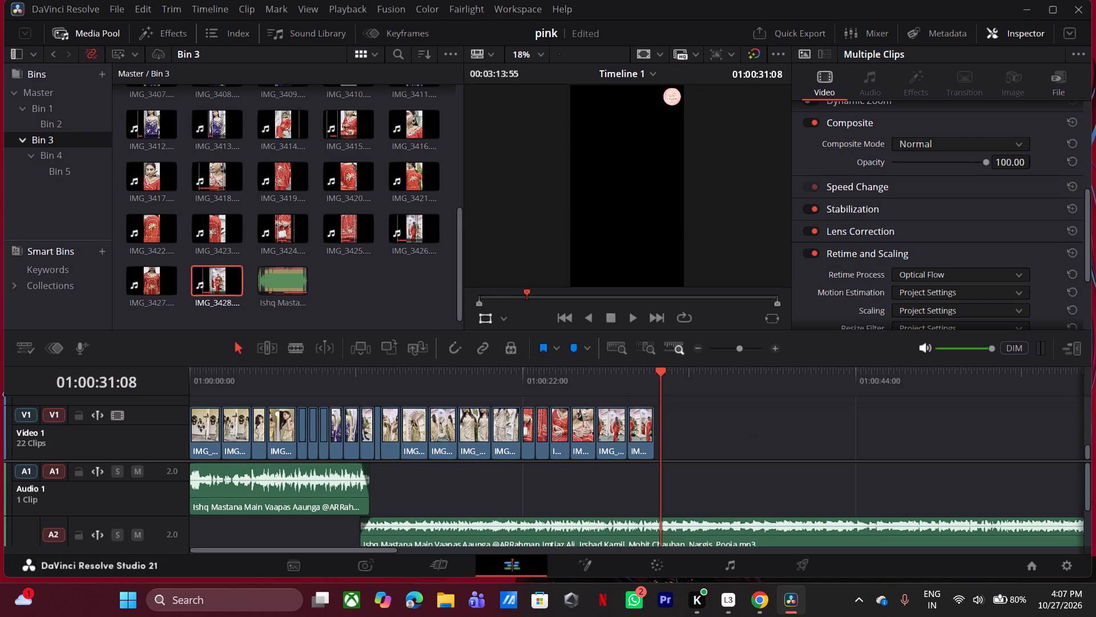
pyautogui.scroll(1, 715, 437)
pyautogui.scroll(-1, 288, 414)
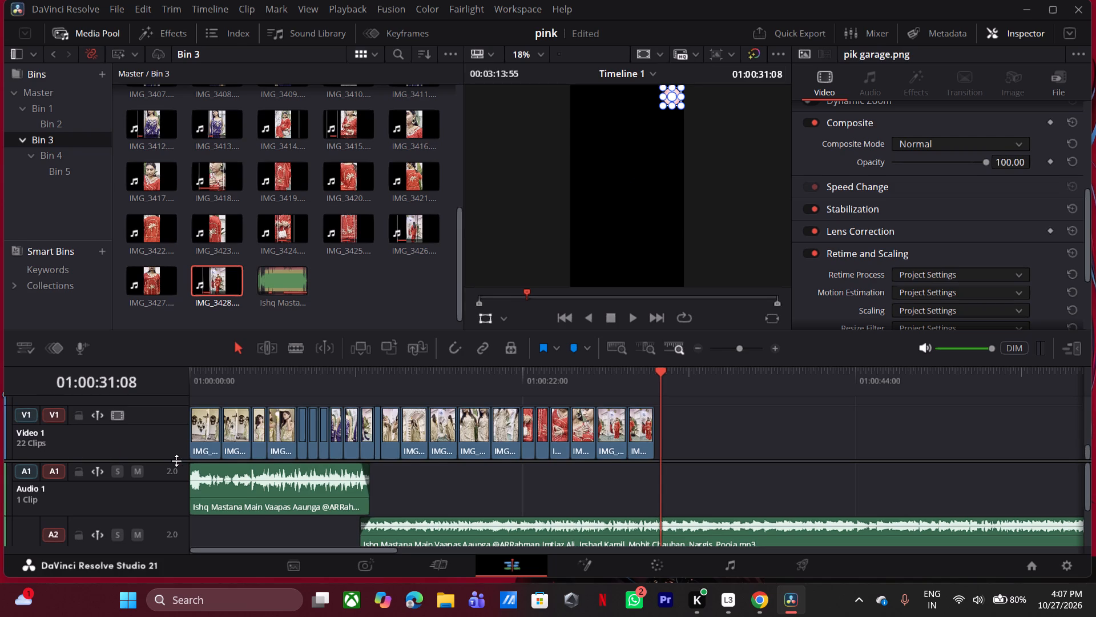
# Give the video tracks more room above the audio tracks, return to the timeline start and save the project.
pyautogui.moveTo(176, 460); pyautogui.dragTo(183, 494)
pyautogui.moveTo(212, 374); pyautogui.dragTo(174, 383)
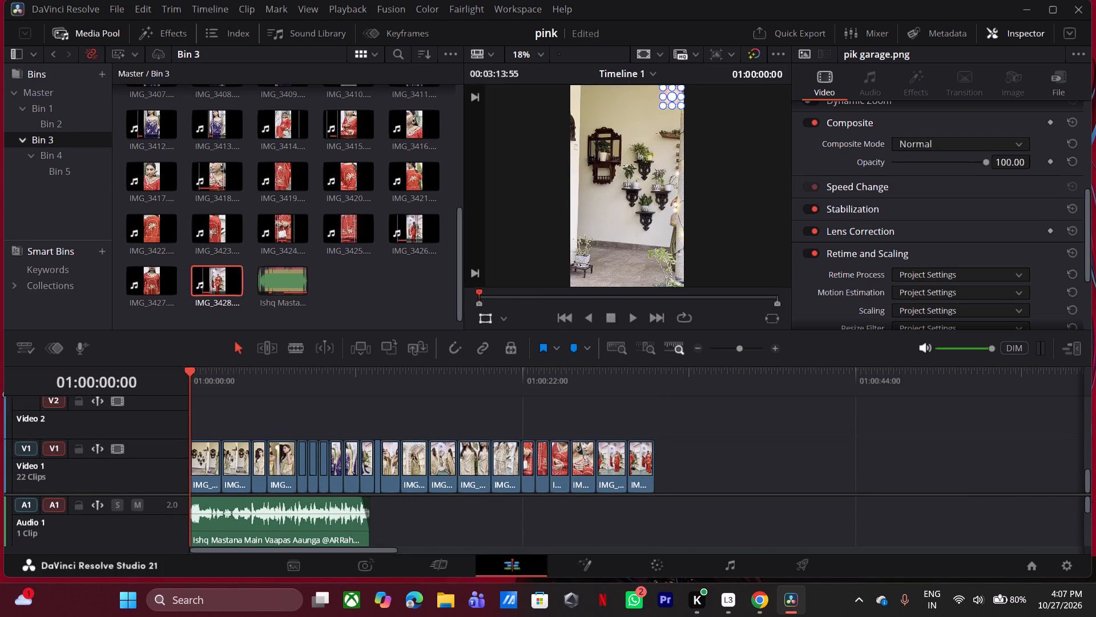
pyautogui.hotkey('ctrl', 's')
# Play the whole edit from 01:00:00:00 to past the last clip to check the cuts against the music.
pyautogui.hotkey('ctrl', 'f')
pyautogui.press('space')
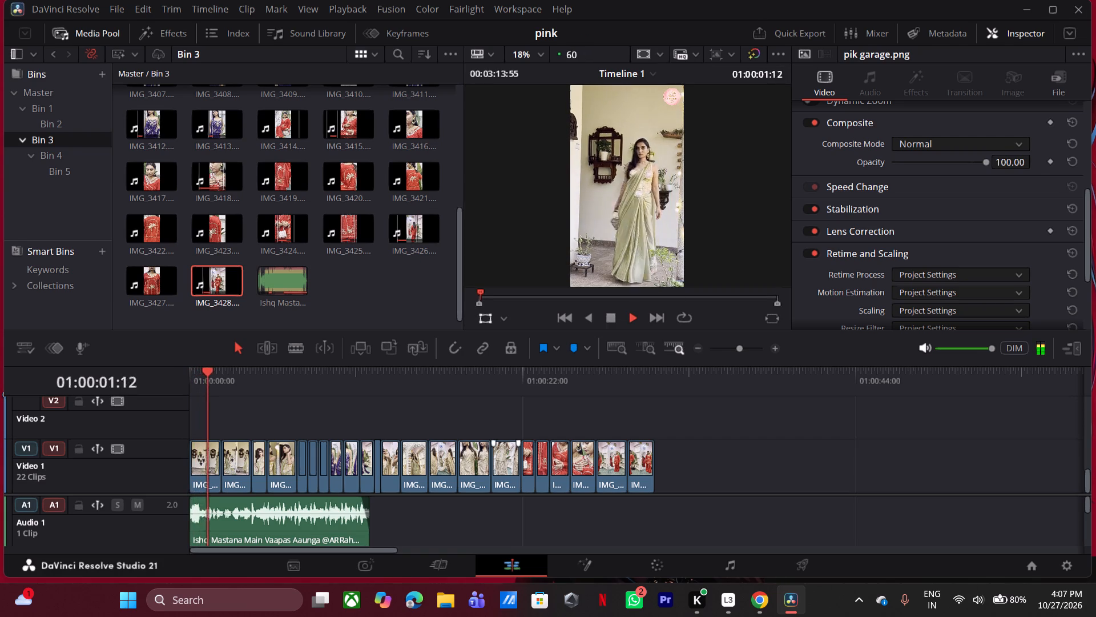
pyautogui.doubleClick(776, 348)
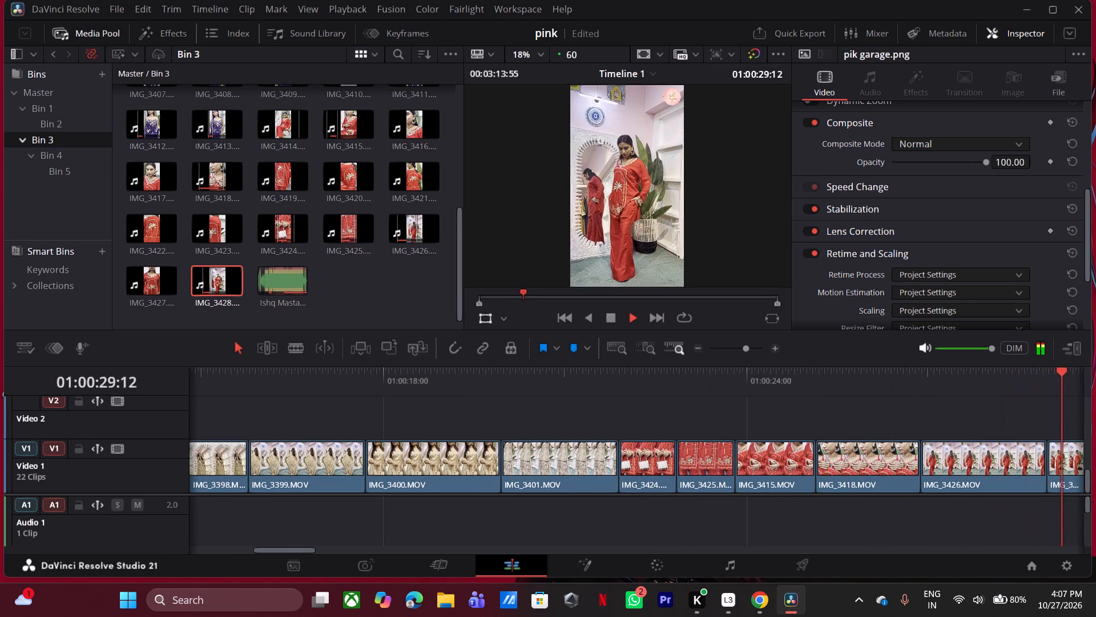
pyautogui.press('space')
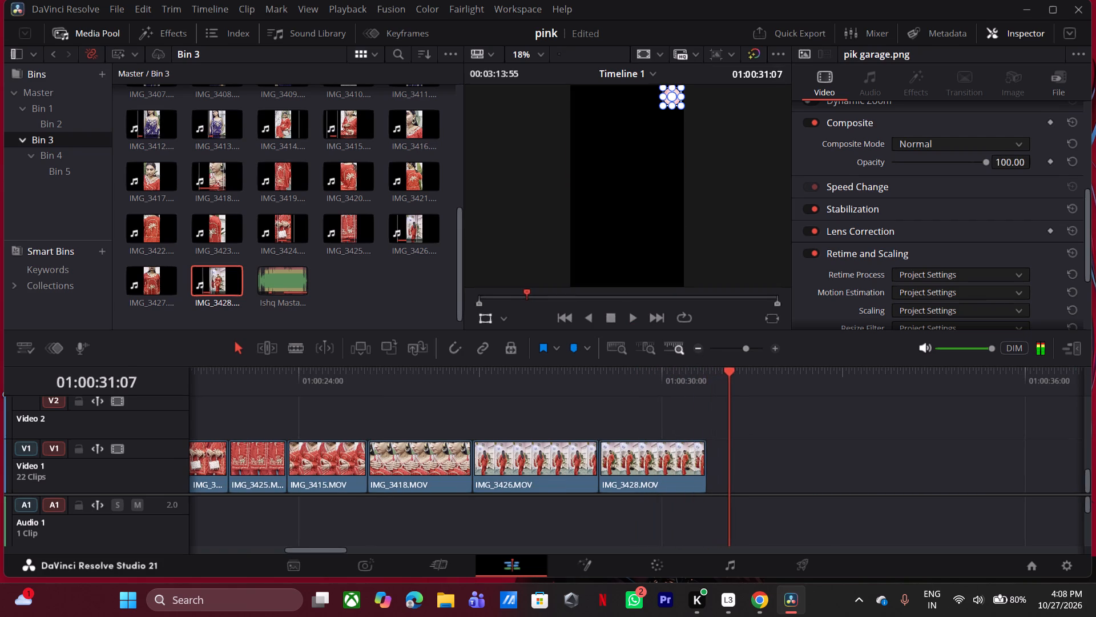
# Open the Master bin and replay the opening clips from the timeline start to 01:00:04:37.
pyautogui.doubleClick(699, 345)
pyautogui.moveTo(212, 388); pyautogui.dragTo(169, 398)
pyautogui.moveTo(197, 383); pyautogui.dragTo(176, 386)
pyautogui.moveTo(200, 377); pyautogui.dragTo(184, 381)
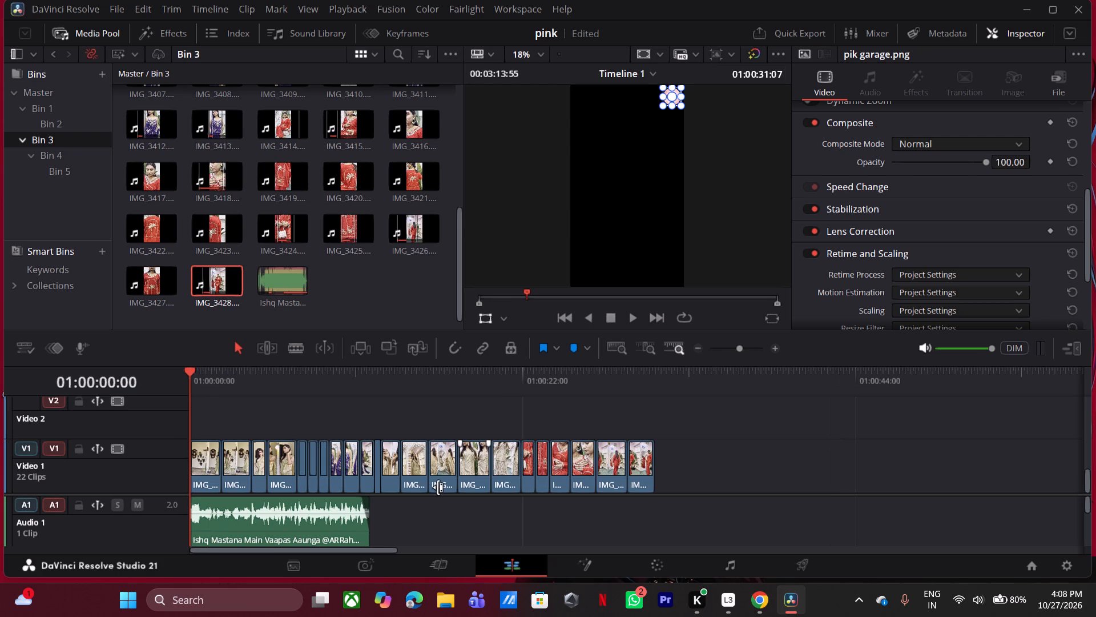
pyautogui.moveTo(410, 495); pyautogui.dragTo(408, 515)
pyautogui.press('space')
pyautogui.press('space')
pyautogui.click(61, 96)
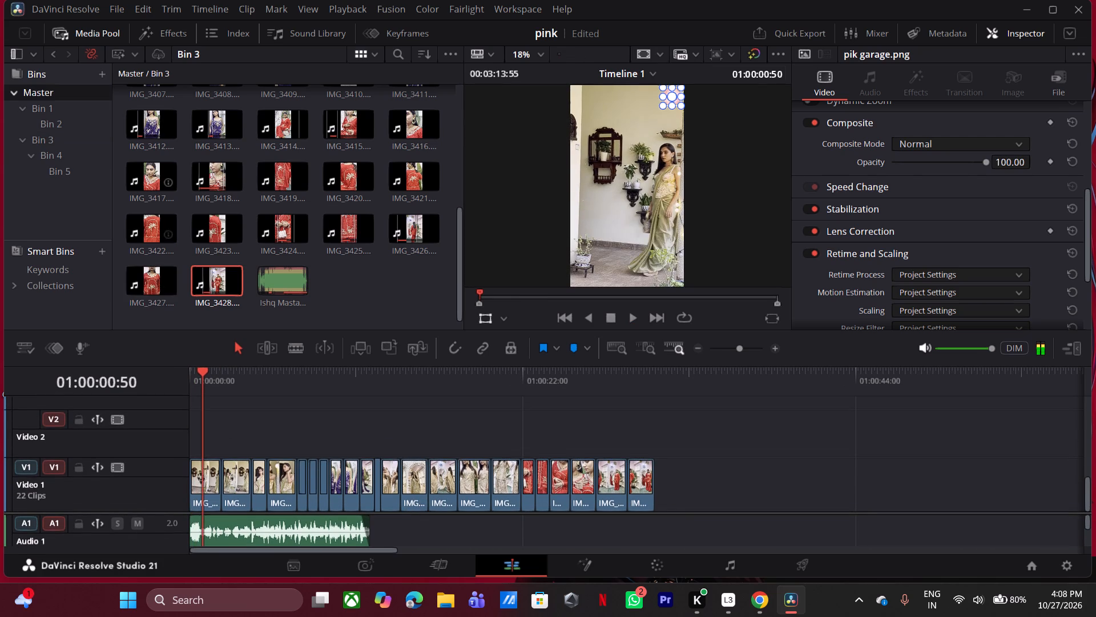
pyautogui.press('space')
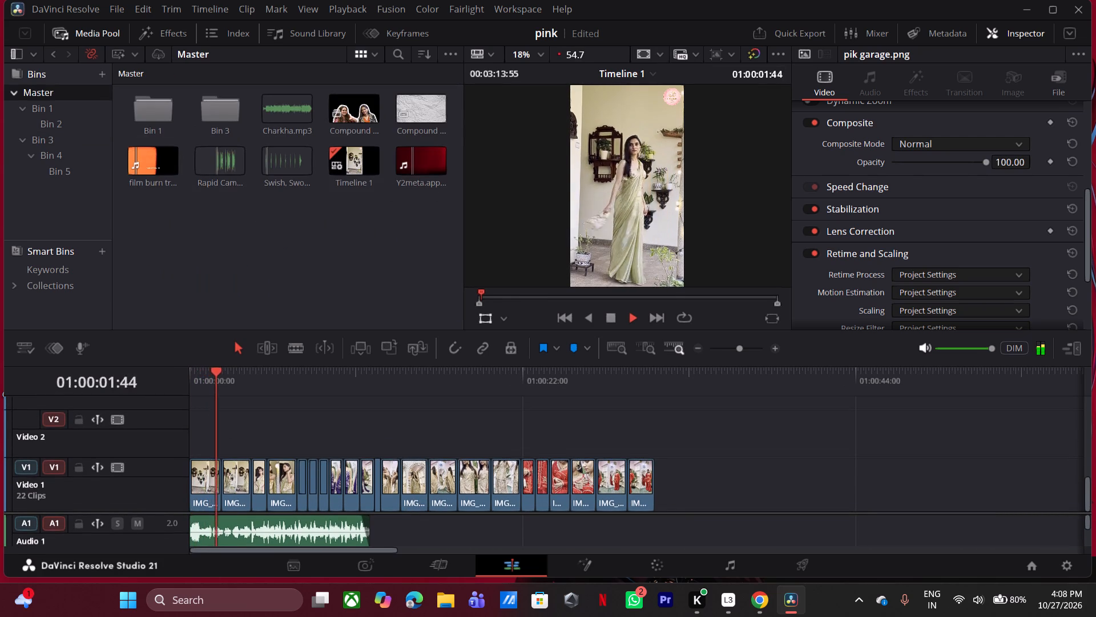
pyautogui.click(771, 346)
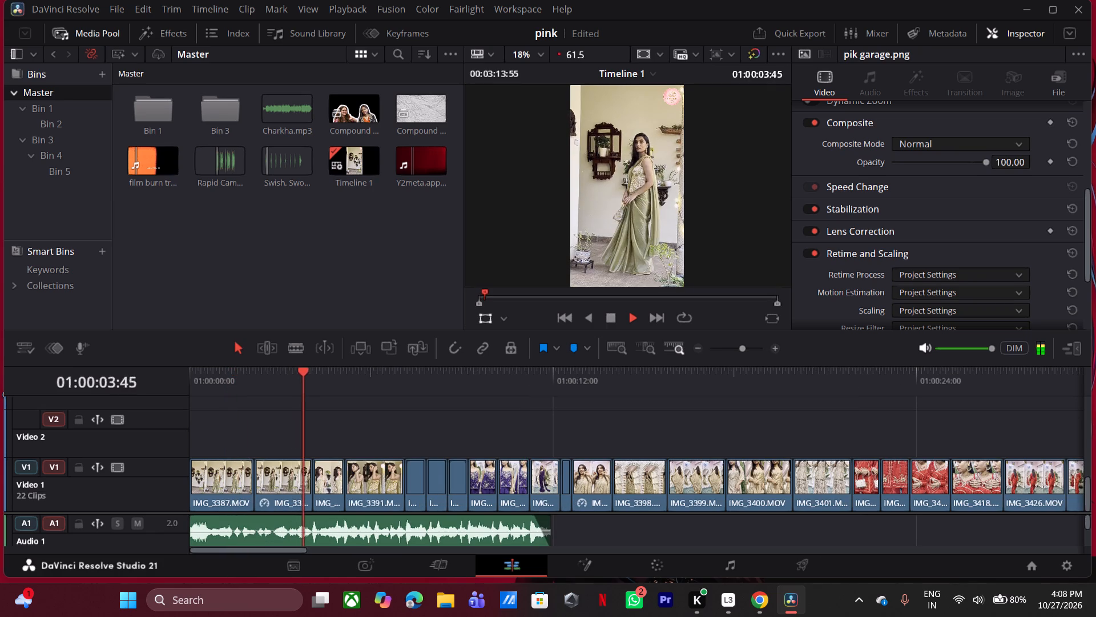
pyautogui.press('space')
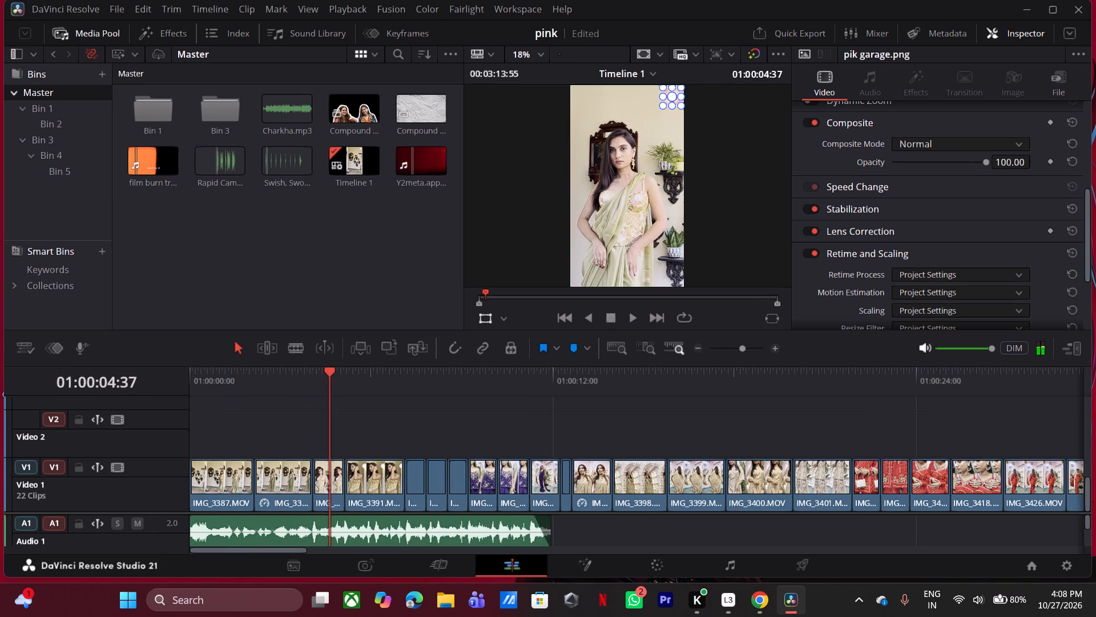
# Add a Brightness Flash transition at the cut between IMG_3387.MOV and IMG_3388.MOV and play through it.
pyautogui.click(180, 36)
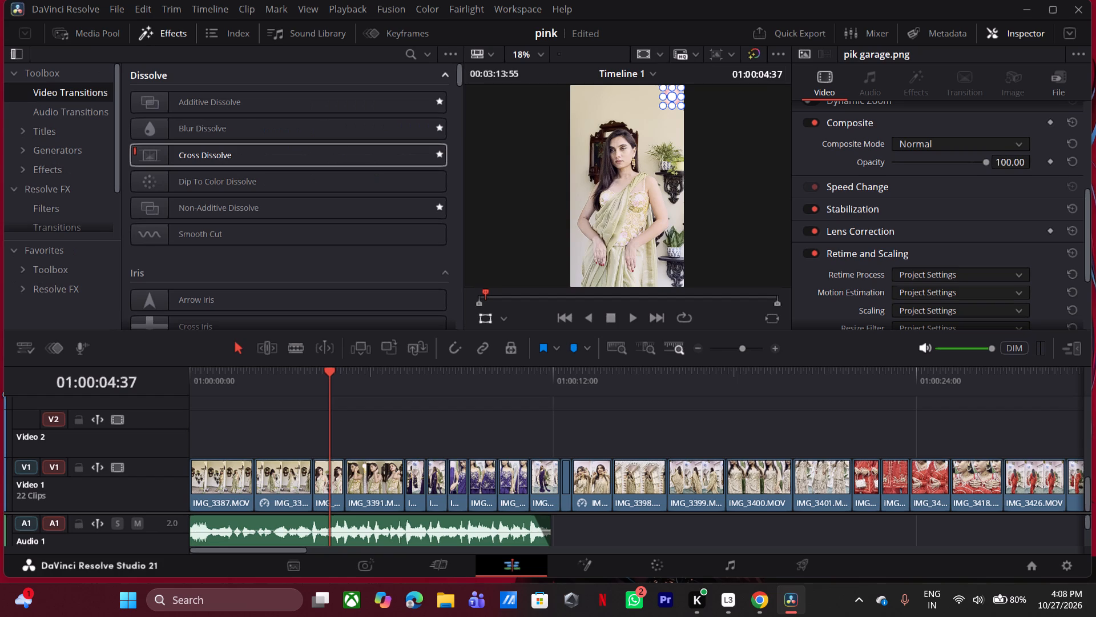
pyautogui.moveTo(459, 80); pyautogui.dragTo(467, 130)
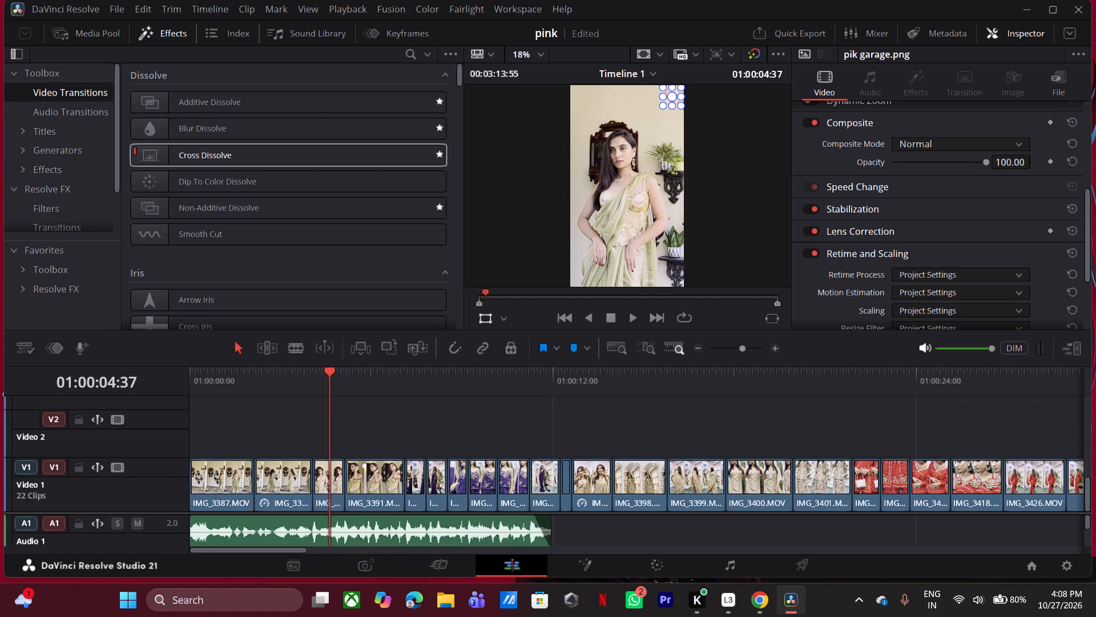
pyautogui.scroll(-3, 451, 195)
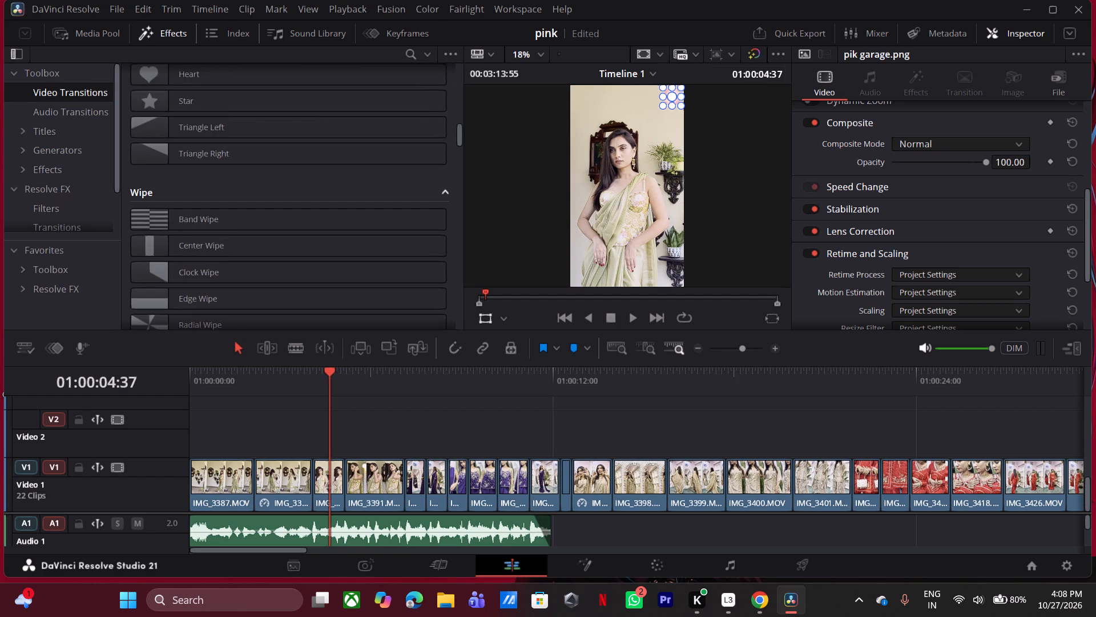
pyautogui.scroll(-11, 451, 195)
pyautogui.moveTo(356, 123); pyautogui.dragTo(376, 251)
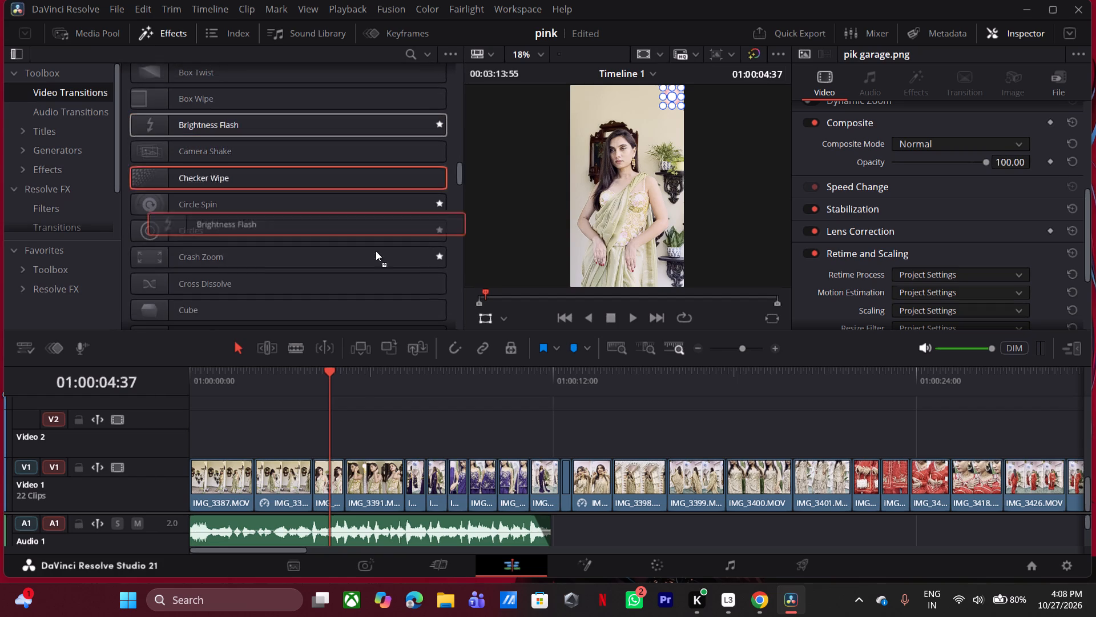
pyautogui.moveTo(376, 251); pyautogui.dragTo(313, 493)
pyautogui.click(274, 368)
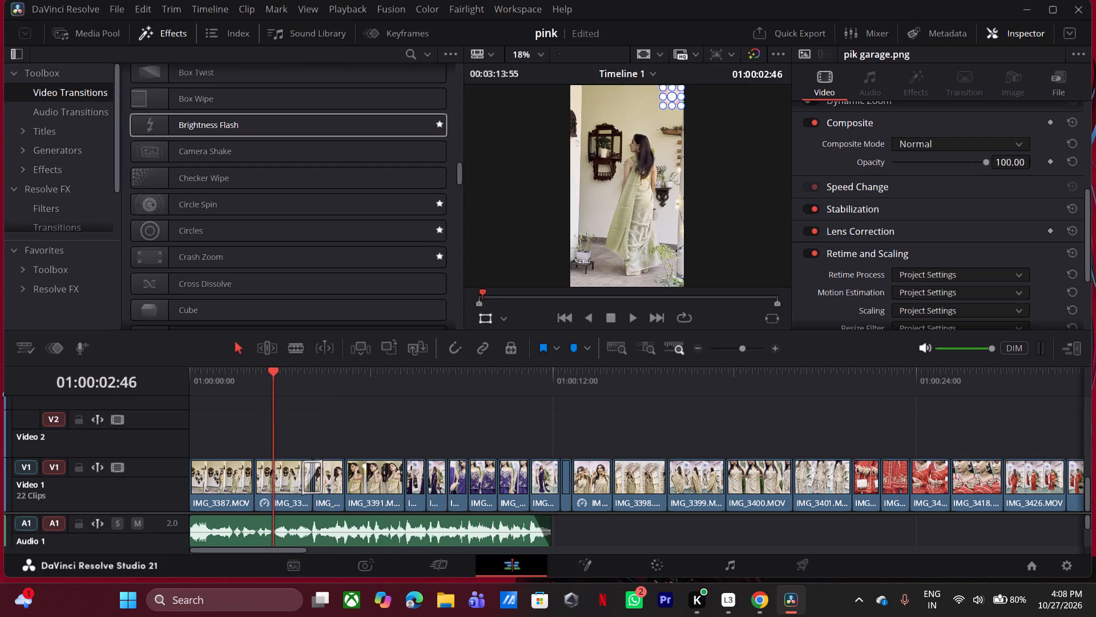
pyautogui.press('space')
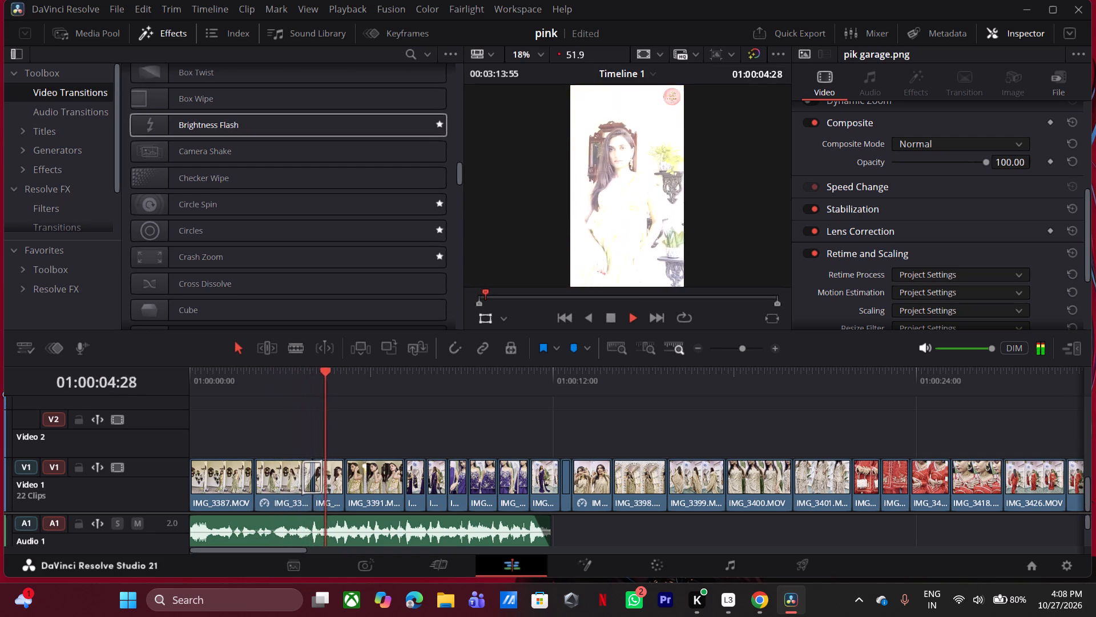
pyautogui.press('space')
pyautogui.click(324, 383)
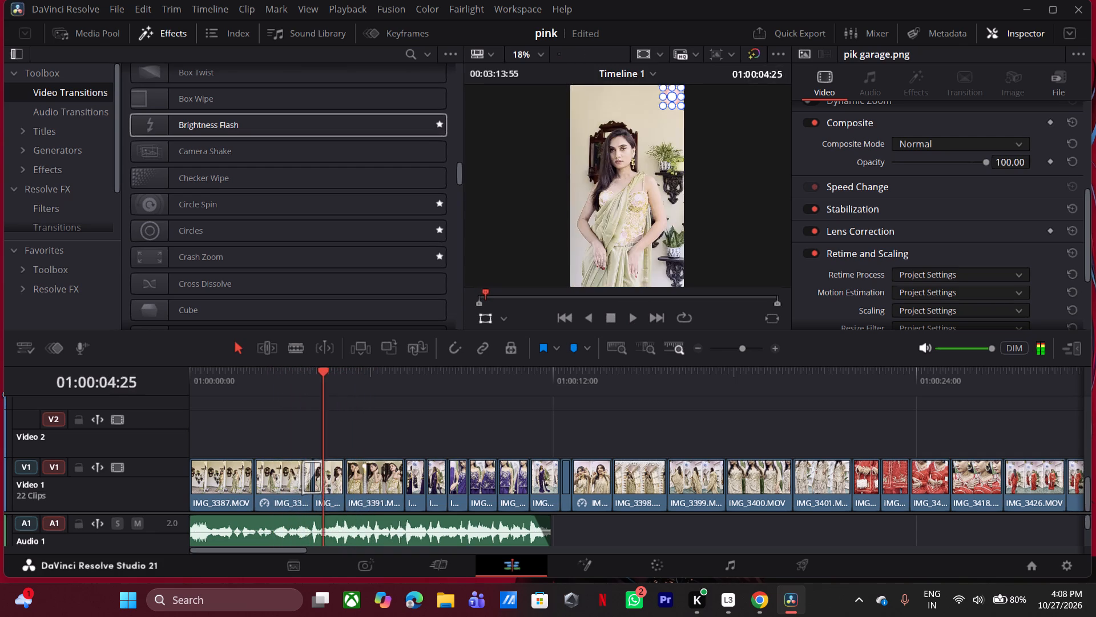
pyautogui.press('space')
pyautogui.press('space')
# Add a Cross Dissolve between IMG_3388.MOV and IMG_3391.MOV and shorten it to 9 frames.
pyautogui.moveTo(458, 170); pyautogui.dragTo(466, 94)
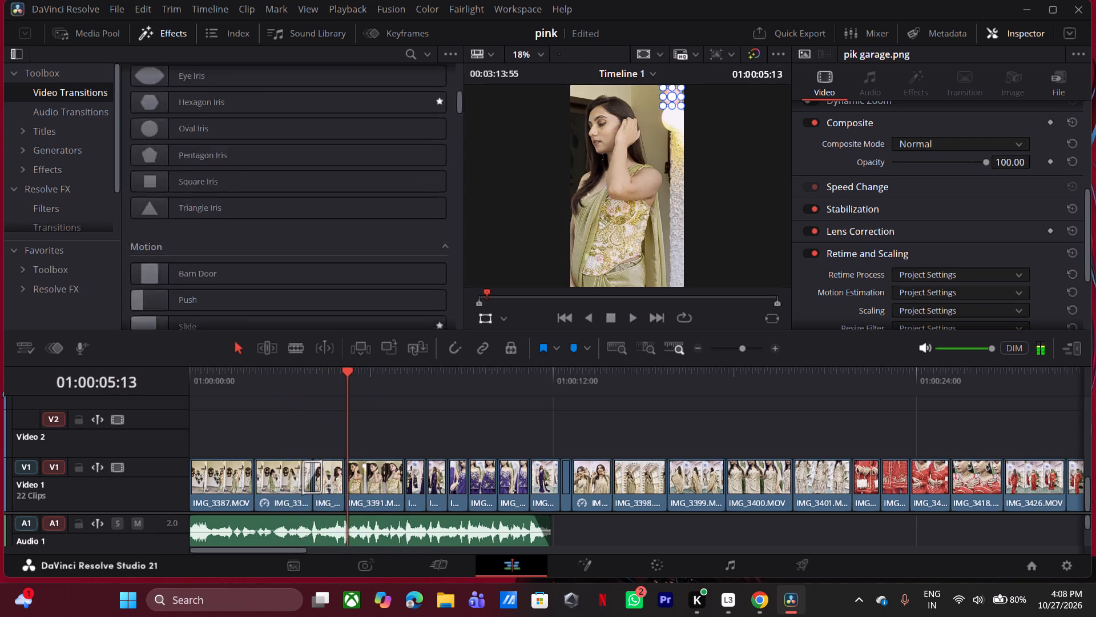
pyautogui.moveTo(466, 94); pyautogui.dragTo(472, 66)
pyautogui.moveTo(262, 154); pyautogui.dragTo(346, 476)
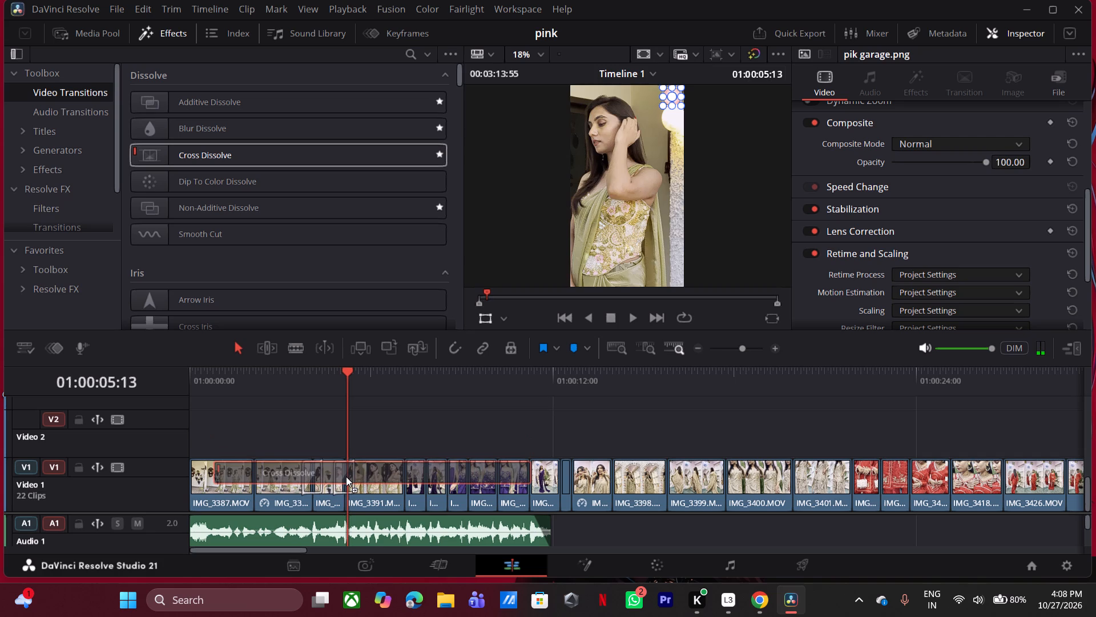
pyautogui.moveTo(346, 476); pyautogui.dragTo(345, 481)
pyautogui.doubleClick(775, 344)
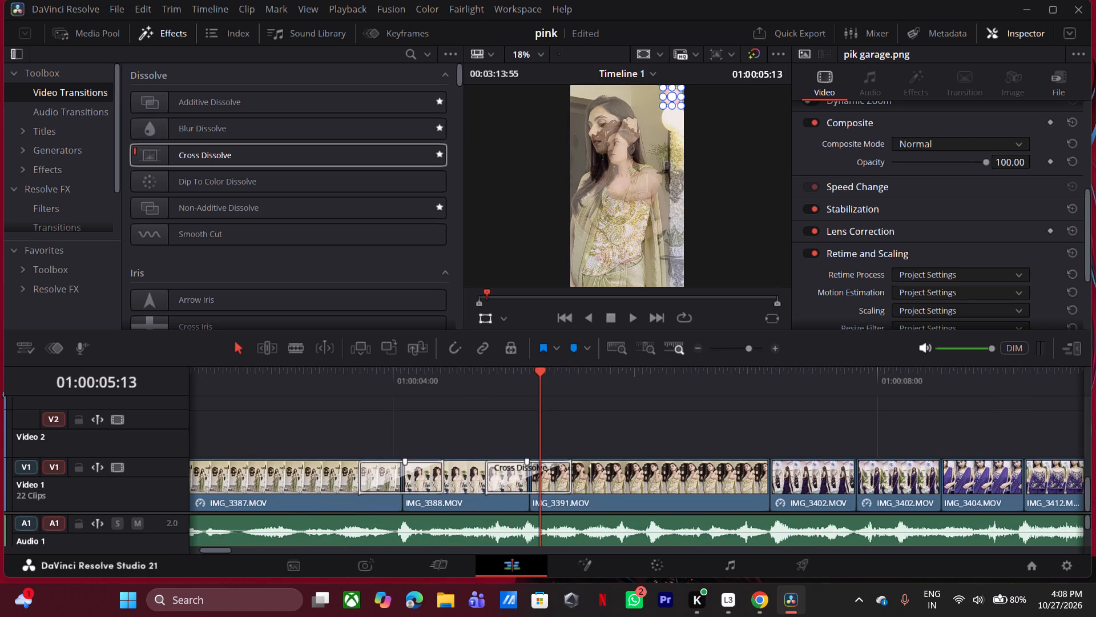
pyautogui.moveTo(487, 483); pyautogui.dragTo(512, 491)
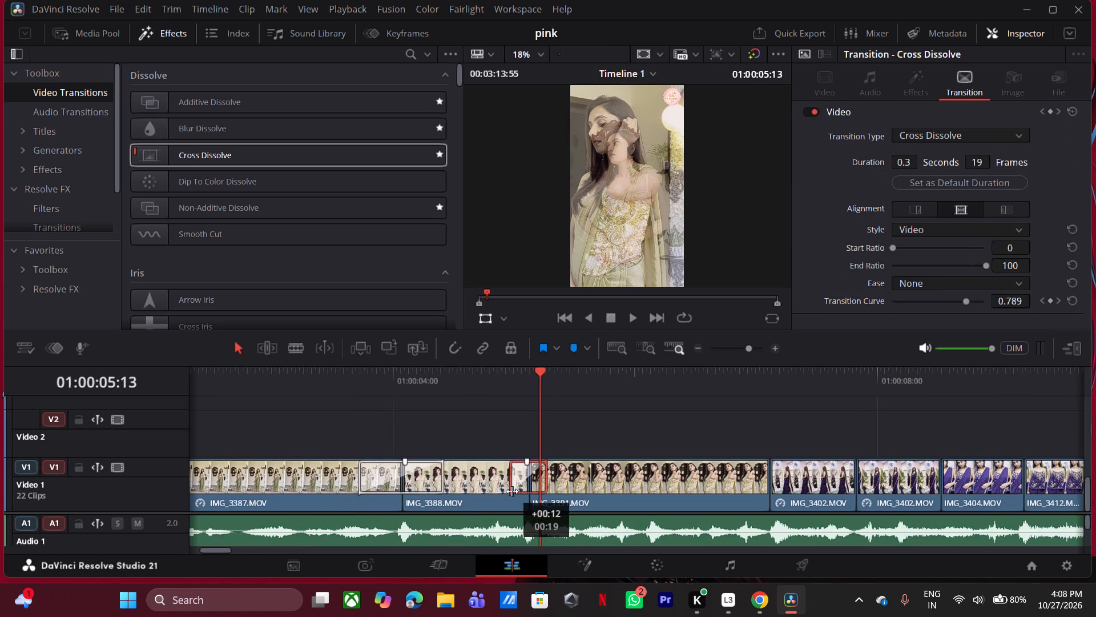
pyautogui.moveTo(512, 491); pyautogui.dragTo(523, 494)
# Shorten the Brightness Flash transition to 29 frames and play both new transitions through to the start of IMG_3402.MOV.
pyautogui.click(449, 380)
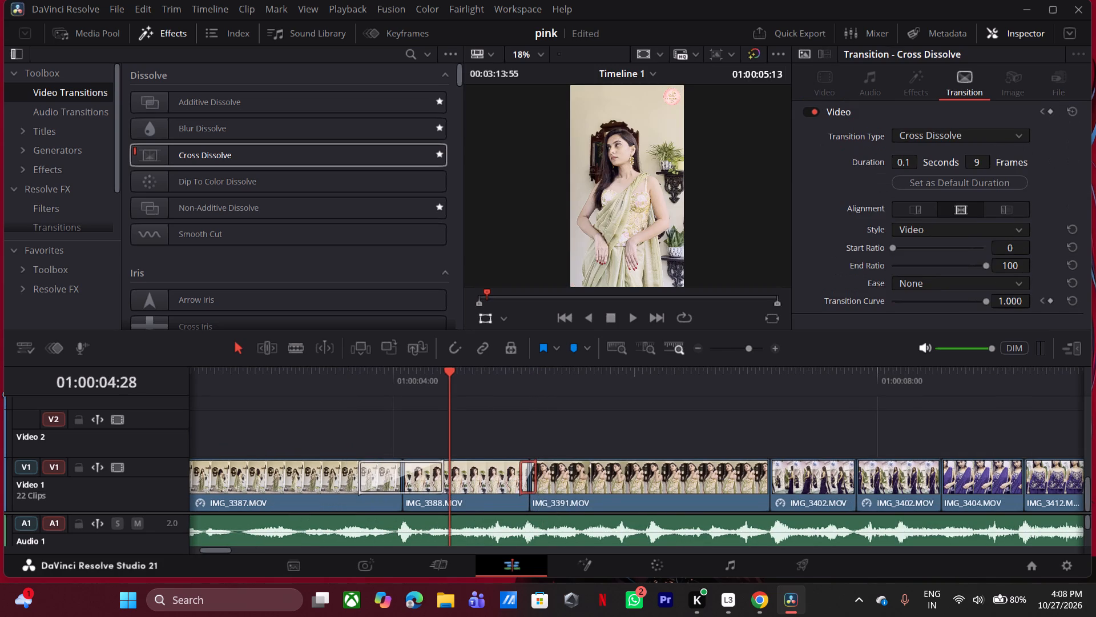
pyautogui.moveTo(361, 482); pyautogui.dragTo(376, 486)
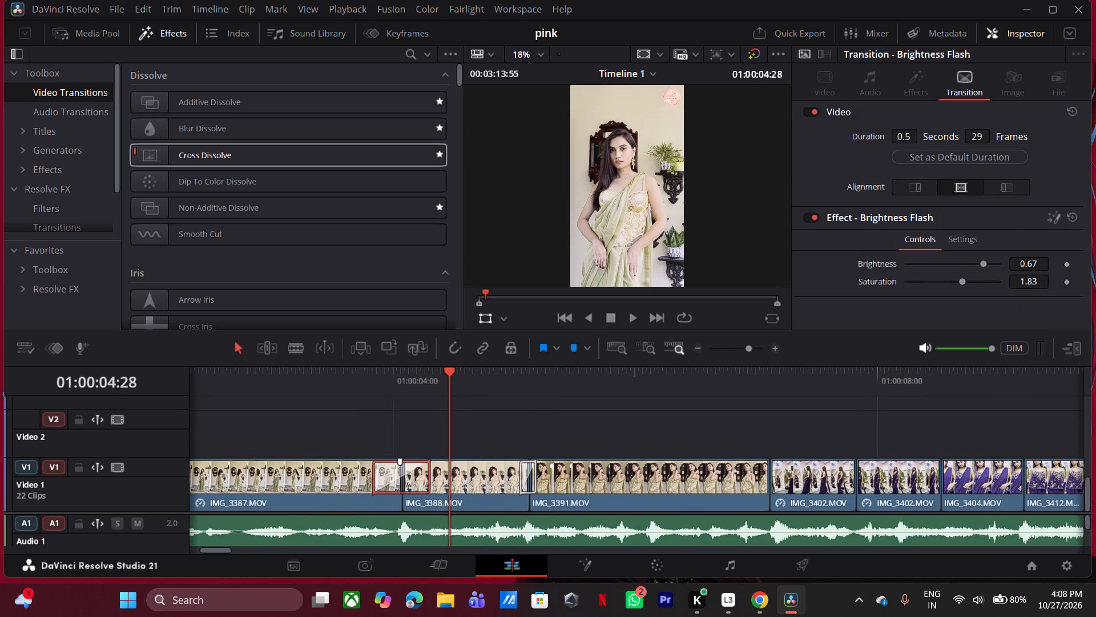
pyautogui.click(296, 384)
pyautogui.press('space')
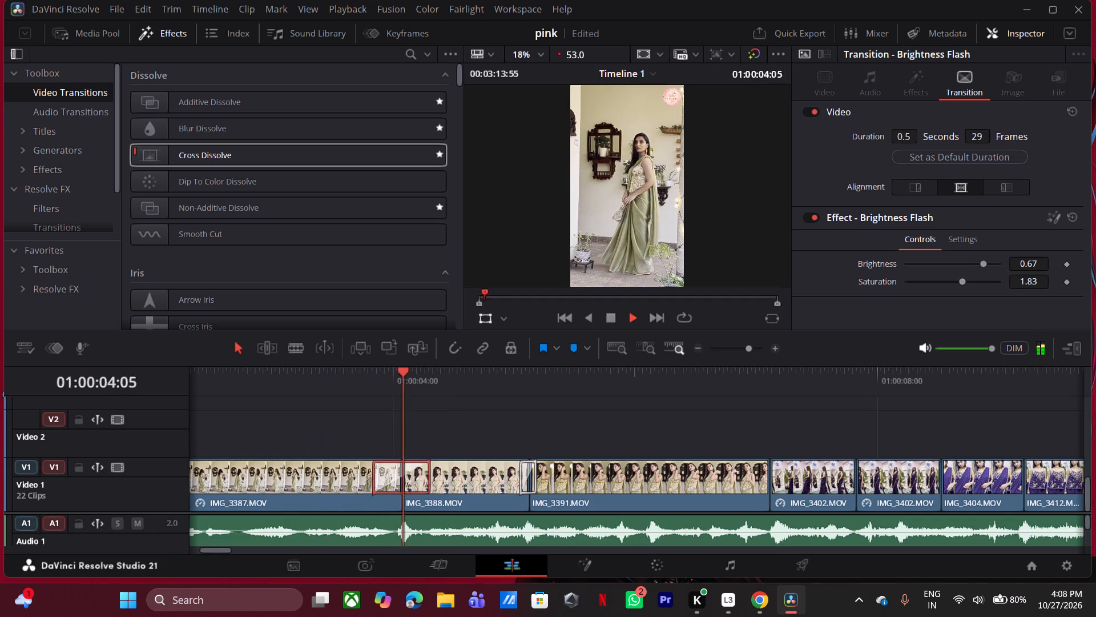
pyautogui.press('space')
pyautogui.moveTo(339, 379); pyautogui.dragTo(374, 391)
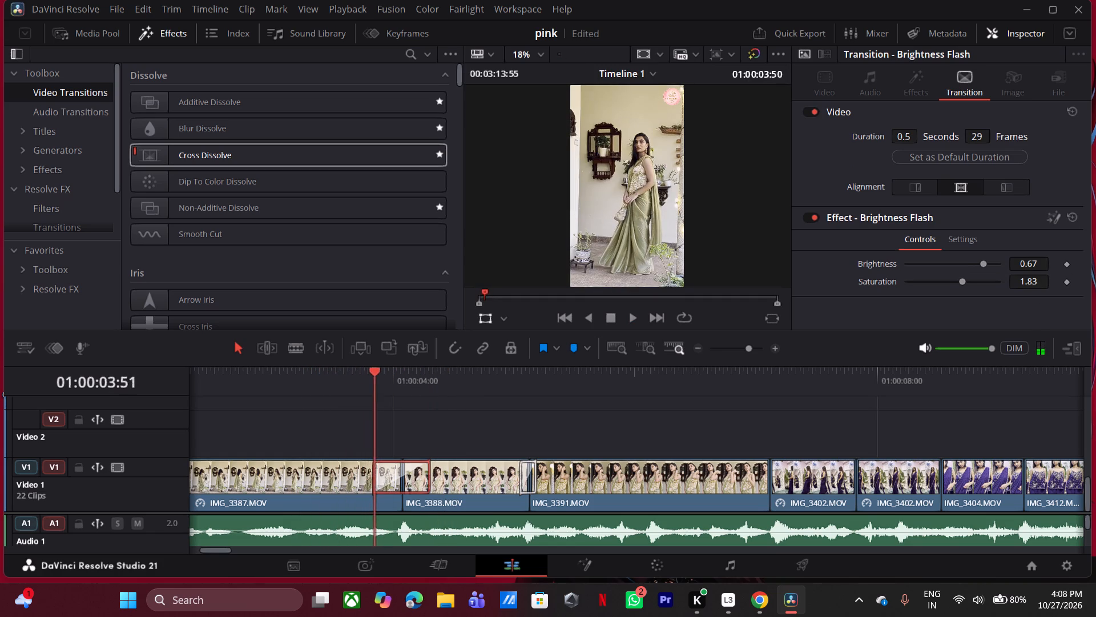
pyautogui.moveTo(374, 391); pyautogui.dragTo(429, 410)
pyautogui.press('space')
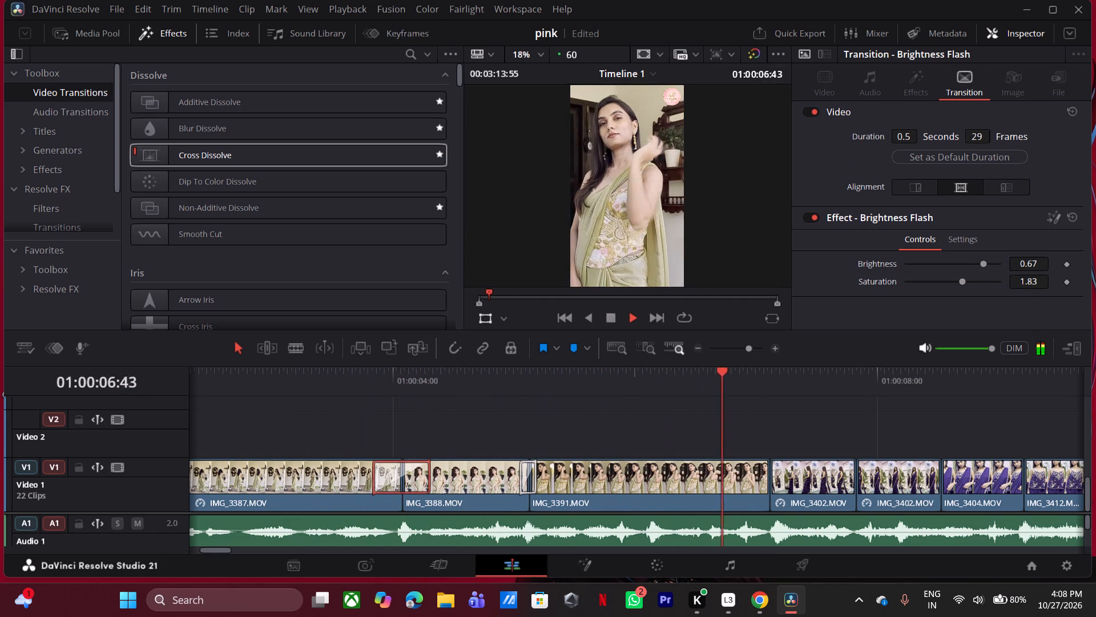
pyautogui.press('space')
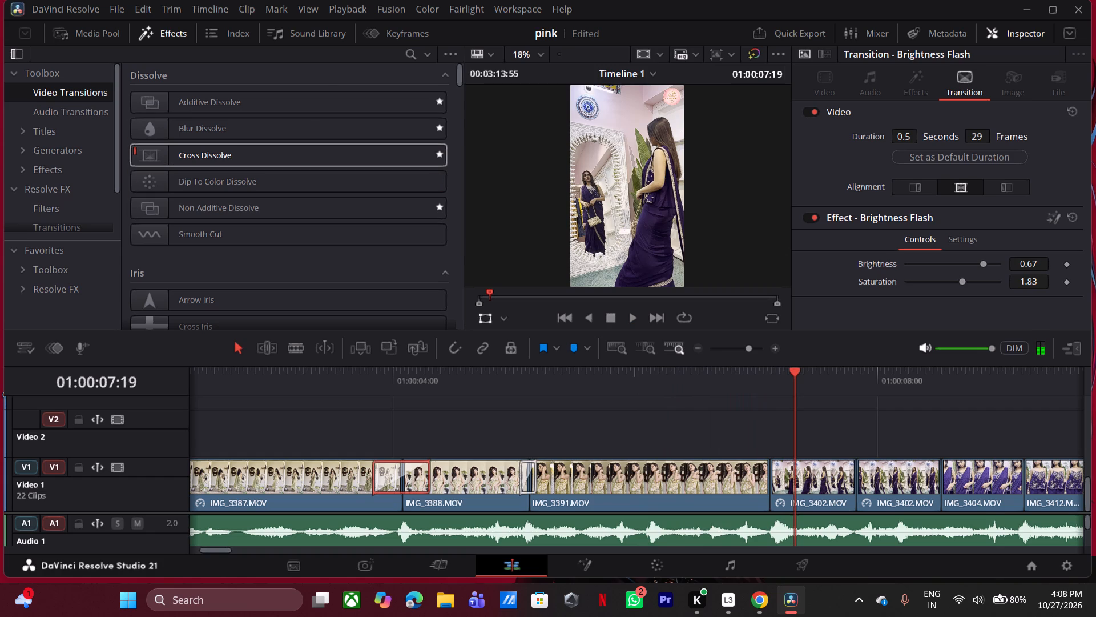
# Place the marked range of the Y2meta light leaks film burn clip from the Master bin on Video 2, across the IMG_3391.MOV to IMG_3402.MOV cut.
pyautogui.click(96, 29)
pyautogui.doubleClick(411, 158)
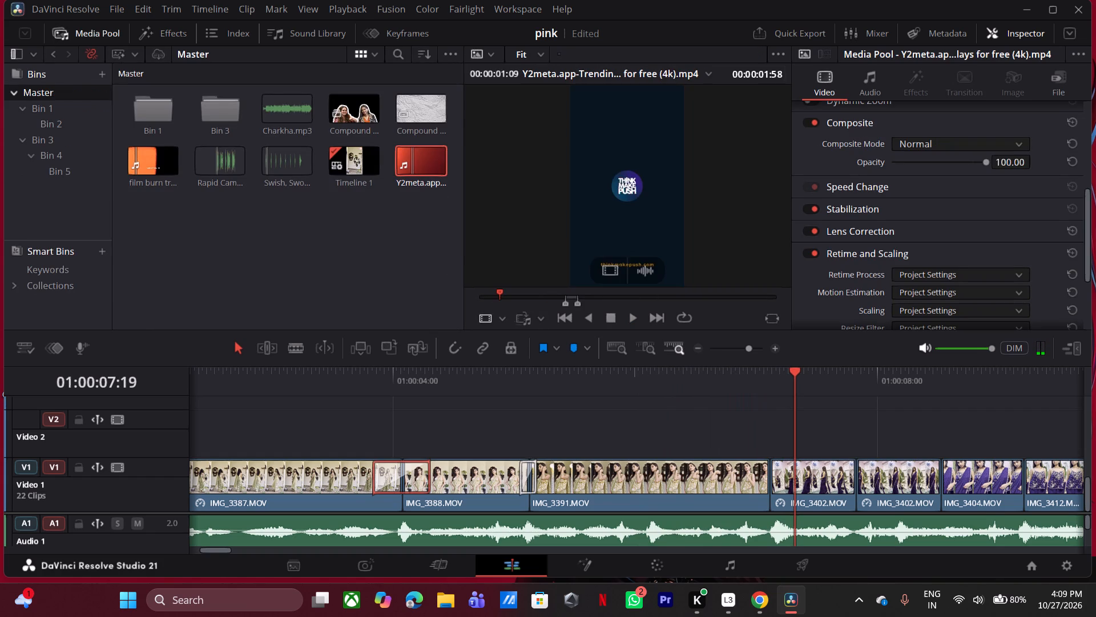
pyautogui.moveTo(683, 225); pyautogui.dragTo(713, 433)
pyautogui.scroll(-1, 773, 528)
pyautogui.click(777, 516)
# Set the composite mode of the light leaks overlay on Video 2 to Screen.
pyautogui.keyDown('ctrl'); pyautogui.click(795, 438); pyautogui.keyUp('ctrl')
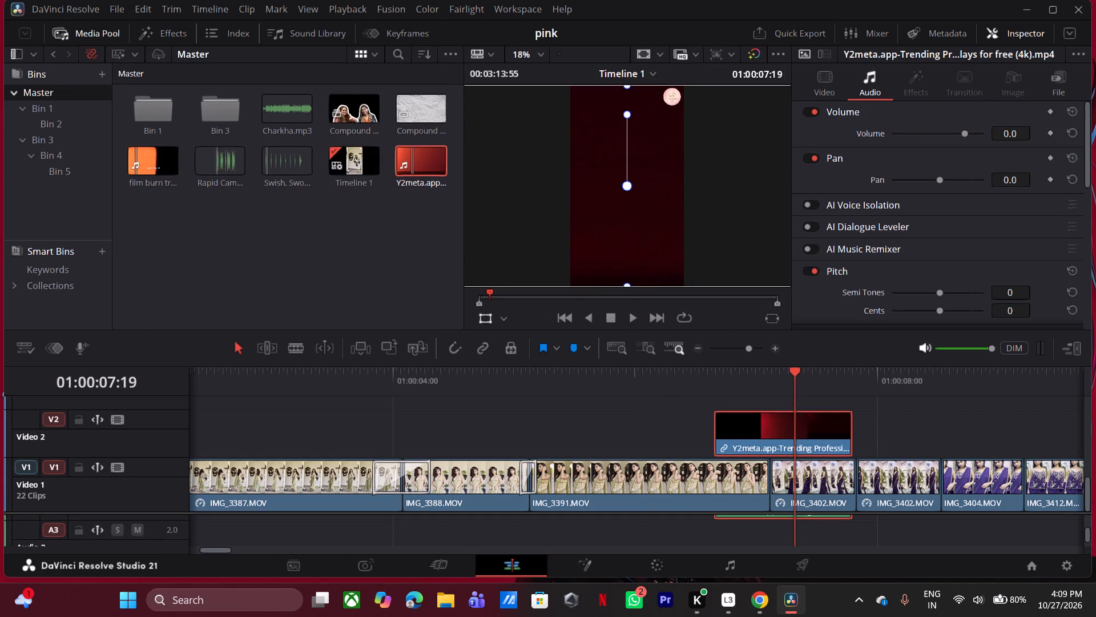
pyautogui.scroll(-5, 1002, 206)
pyautogui.scroll(6, 904, 189)
pyautogui.doubleClick(825, 86)
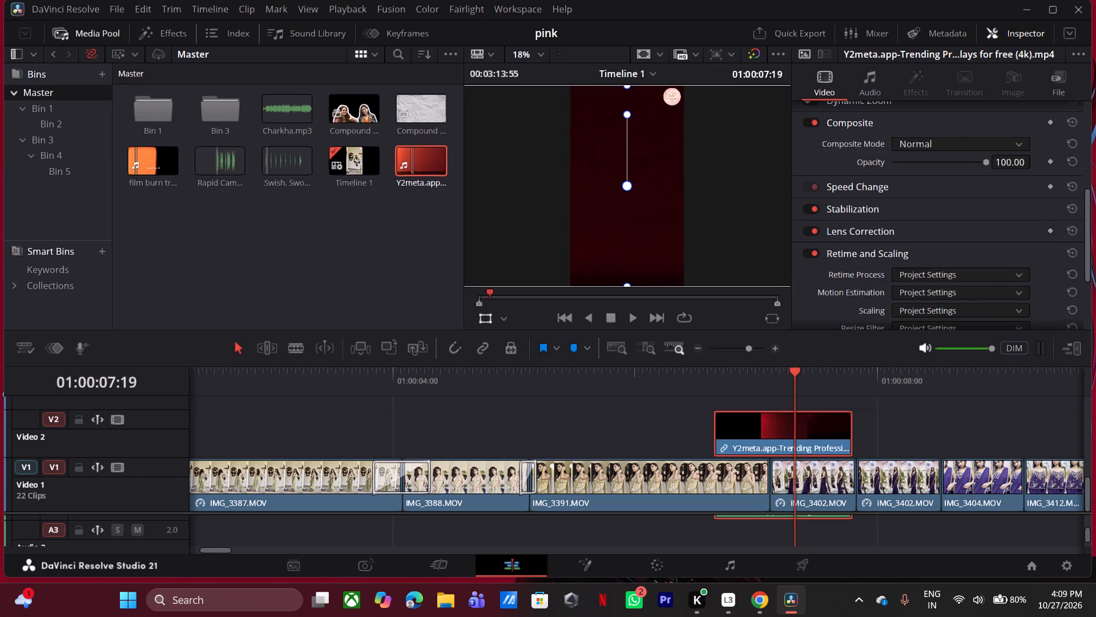
pyautogui.click(970, 148)
pyautogui.scroll(-12, 957, 171)
pyautogui.click(935, 166)
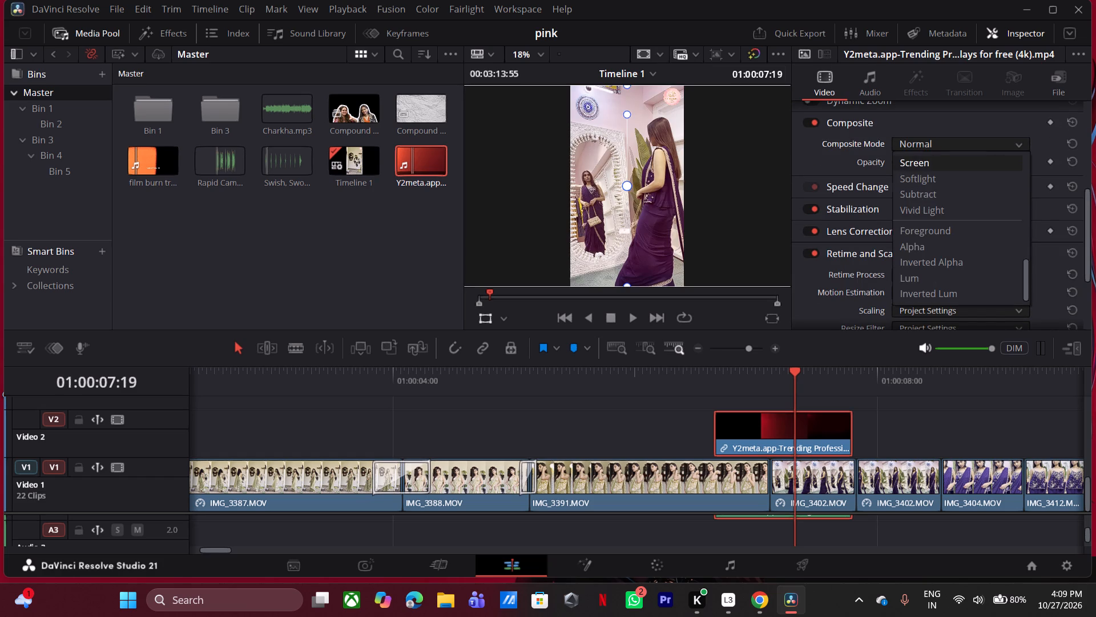
# Shift the light leaks overlay to start at about 01:00:06:37 so its flash spans the IMG_3391.MOV to IMG_3402.MOV cut, and play it.
pyautogui.click(772, 350)
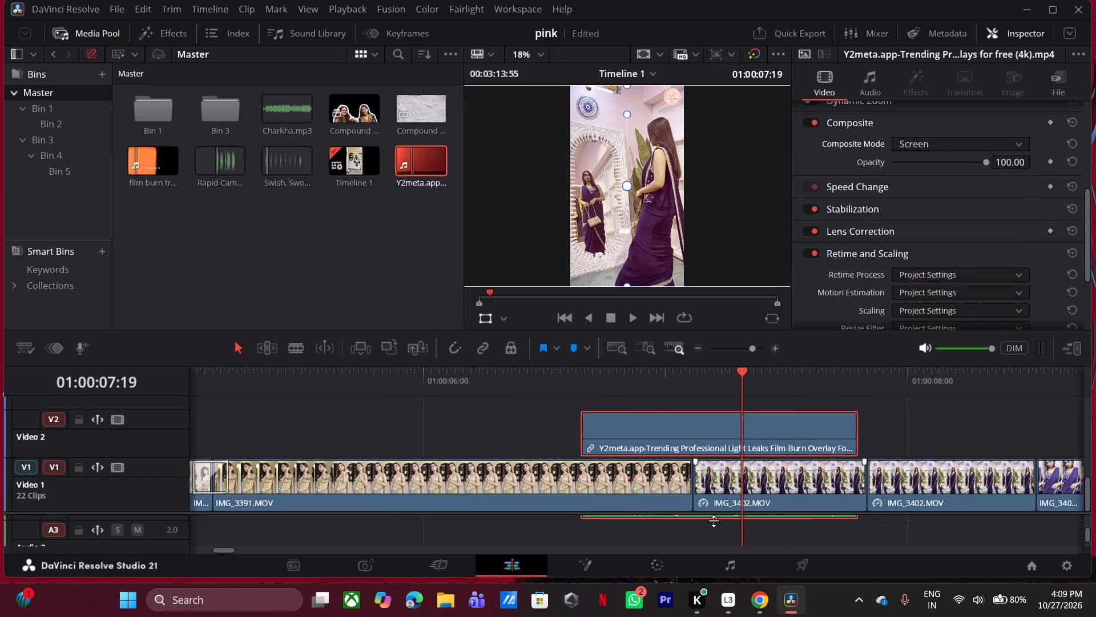
pyautogui.moveTo(710, 511); pyautogui.dragTo(711, 483)
pyautogui.scroll(1, 713, 510)
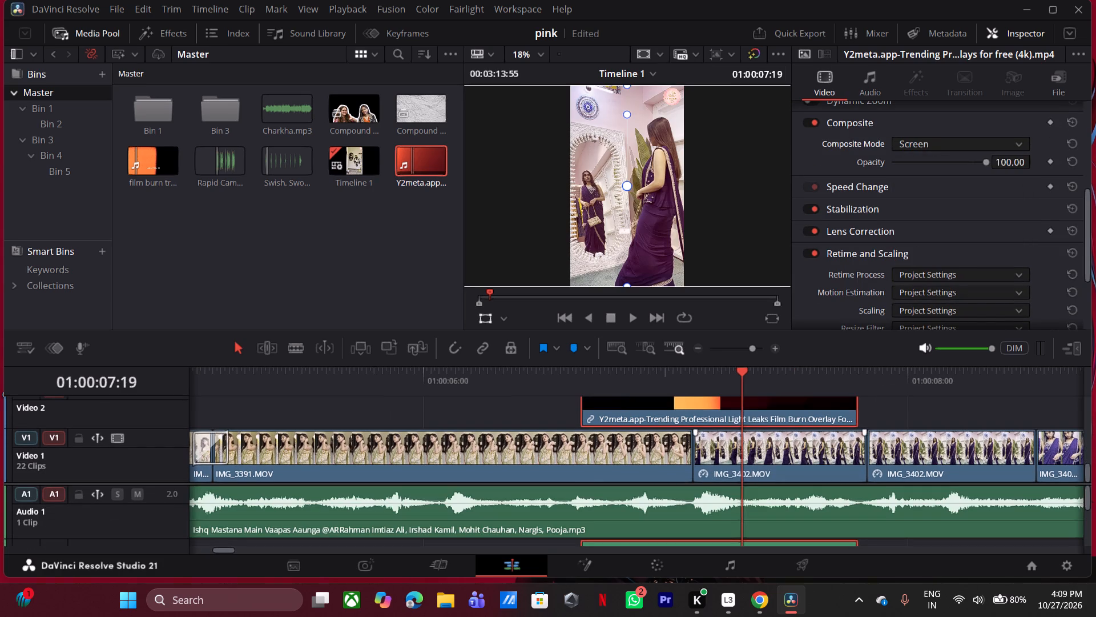
pyautogui.moveTo(742, 405); pyautogui.dragTo(716, 411)
pyautogui.moveTo(591, 384); pyautogui.dragTo(603, 388)
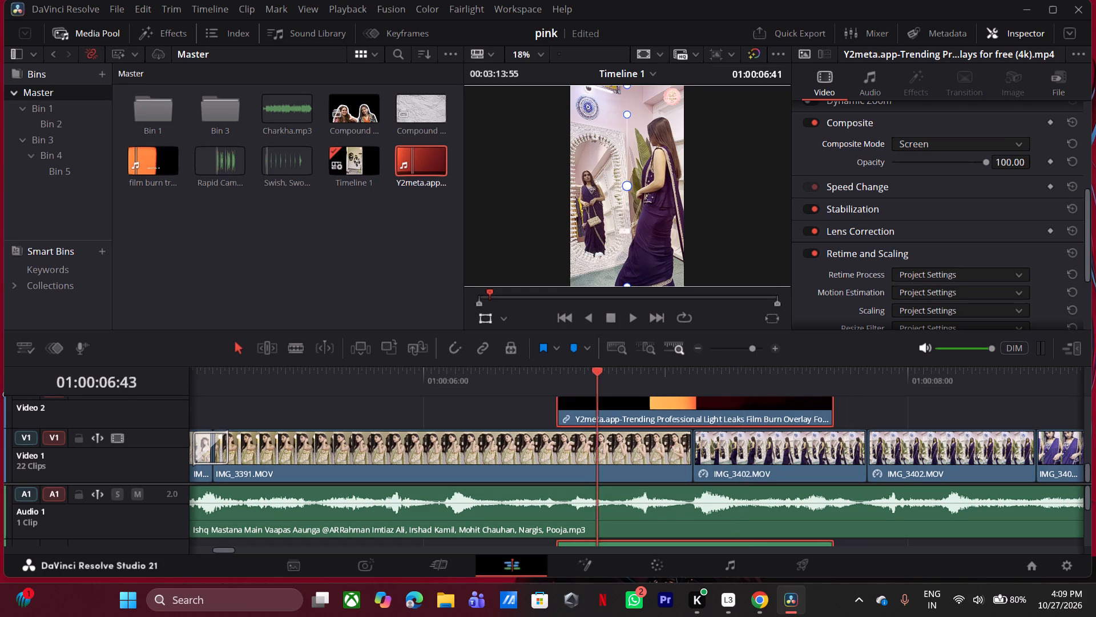
pyautogui.moveTo(603, 388); pyautogui.dragTo(659, 400)
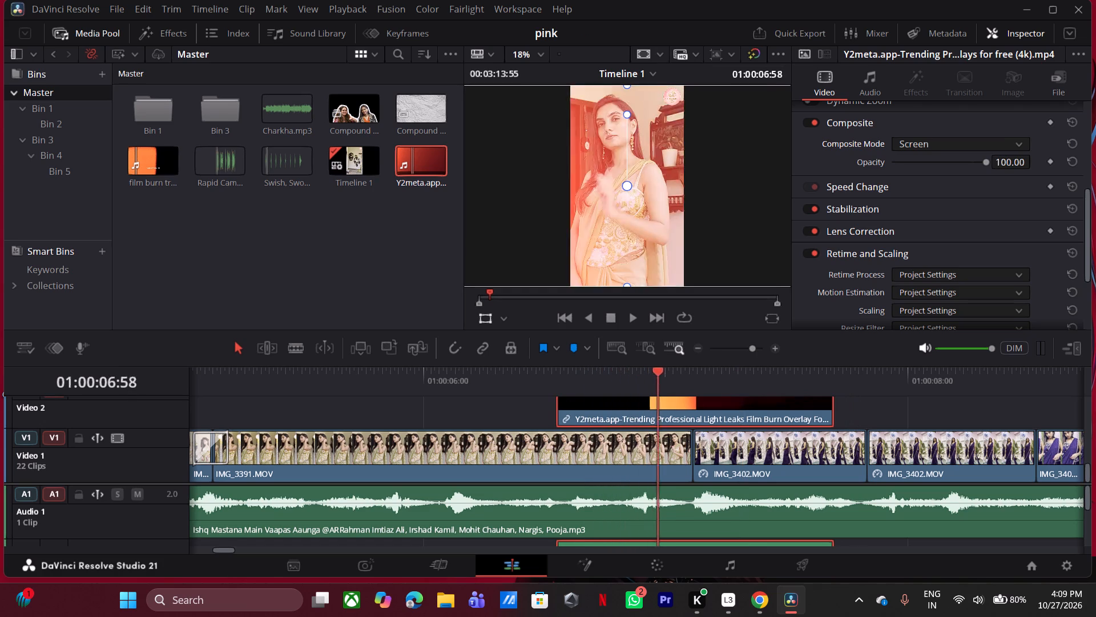
pyautogui.moveTo(659, 400); pyautogui.dragTo(700, 406)
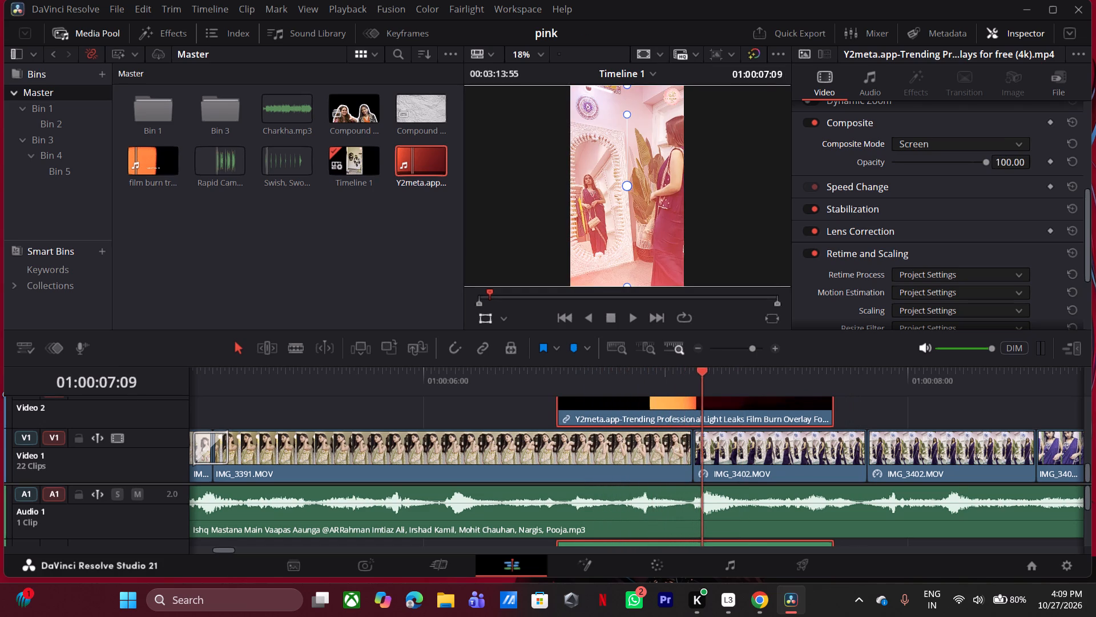
pyautogui.moveTo(700, 406); pyautogui.dragTo(690, 413)
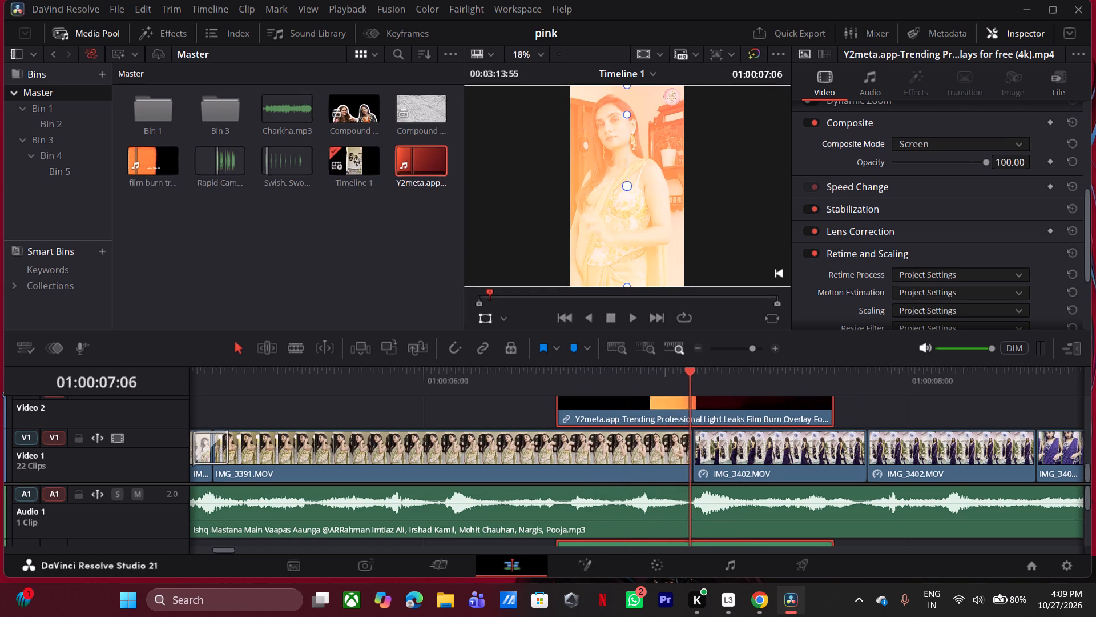
pyautogui.moveTo(690, 413); pyautogui.dragTo(688, 414)
pyautogui.moveTo(712, 412); pyautogui.dragTo(728, 414)
pyautogui.click(620, 384)
pyautogui.press('space')
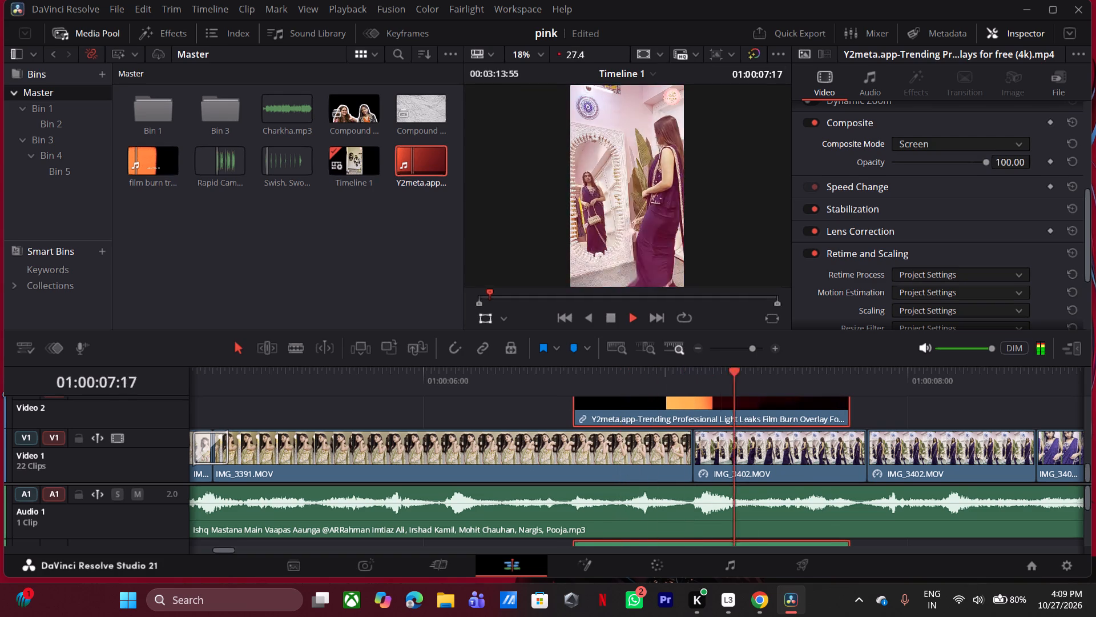
# Check the overlay's flash against the cut into IMG_3402.MOV, nudge the overlay about one frame later and replay the cut.
pyautogui.click(571, 374)
pyautogui.click(571, 374)
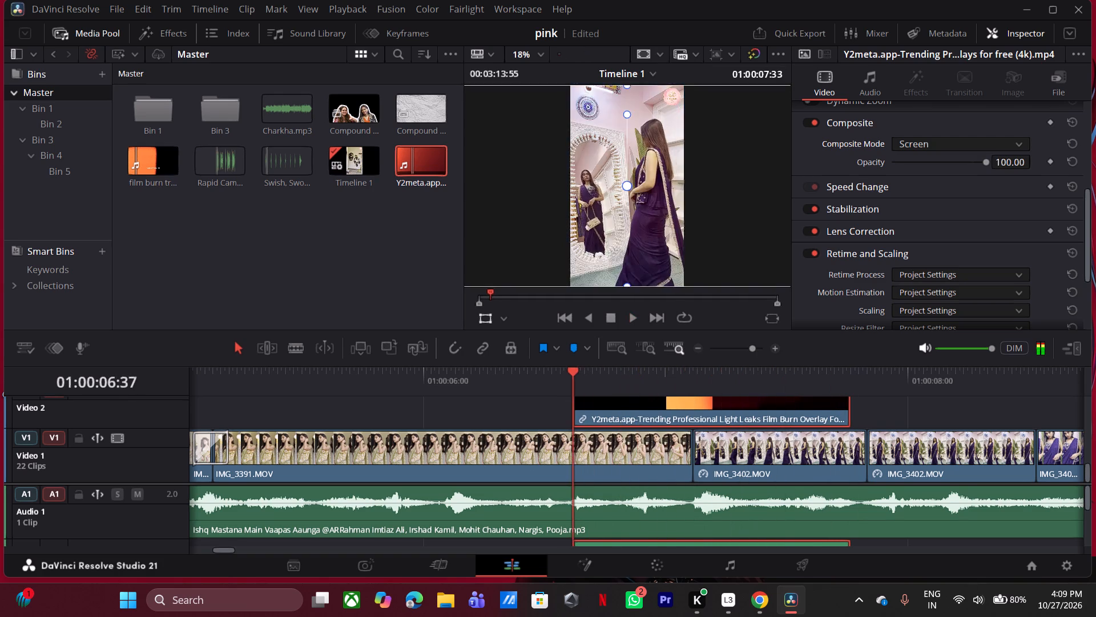
pyautogui.press('space')
pyautogui.moveTo(659, 376); pyautogui.dragTo(678, 380)
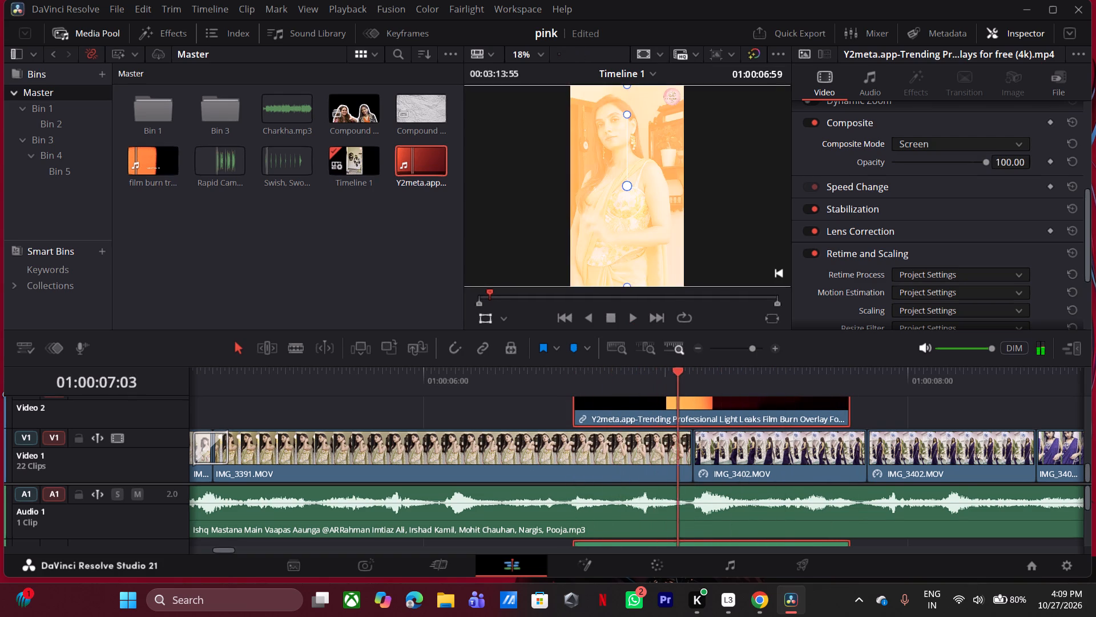
pyautogui.moveTo(678, 380); pyautogui.dragTo(687, 382)
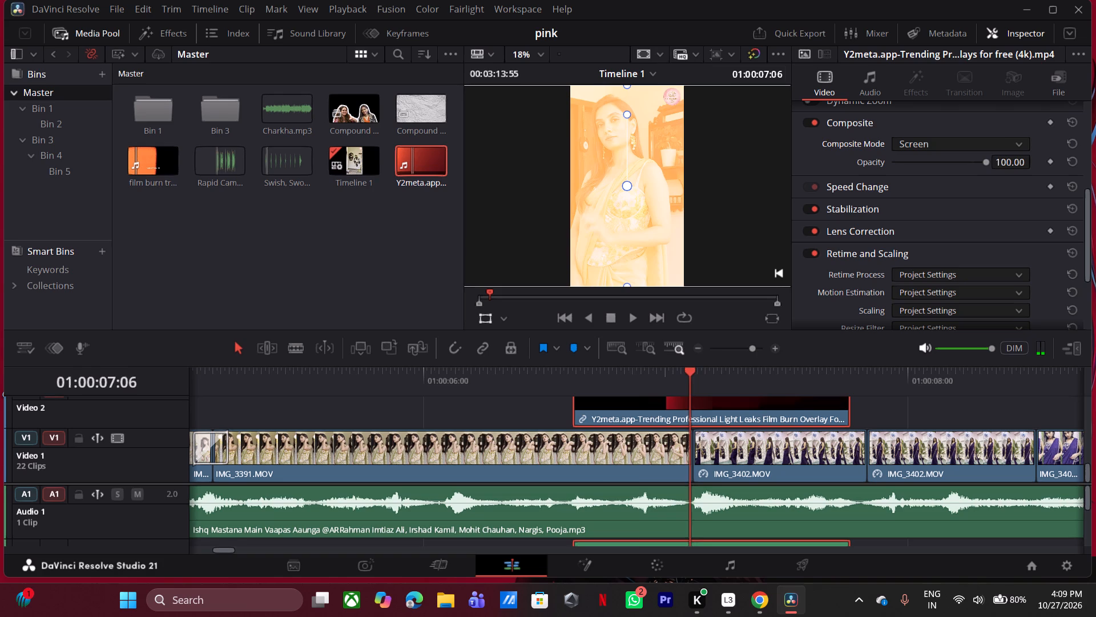
pyautogui.click(638, 376)
pyautogui.moveTo(642, 378); pyautogui.dragTo(678, 385)
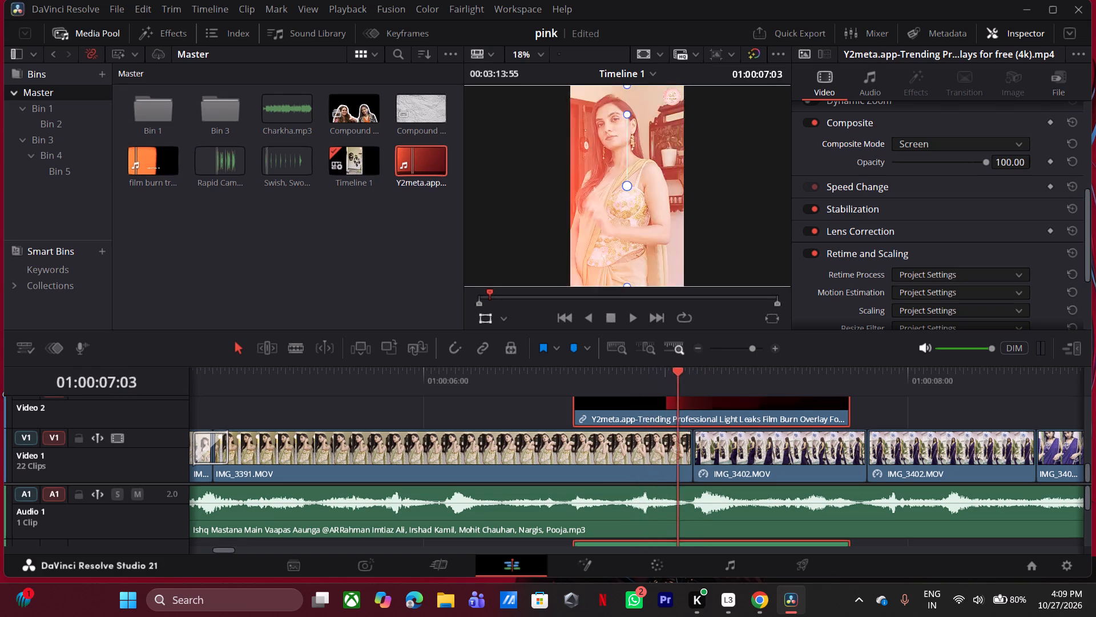
pyautogui.moveTo(678, 385); pyautogui.dragTo(700, 390)
pyautogui.moveTo(710, 406); pyautogui.dragTo(715, 407)
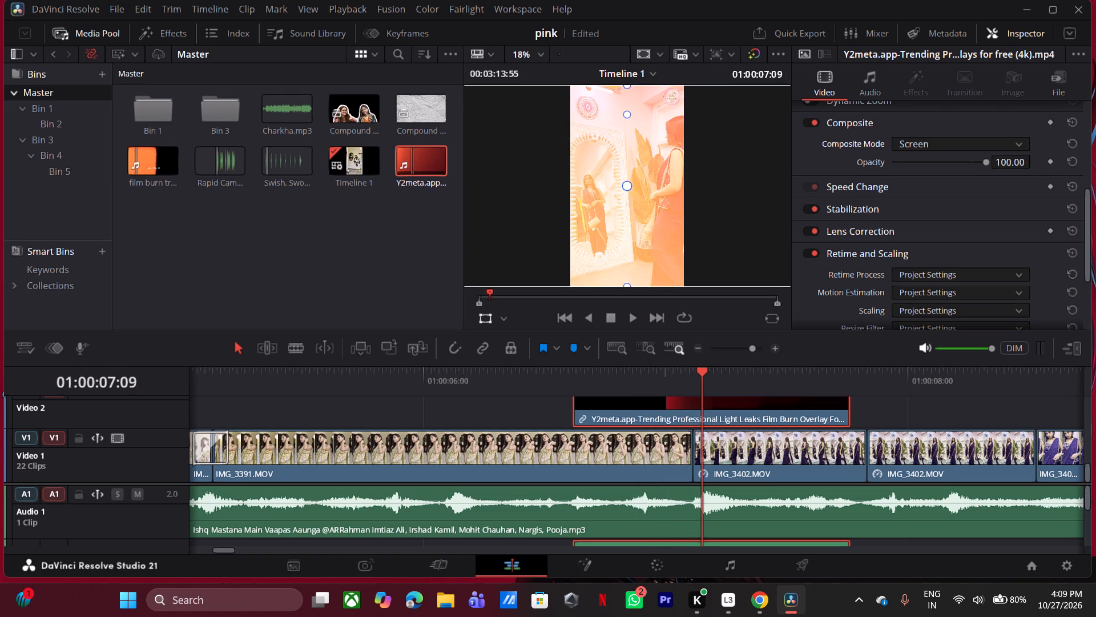
pyautogui.moveTo(715, 407); pyautogui.dragTo(718, 407)
pyautogui.click(650, 384)
pyautogui.press('space')
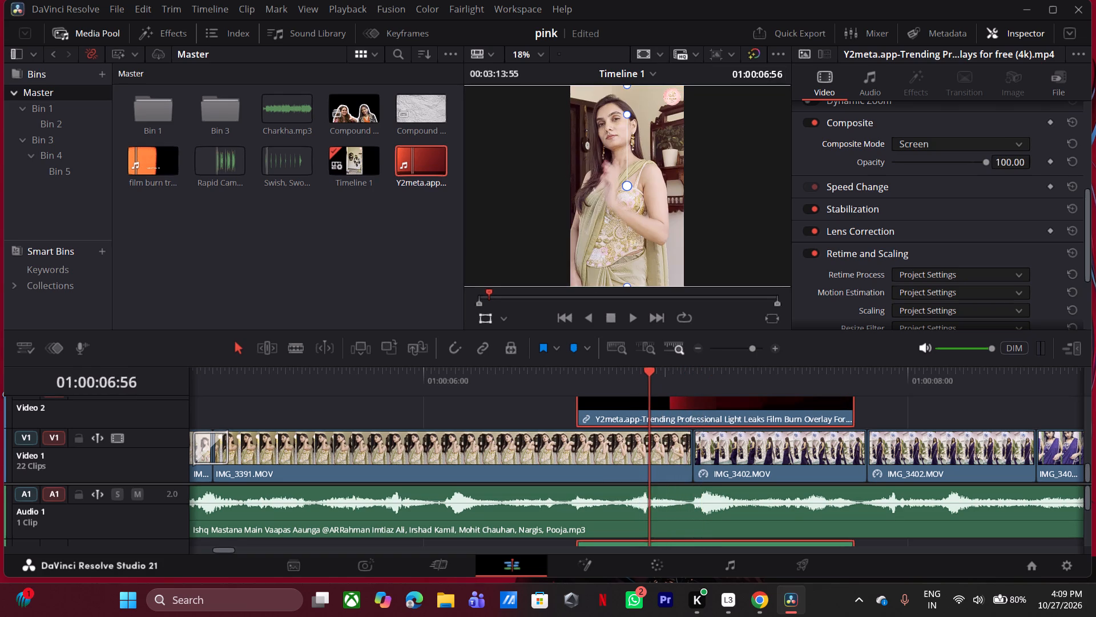
pyautogui.click(565, 383)
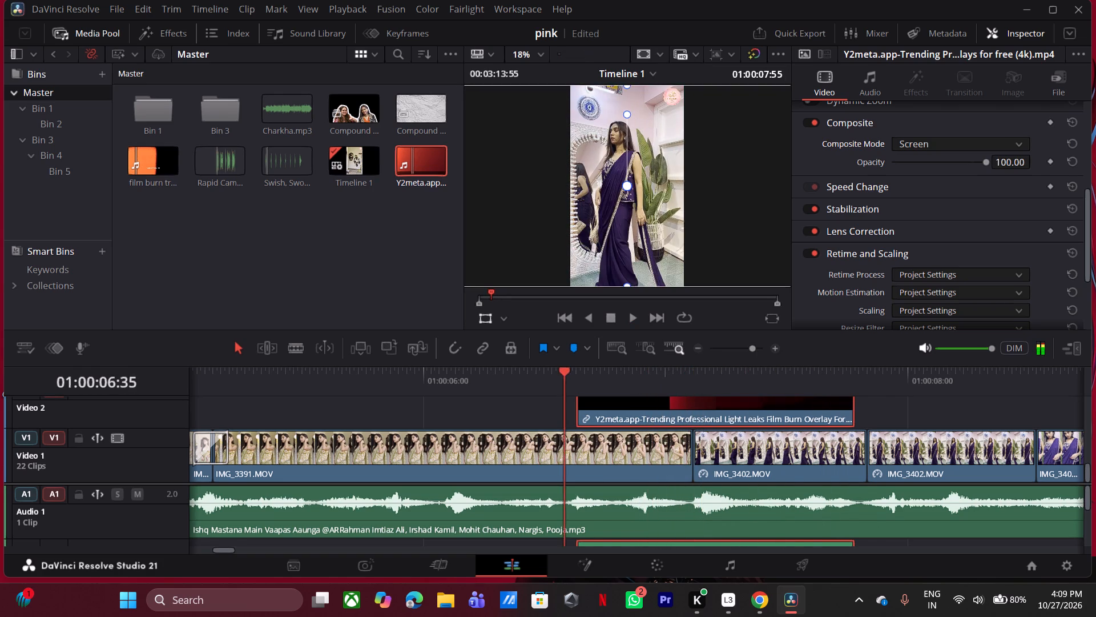
# Check the overlay's flash frame by frame across the cut into IMG_3402.MOV and move the light leaks overlay about one frame earlier.
pyautogui.click(565, 383)
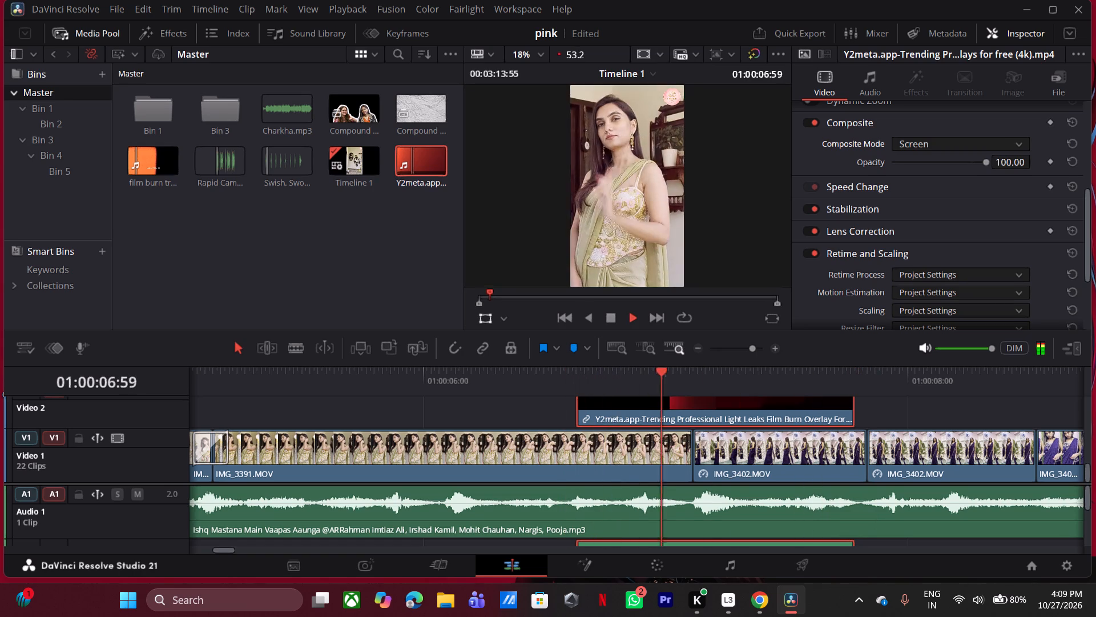
pyautogui.click(565, 383)
pyautogui.press('space')
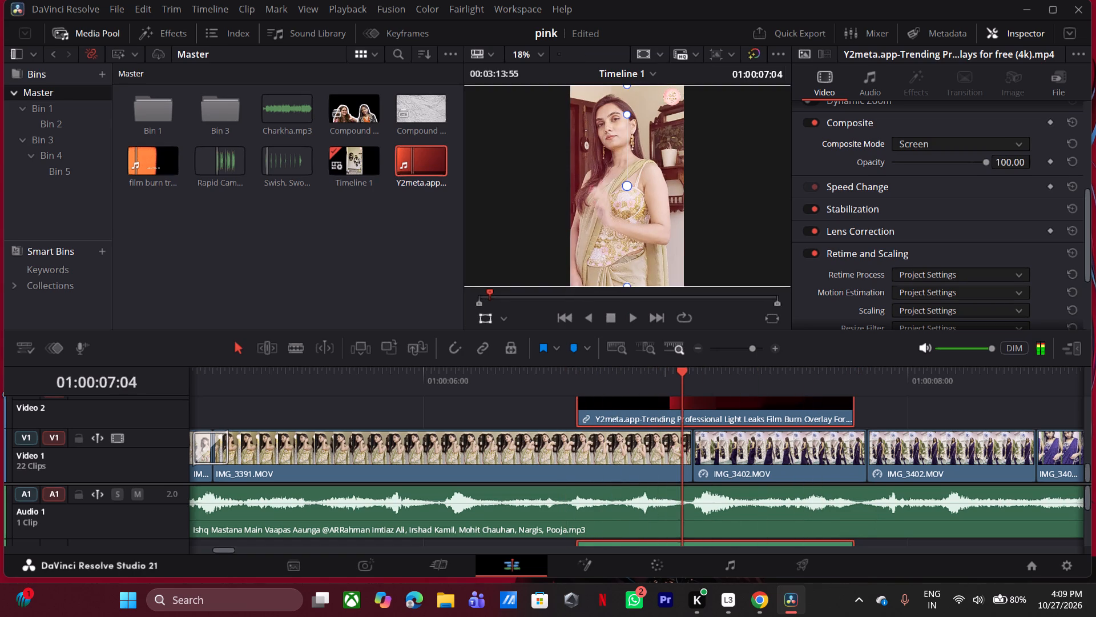
pyautogui.press('Right')
pyautogui.press('Right')
pyautogui.press('Right')
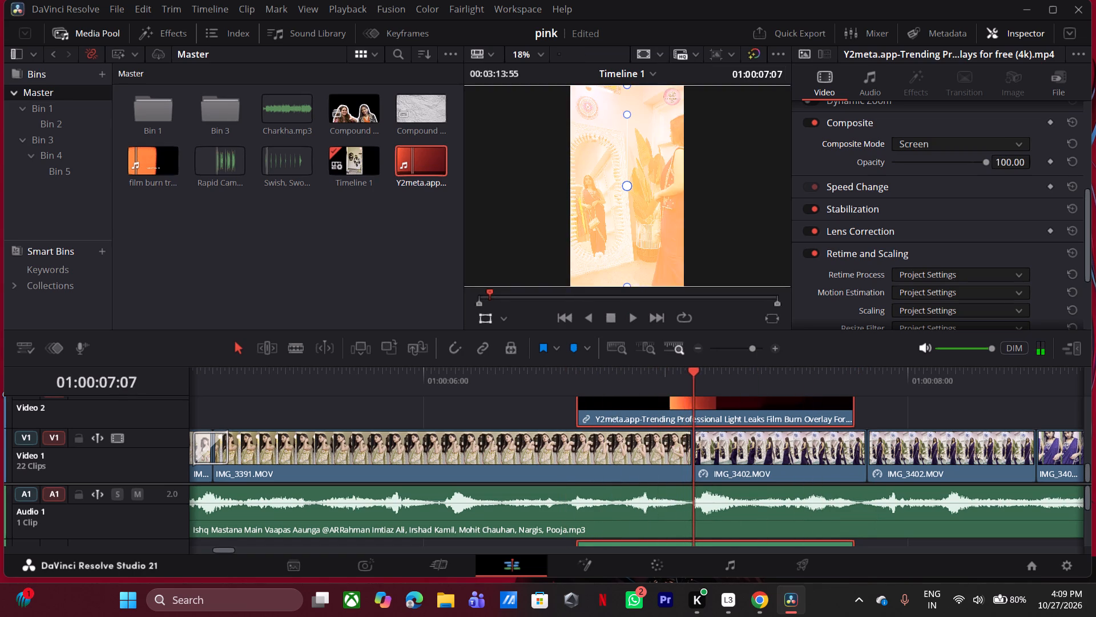
pyautogui.press('Right')
pyautogui.press('Right')
pyautogui.press('Right')
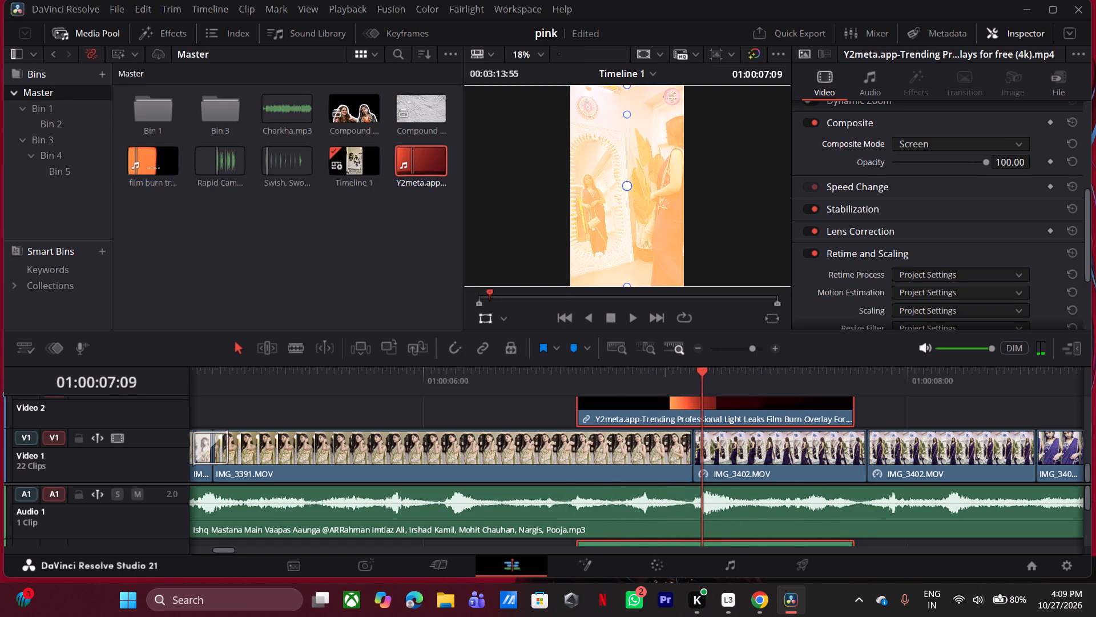
pyautogui.click(777, 347)
pyautogui.moveTo(690, 414); pyautogui.dragTo(686, 414)
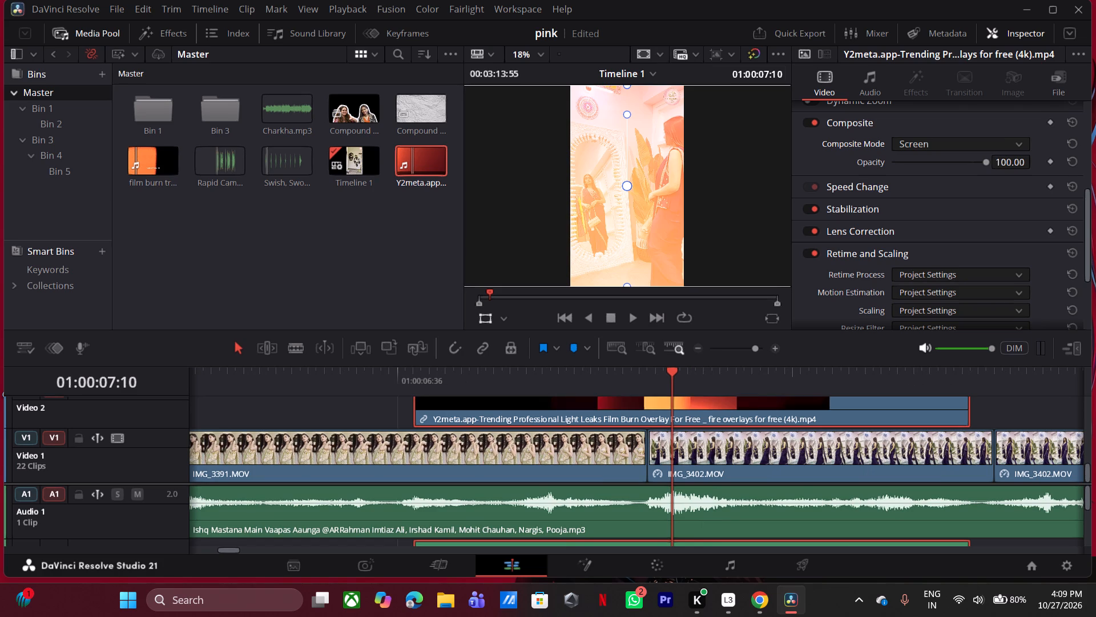
pyautogui.moveTo(686, 414); pyautogui.dragTo(680, 412)
# Scrub and play the light leaks overlay across the IMG_3391.MOV to IMG_3402.MOV cut and on through the following clips.
pyautogui.moveTo(505, 374); pyautogui.dragTo(567, 383)
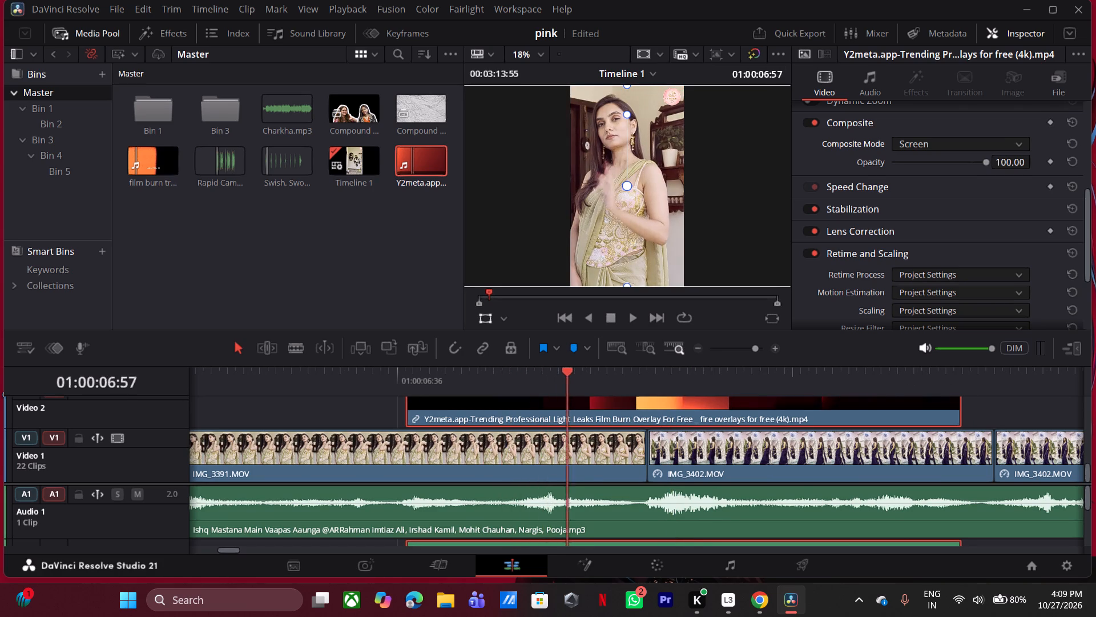
pyautogui.moveTo(567, 383); pyautogui.dragTo(624, 383)
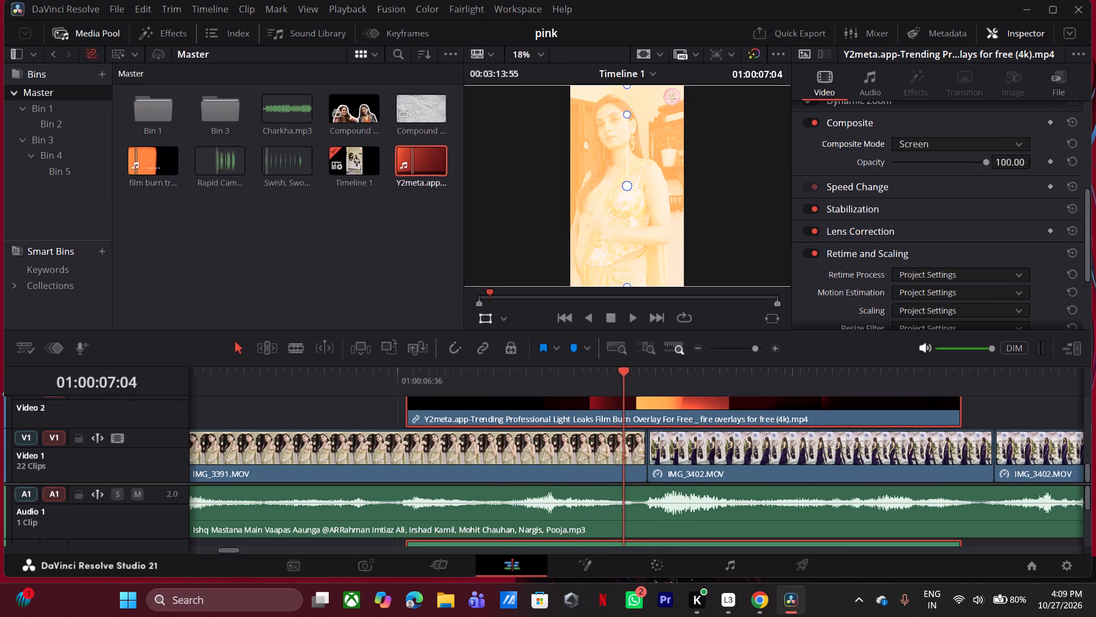
pyautogui.moveTo(624, 383); pyautogui.dragTo(671, 384)
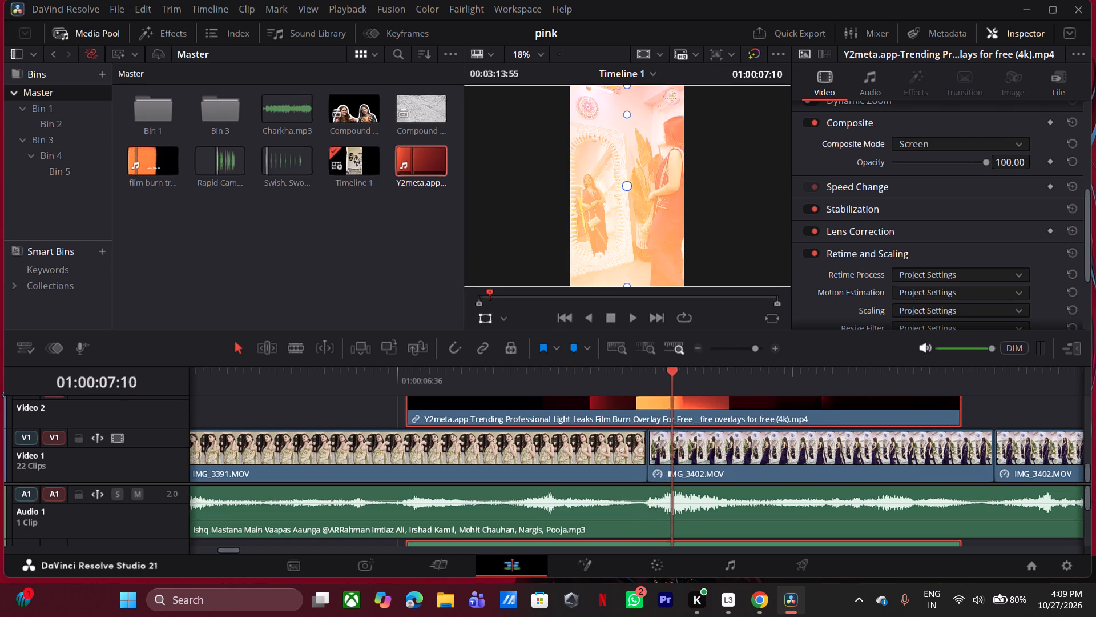
pyautogui.moveTo(671, 384); pyautogui.dragTo(688, 385)
pyautogui.press('space')
pyautogui.click(700, 346)
pyautogui.click(697, 347)
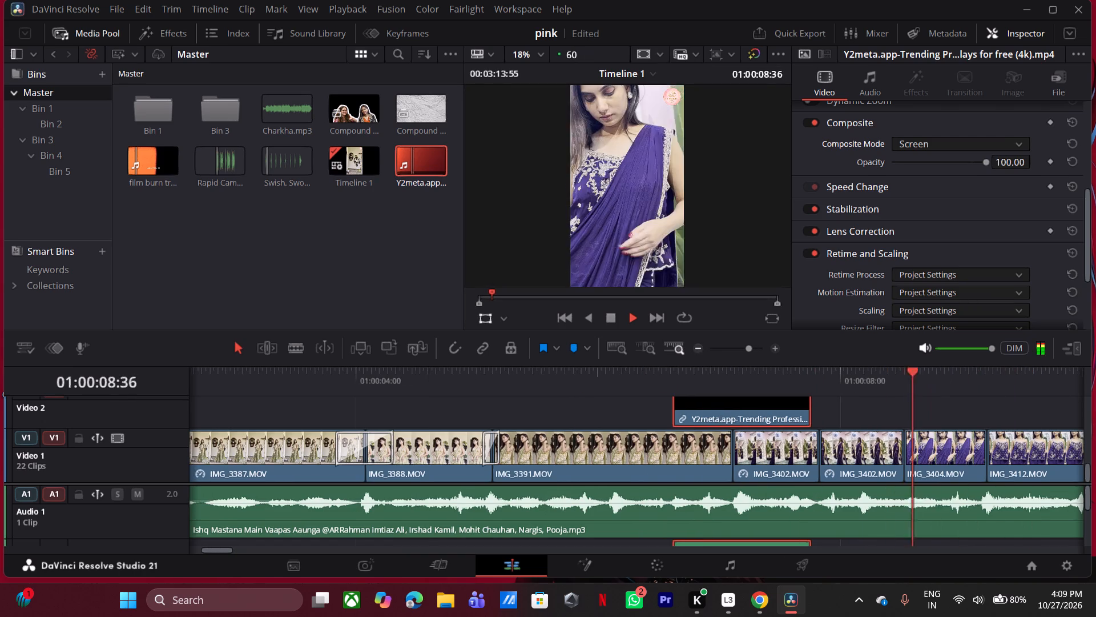
pyautogui.press('space')
pyautogui.click(811, 384)
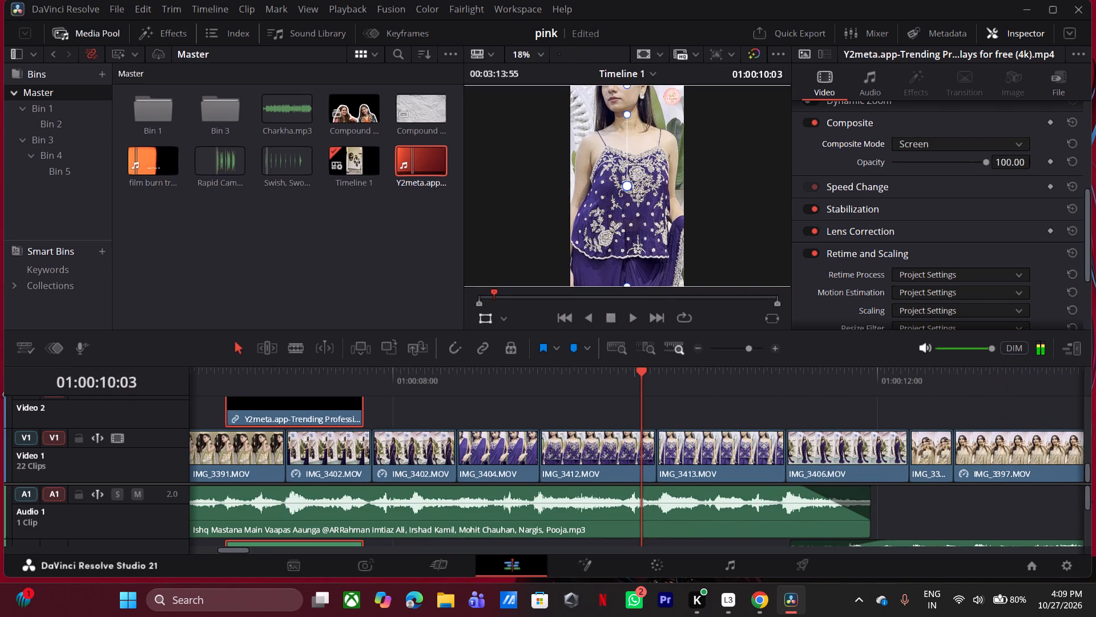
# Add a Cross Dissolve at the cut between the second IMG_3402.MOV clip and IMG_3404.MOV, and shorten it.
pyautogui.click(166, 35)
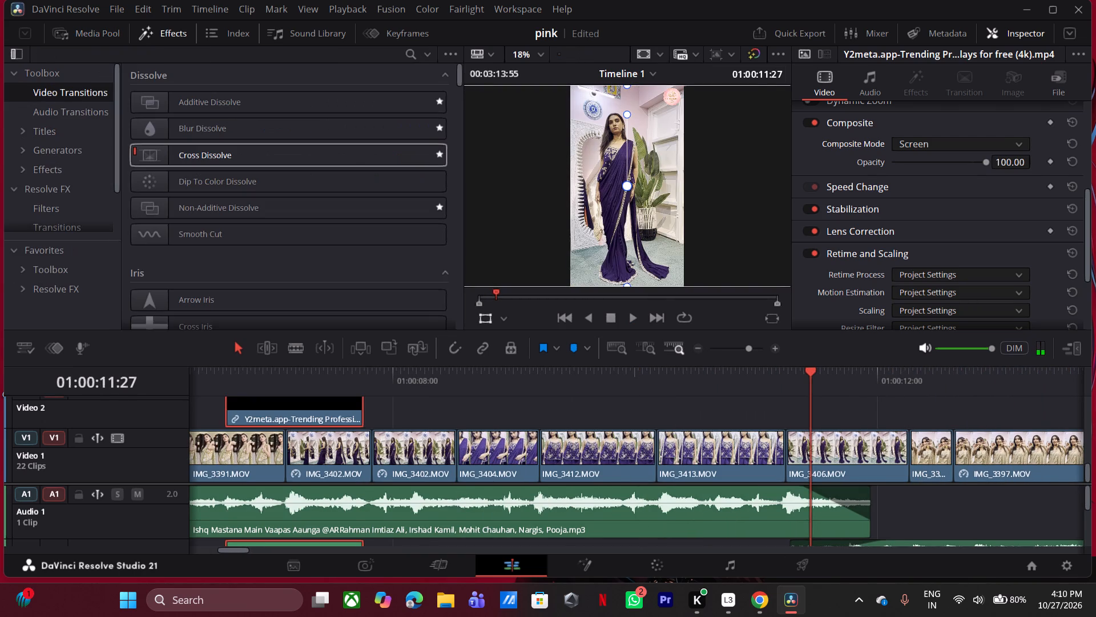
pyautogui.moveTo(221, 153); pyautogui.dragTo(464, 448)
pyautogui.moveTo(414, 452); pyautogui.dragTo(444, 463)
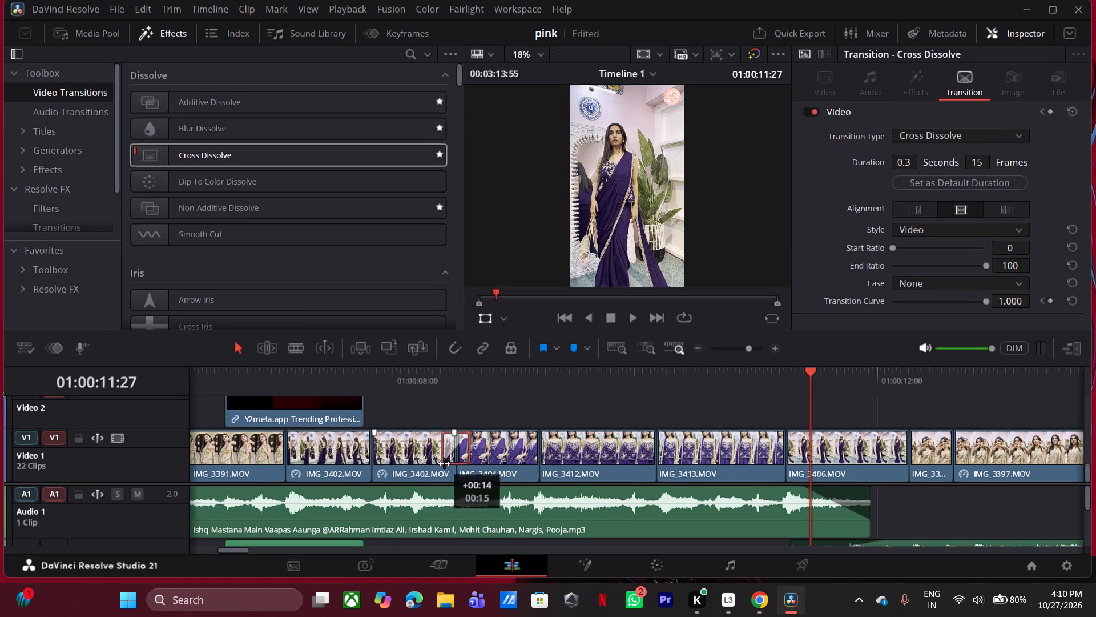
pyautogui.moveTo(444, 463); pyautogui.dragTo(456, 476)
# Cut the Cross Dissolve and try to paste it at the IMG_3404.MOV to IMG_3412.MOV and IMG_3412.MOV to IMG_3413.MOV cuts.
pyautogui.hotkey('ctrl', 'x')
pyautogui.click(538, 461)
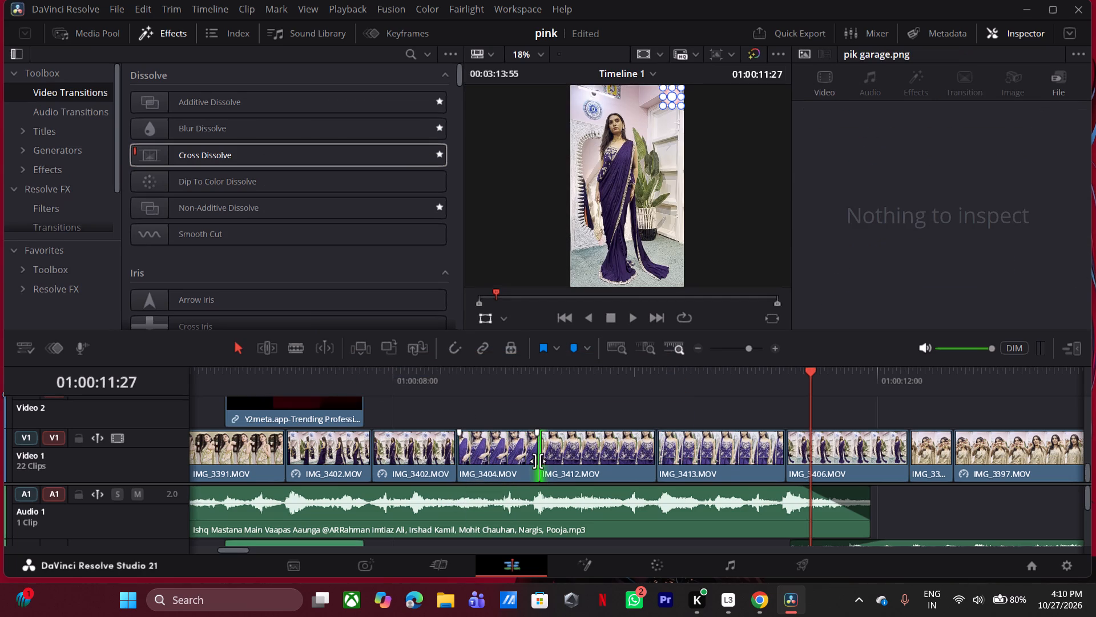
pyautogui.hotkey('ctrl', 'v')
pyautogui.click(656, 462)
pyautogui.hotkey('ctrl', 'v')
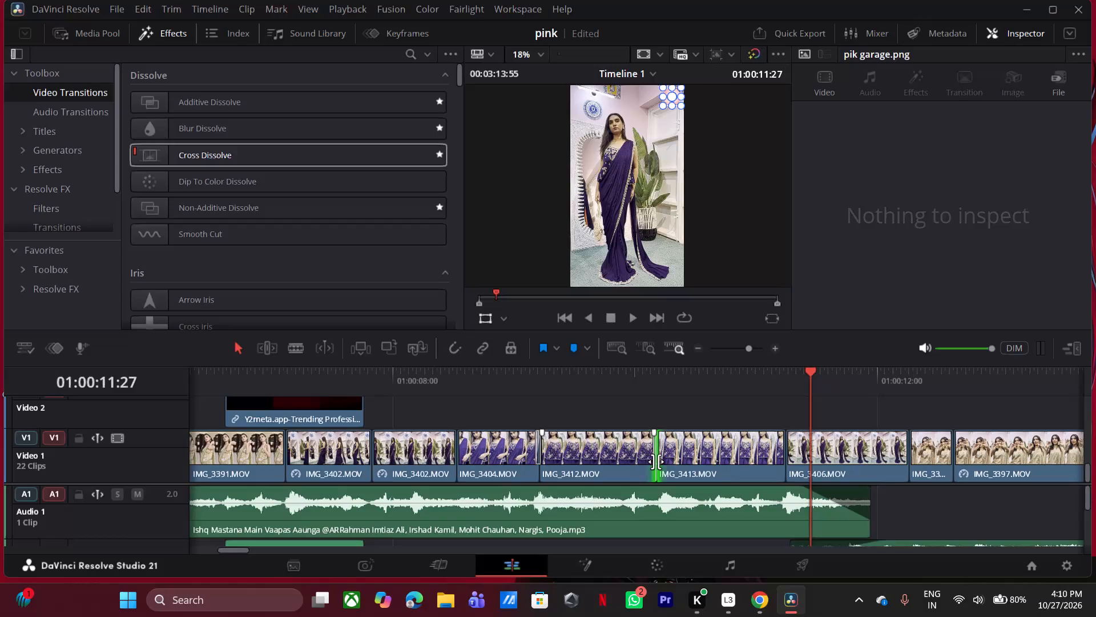
# Add a Brightness Flash transition at the IMG_3413.MOV to IMG_3406.MOV cut, shorten it to 17 frames and play it.
pyautogui.moveTo(461, 86); pyautogui.dragTo(456, 188)
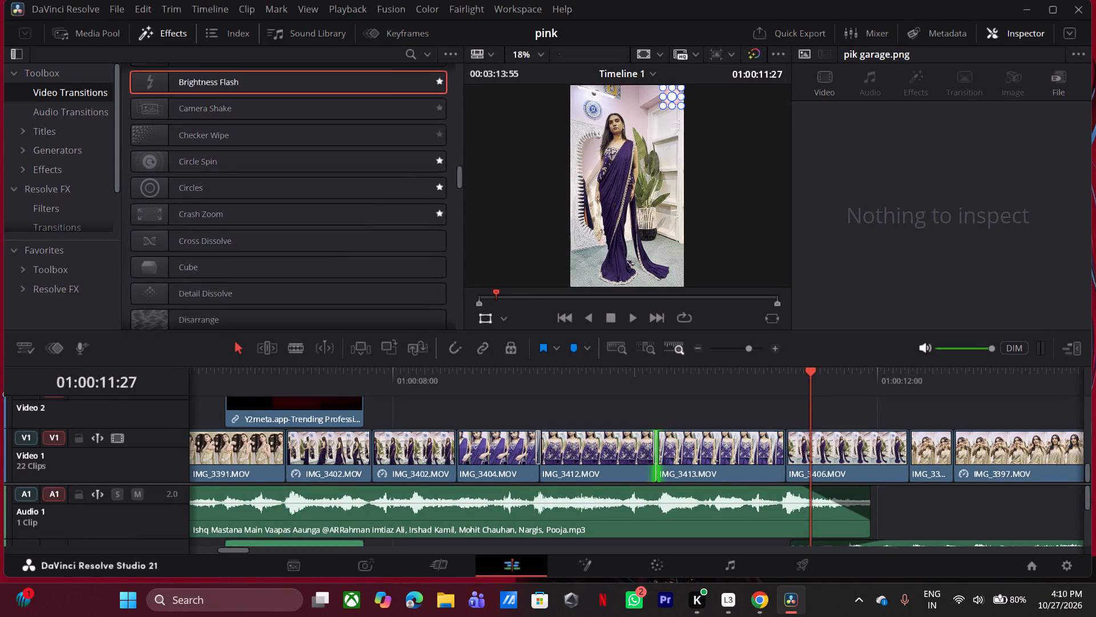
pyautogui.moveTo(391, 79); pyautogui.dragTo(790, 451)
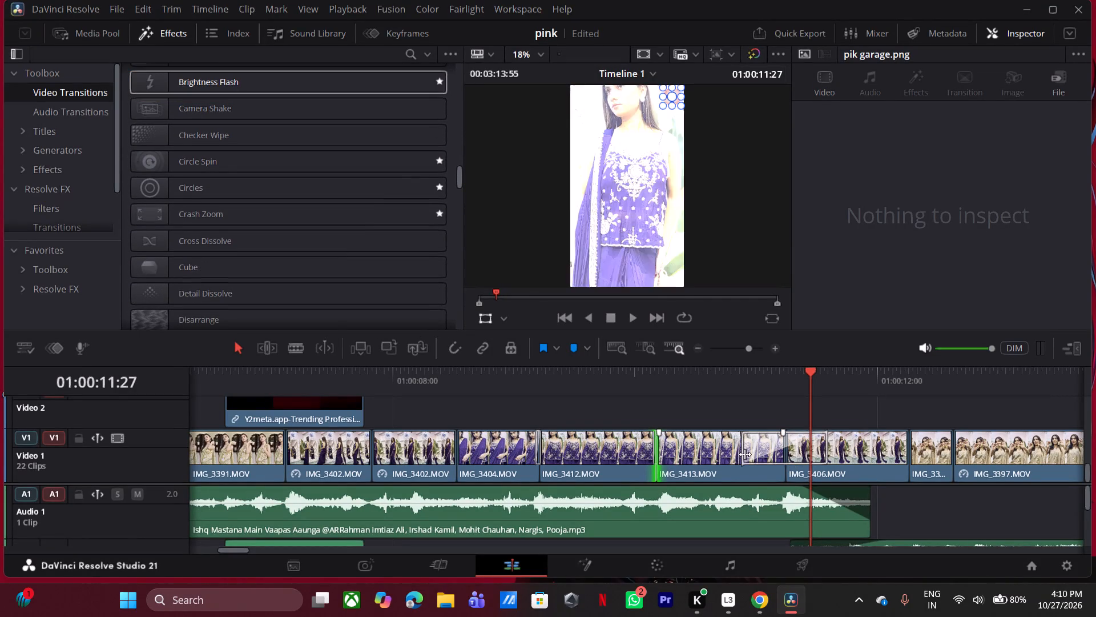
pyautogui.moveTo(745, 454); pyautogui.dragTo(774, 466)
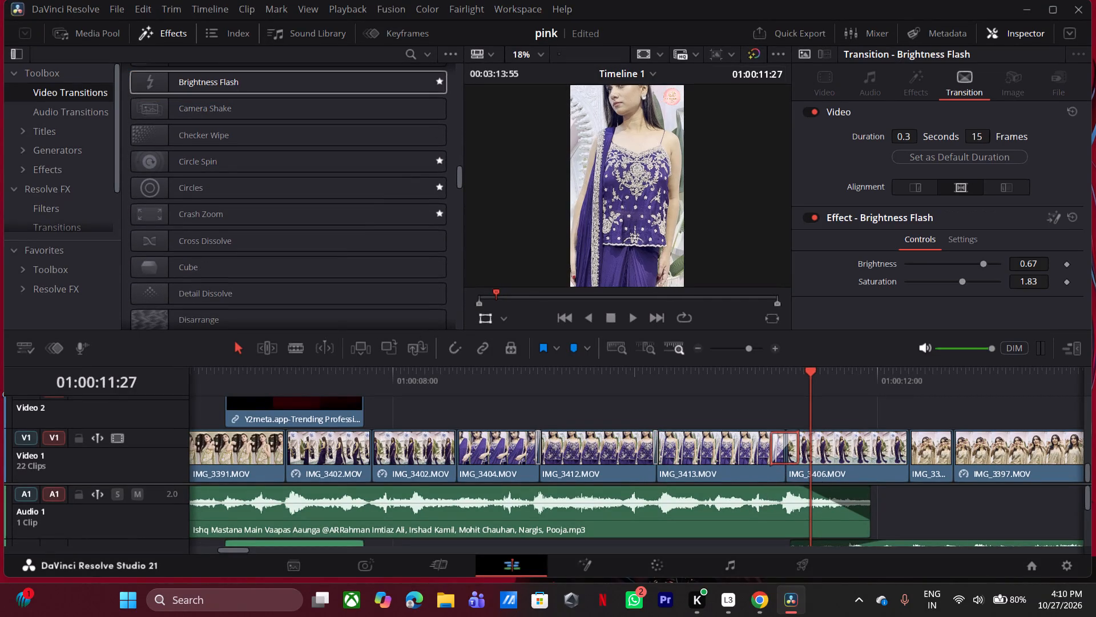
pyautogui.click(773, 455)
pyautogui.click(426, 375)
pyautogui.press('space')
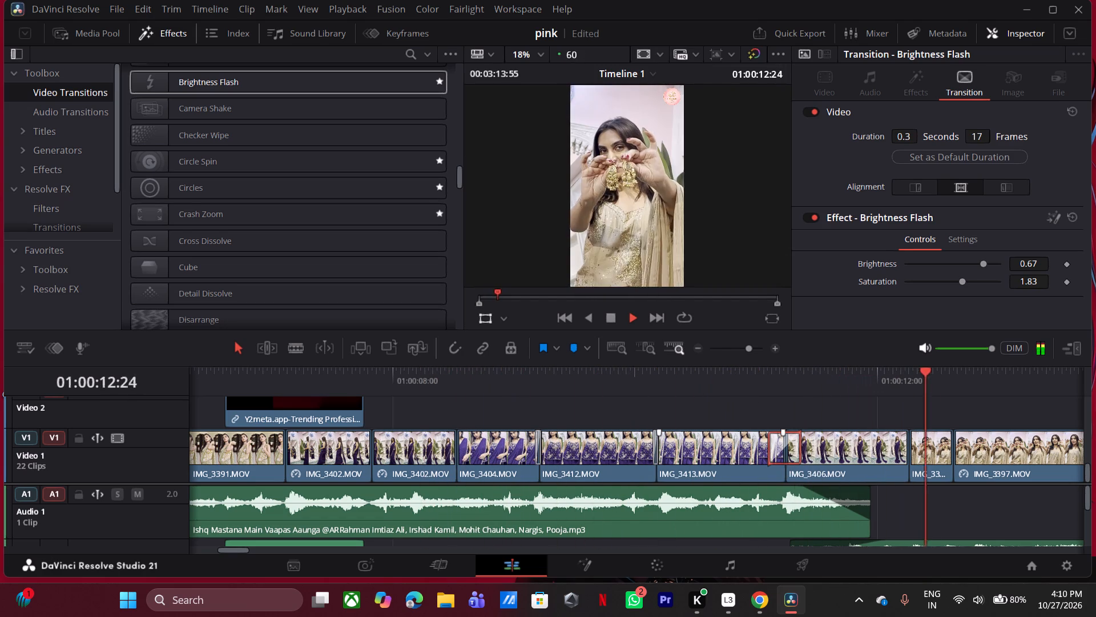
pyautogui.press('space')
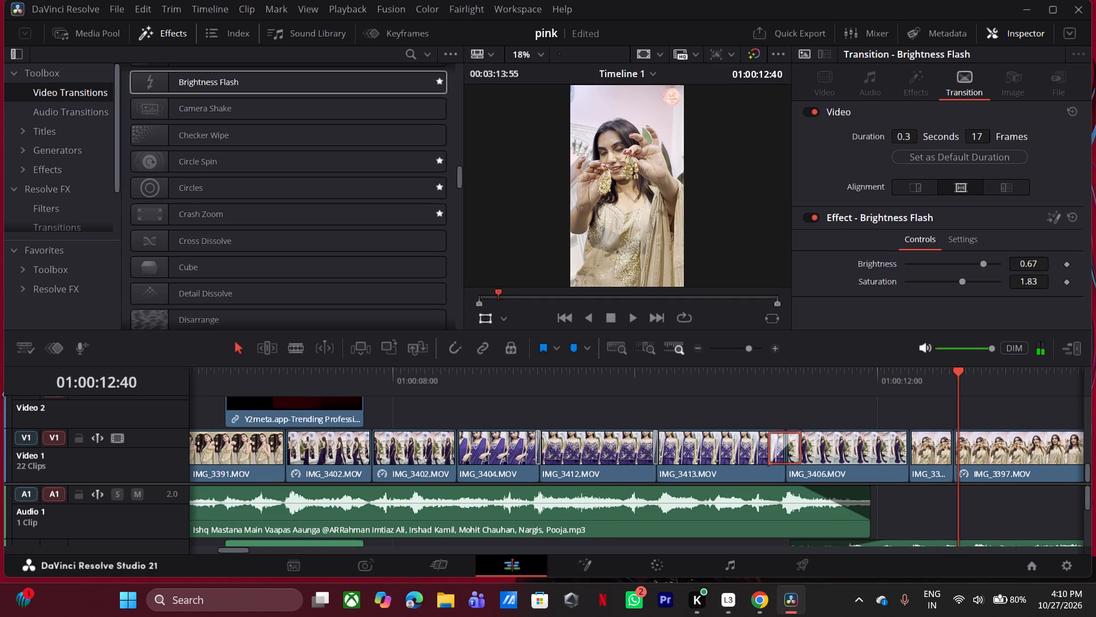
# Move the Brightness Flash to the cut between IMG_3406.MOV and the short clip after it, with a length of 12 frames.
pyautogui.click(602, 383)
pyautogui.moveTo(775, 454); pyautogui.dragTo(882, 458)
pyautogui.moveTo(900, 451); pyautogui.dragTo(894, 454)
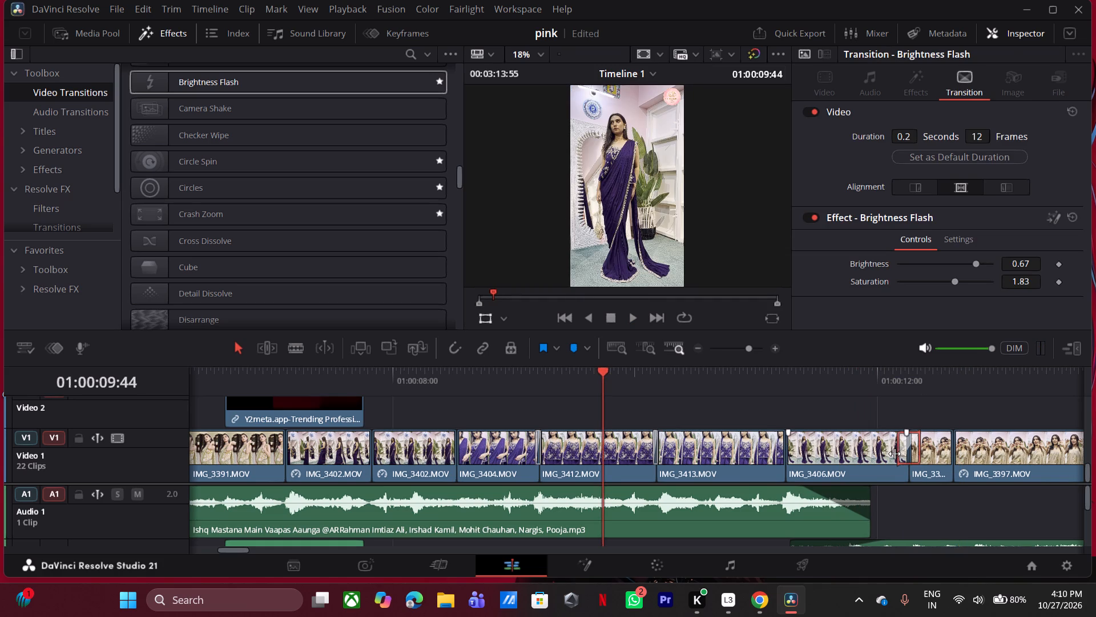
pyautogui.moveTo(894, 454); pyautogui.dragTo(845, 470)
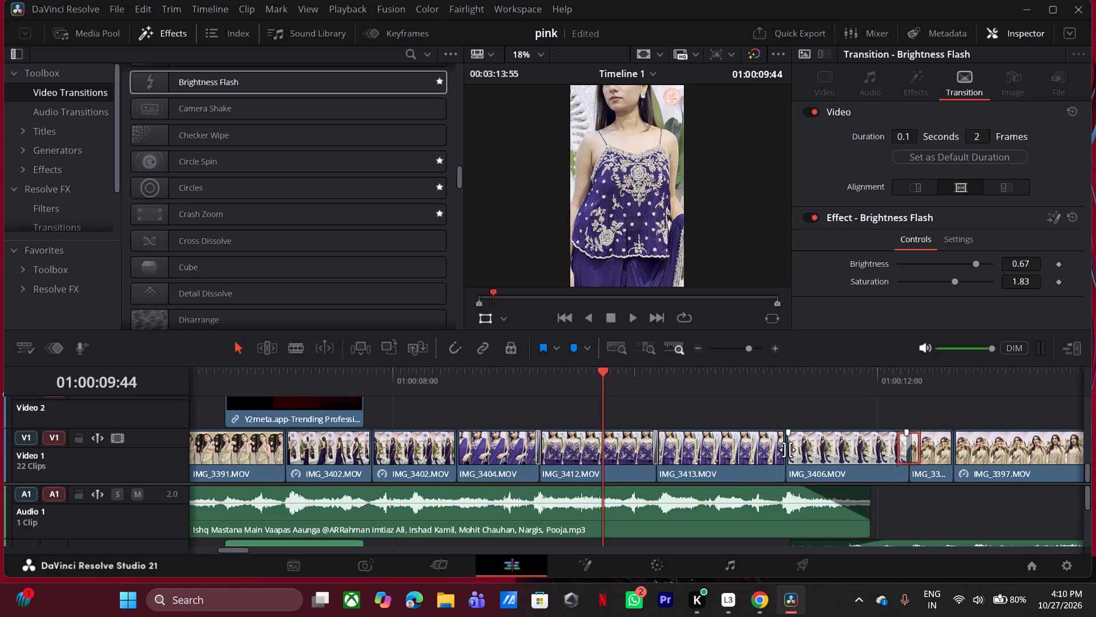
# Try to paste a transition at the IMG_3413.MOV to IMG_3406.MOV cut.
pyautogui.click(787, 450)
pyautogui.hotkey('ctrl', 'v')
# Play the sequence from IMG_3412.MOV into IMG_3397.MOV to check the Brightness Flash after IMG_3406.MOV.
pyautogui.press('space')
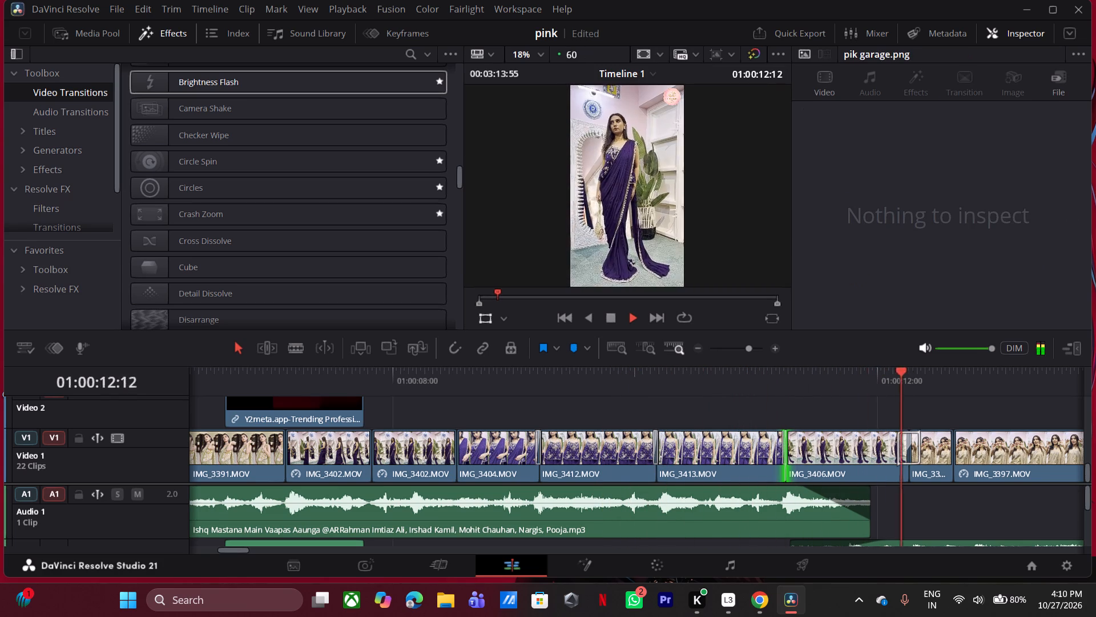
pyautogui.press('space')
pyautogui.click(558, 383)
pyautogui.press('space')
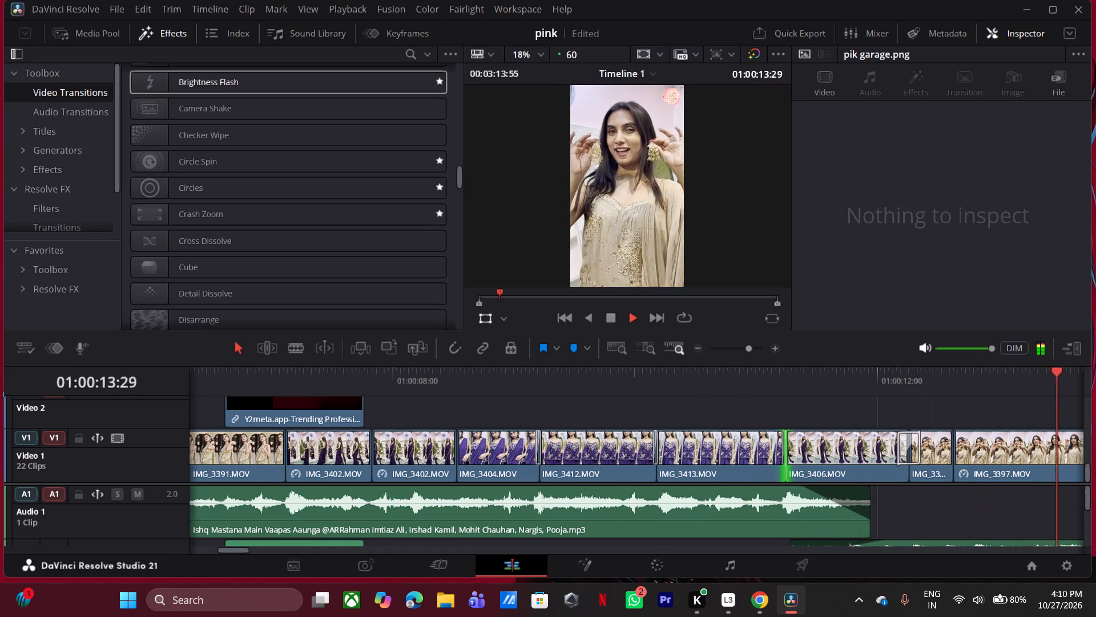
pyautogui.press('space')
# Align the Brightness Flash after IMG_3406.MOV to start at the cut, extend it over most of the short clip and play it.
pyautogui.click(472, 451)
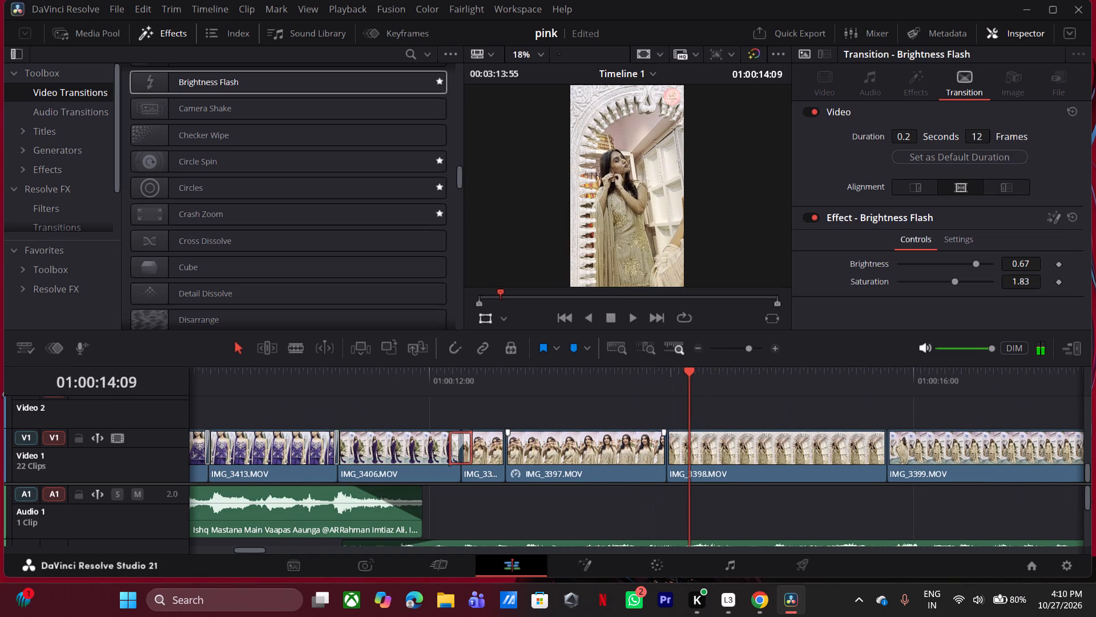
pyautogui.click(1008, 184)
pyautogui.moveTo(483, 443); pyautogui.dragTo(498, 443)
pyautogui.click(417, 371)
pyautogui.press('space')
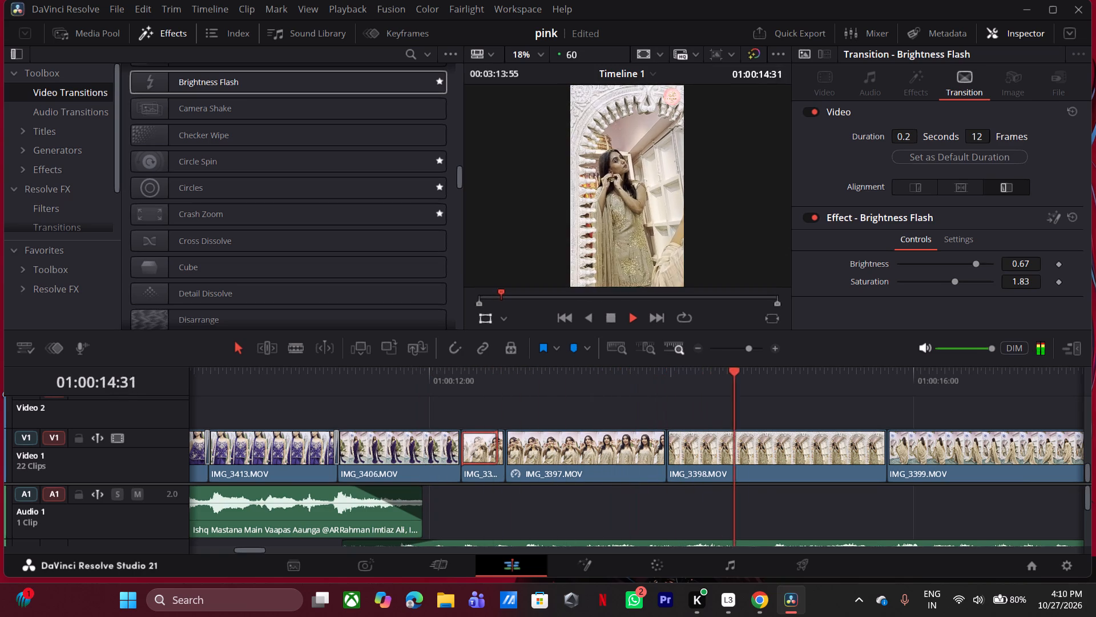
pyautogui.press('space')
# Add a Zoom In transition at the IMG_3397.MOV to IMG_3398.MOV cut, shorten it to 29 frames and play it.
pyautogui.click(100, 40)
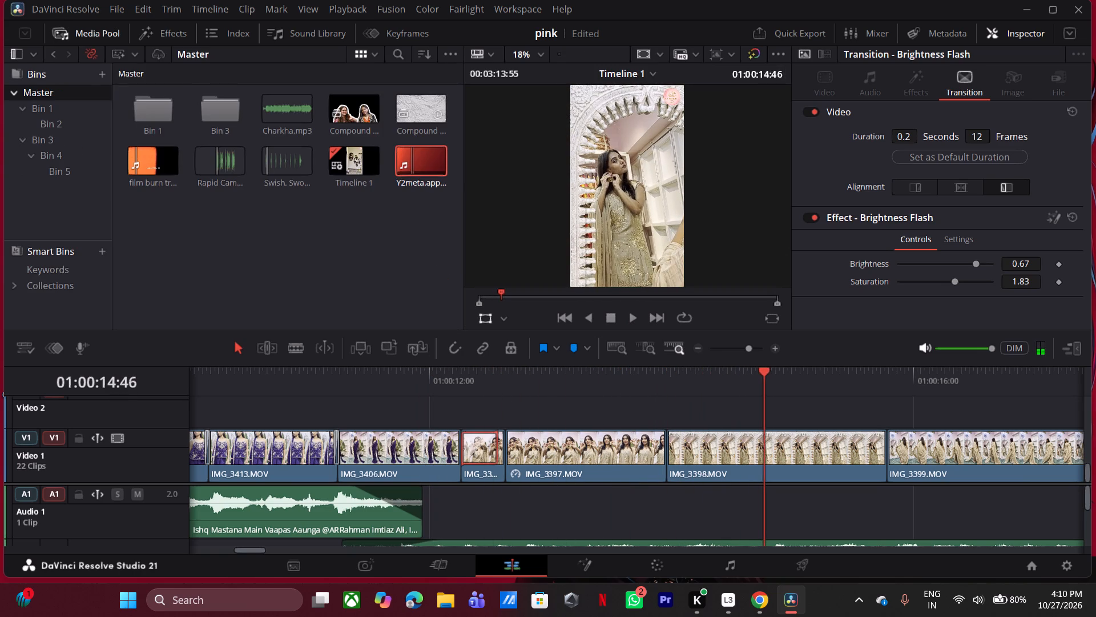
pyautogui.click(154, 30)
pyautogui.moveTo(460, 178); pyautogui.dragTo(458, 289)
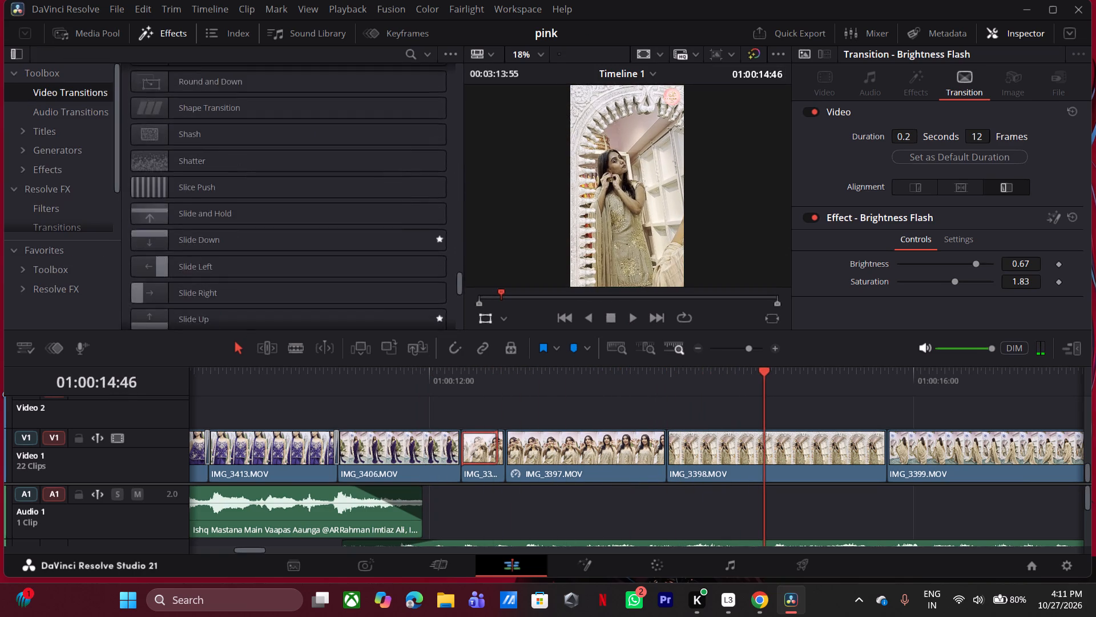
pyautogui.moveTo(458, 289); pyautogui.dragTo(454, 303)
pyautogui.moveTo(360, 307); pyautogui.dragTo(658, 455)
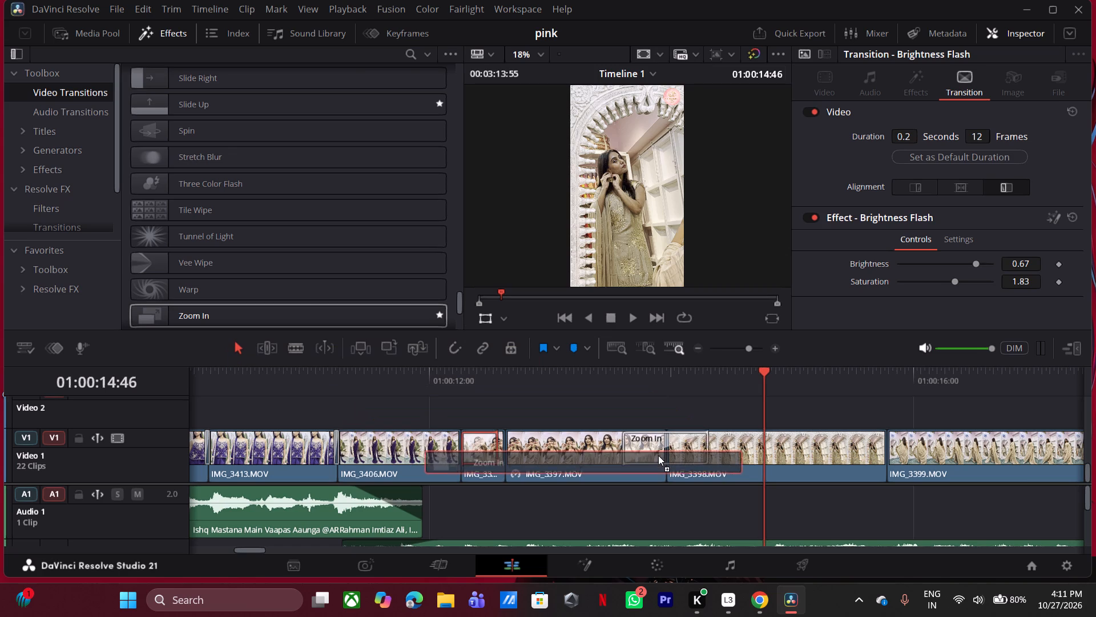
pyautogui.moveTo(658, 455); pyautogui.dragTo(664, 460)
pyautogui.moveTo(626, 454); pyautogui.dragTo(640, 458)
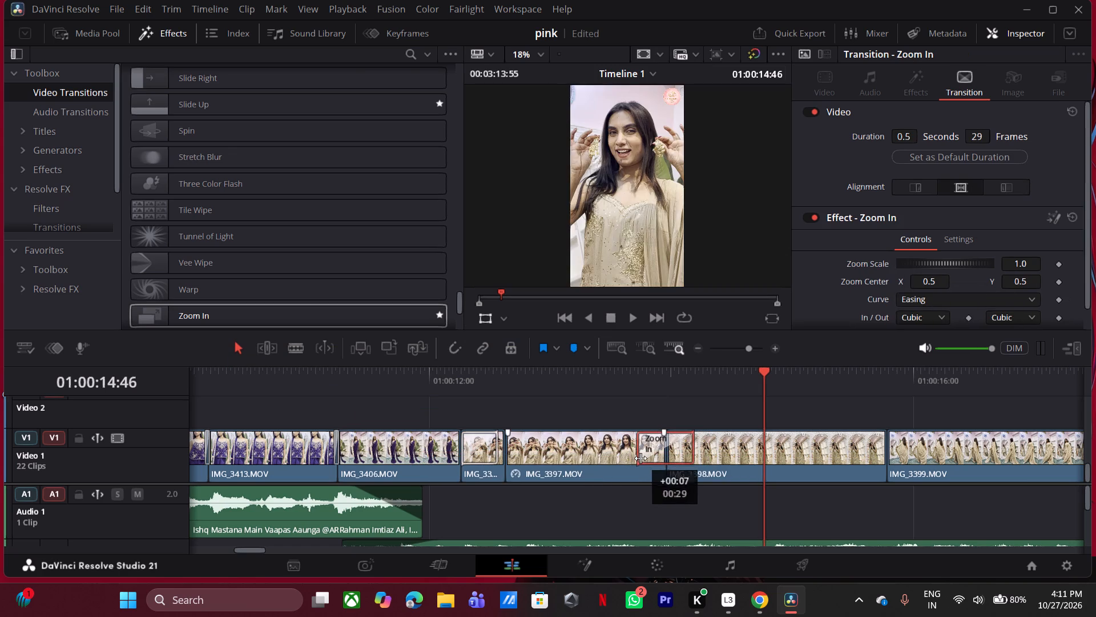
pyautogui.click(584, 377)
pyautogui.press('space')
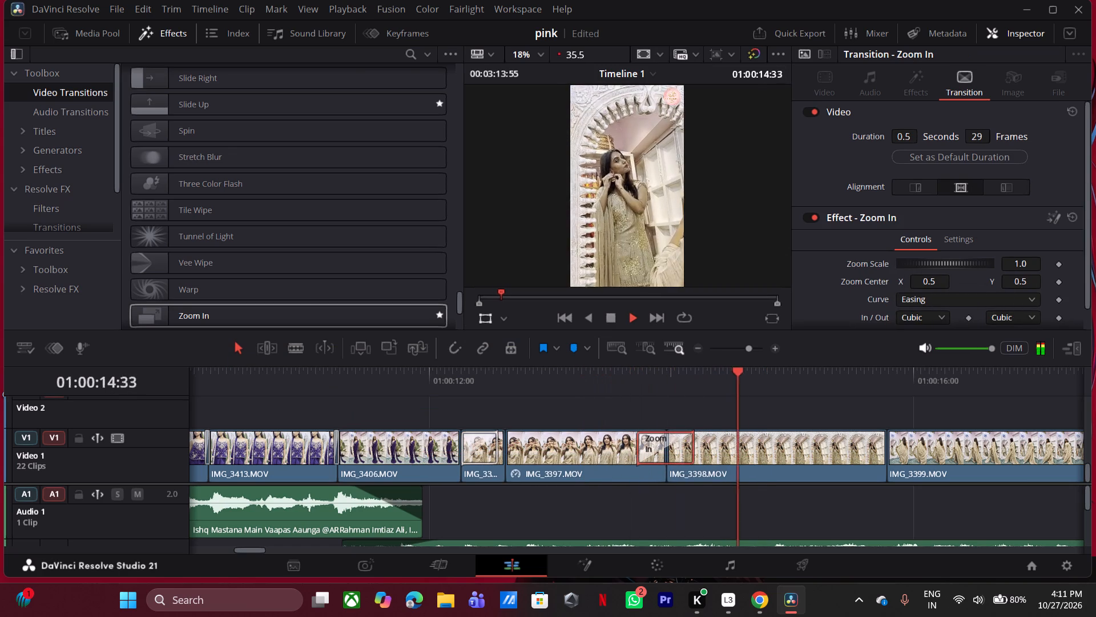
pyautogui.press('space')
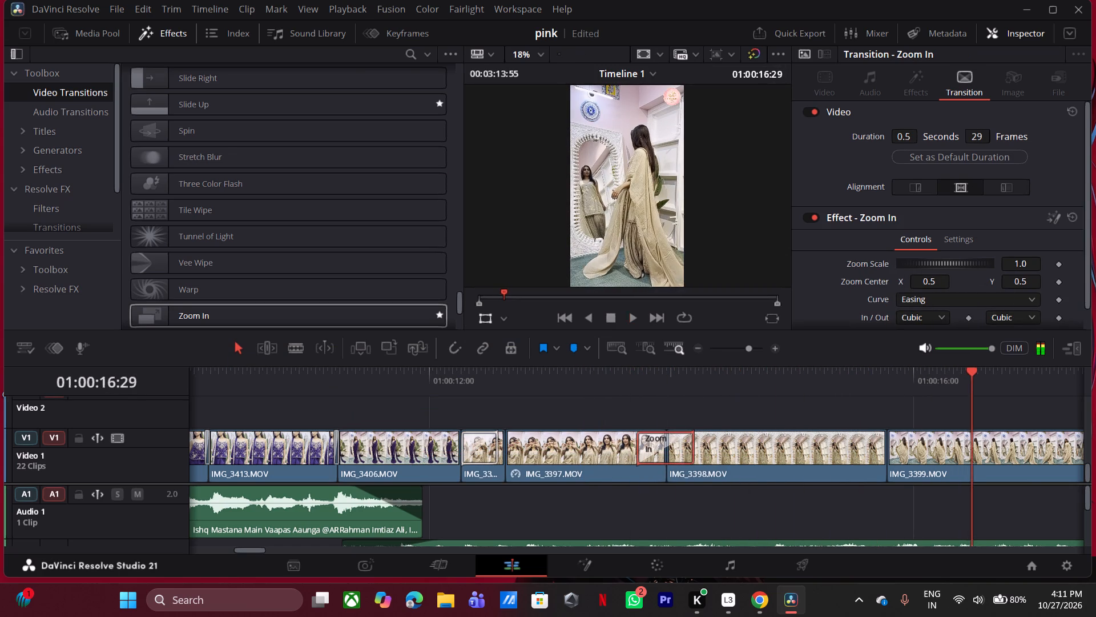
# Add a Non-Additive Dissolve at the IMG_3398.MOV to IMG_3399.MOV cut and shorten it to 15 frames.
pyautogui.moveTo(461, 305); pyautogui.dragTo(443, 80)
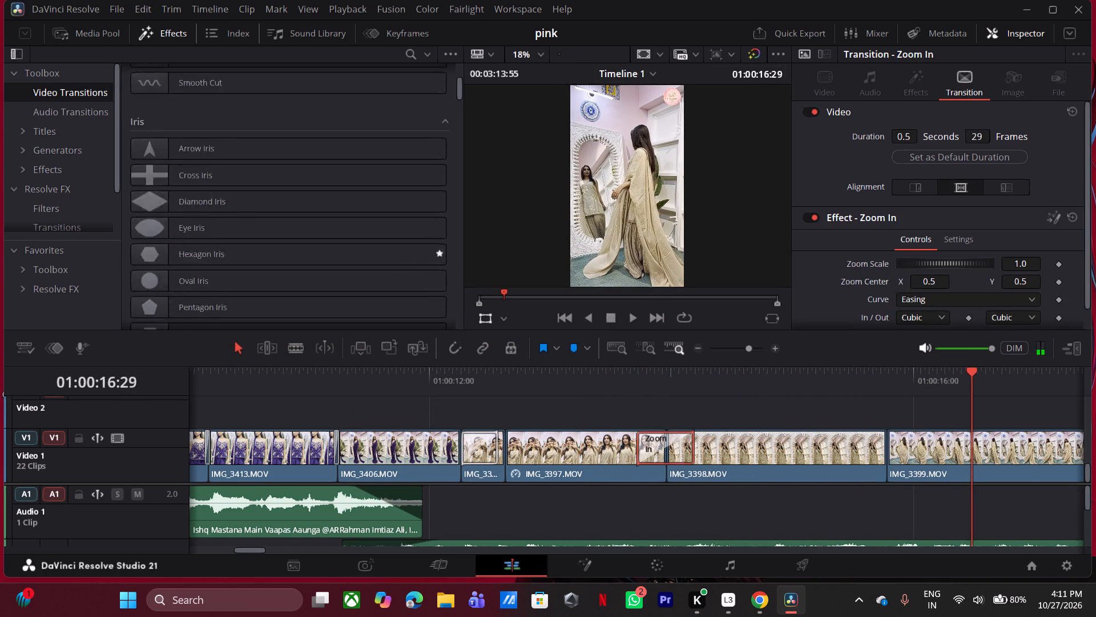
pyautogui.moveTo(443, 80); pyautogui.dragTo(443, 65)
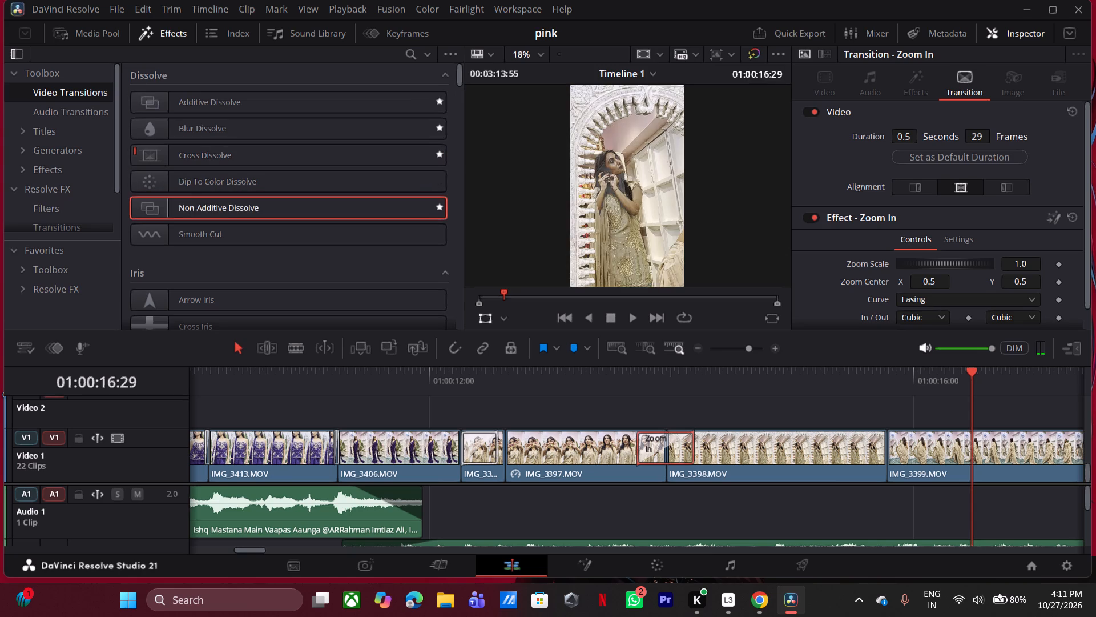
pyautogui.moveTo(327, 205); pyautogui.dragTo(865, 443)
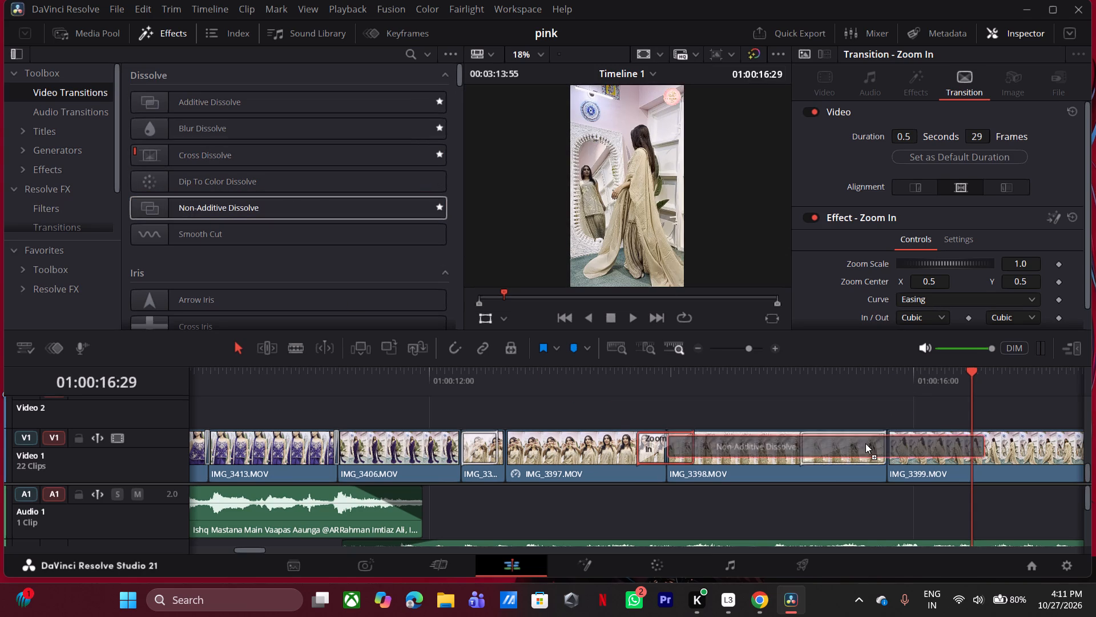
pyautogui.moveTo(865, 443); pyautogui.dragTo(890, 450)
pyautogui.moveTo(844, 449); pyautogui.dragTo(876, 461)
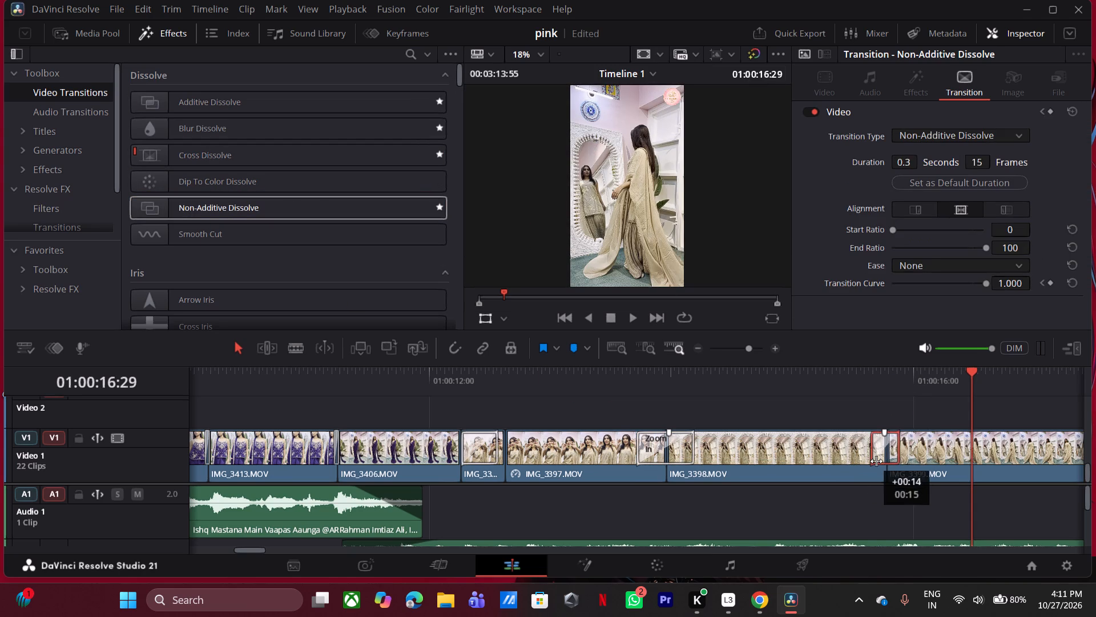
# Extend the Non-Additive Dissolve at the IMG_3398.MOV to IMG_3399.MOV cut to 23 frames and play it.
pyautogui.moveTo(876, 461); pyautogui.dragTo(865, 467)
pyautogui.click(784, 390)
pyautogui.press('space')
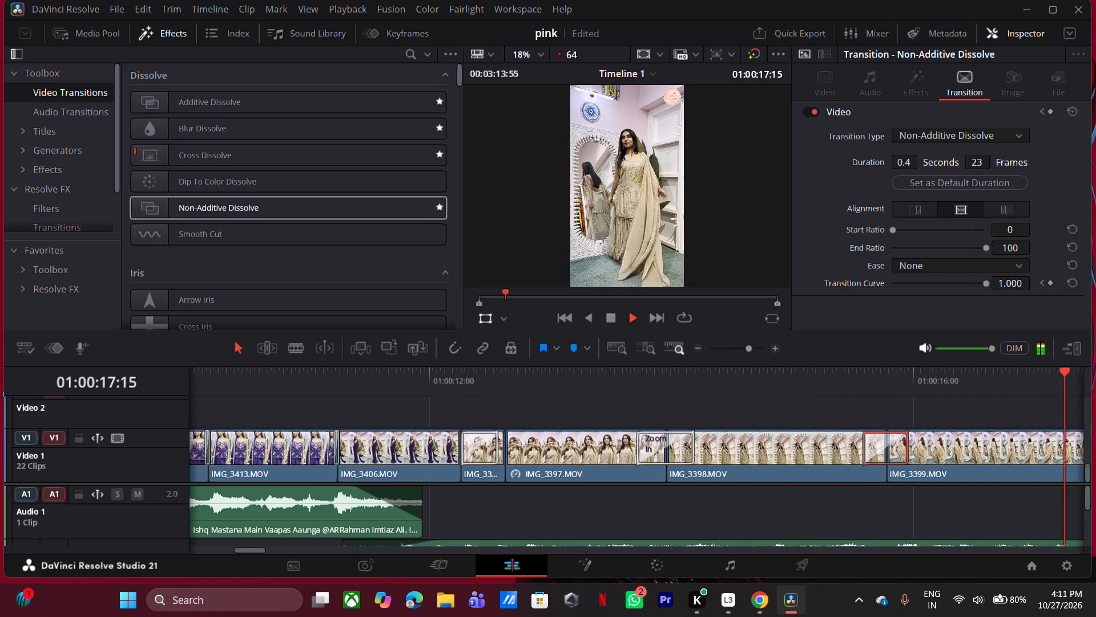
pyautogui.press('space')
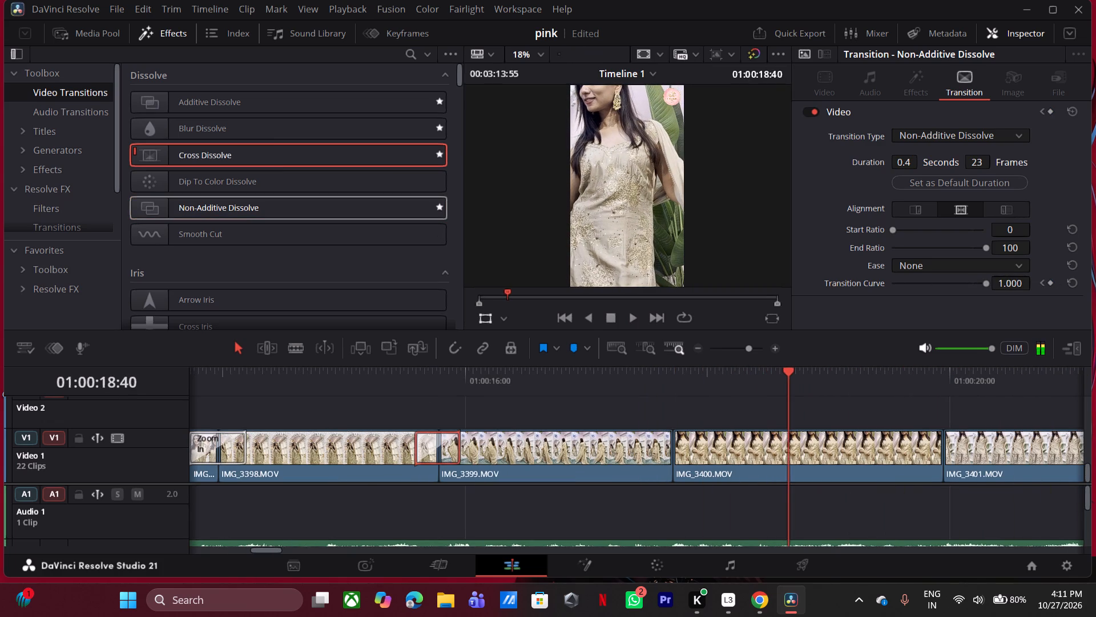
# Add a Cross Dissolve at the IMG_3399.MOV to IMG_3400.MOV cut and shorten it to 7 frames.
pyautogui.moveTo(272, 155); pyautogui.dragTo(669, 468)
pyautogui.moveTo(630, 448); pyautogui.dragTo(647, 456)
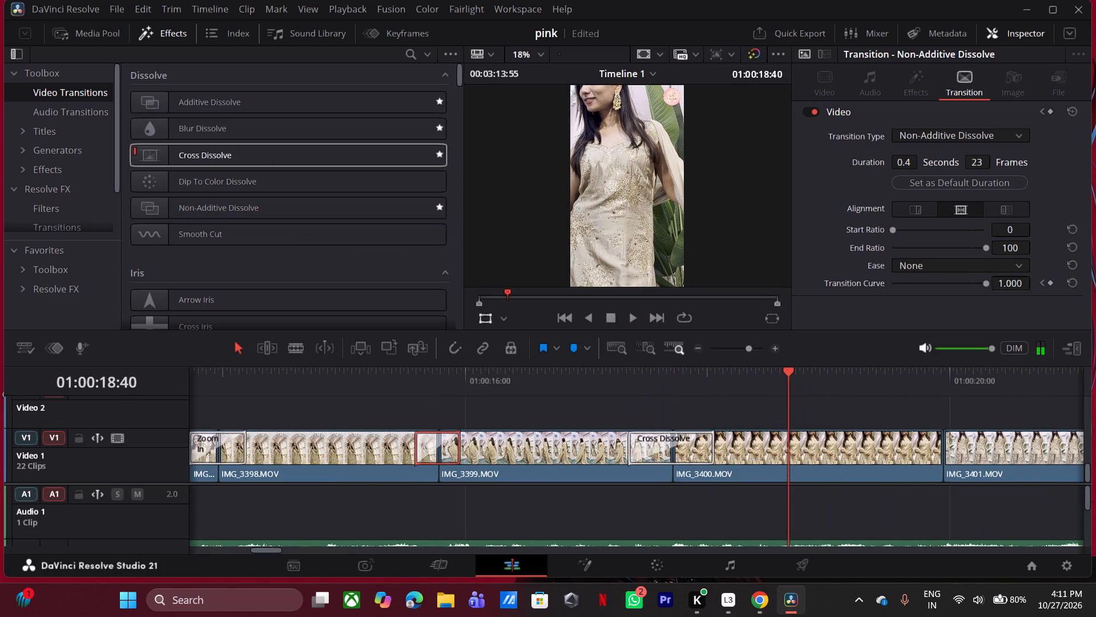
pyautogui.moveTo(647, 456); pyautogui.dragTo(667, 460)
# Copy the short Cross Dissolve to the IMG_3400.MOV to IMG_3401.MOV cut and play both transitions.
pyautogui.hotkey('ctrl', 'c')
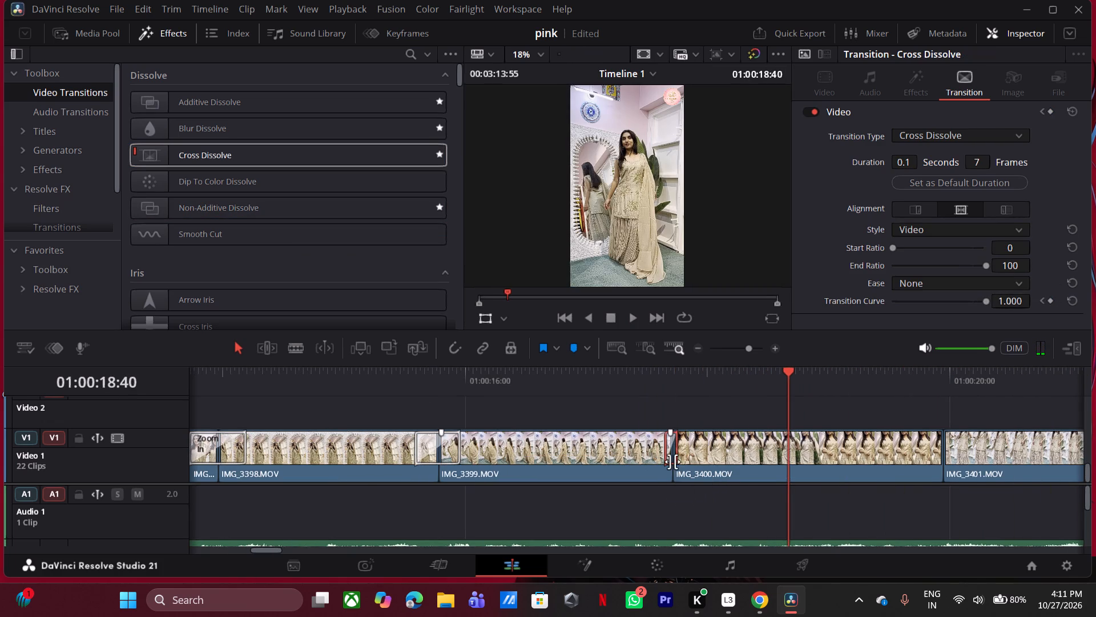
pyautogui.click(944, 462)
pyautogui.hotkey('ctrl', 'v')
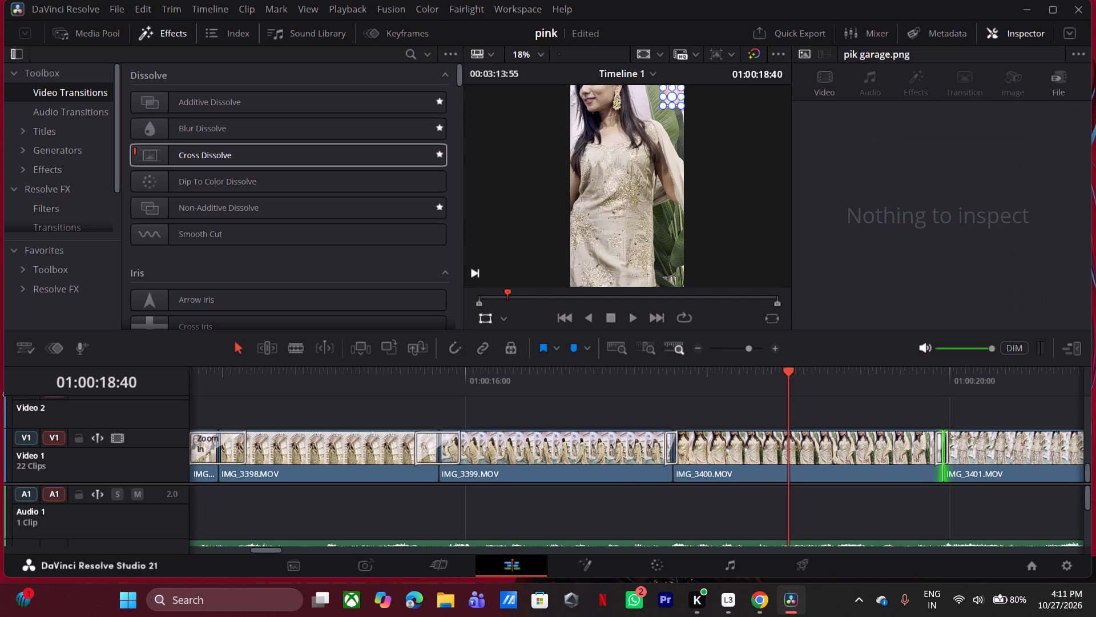
pyautogui.click(619, 380)
pyautogui.press('space')
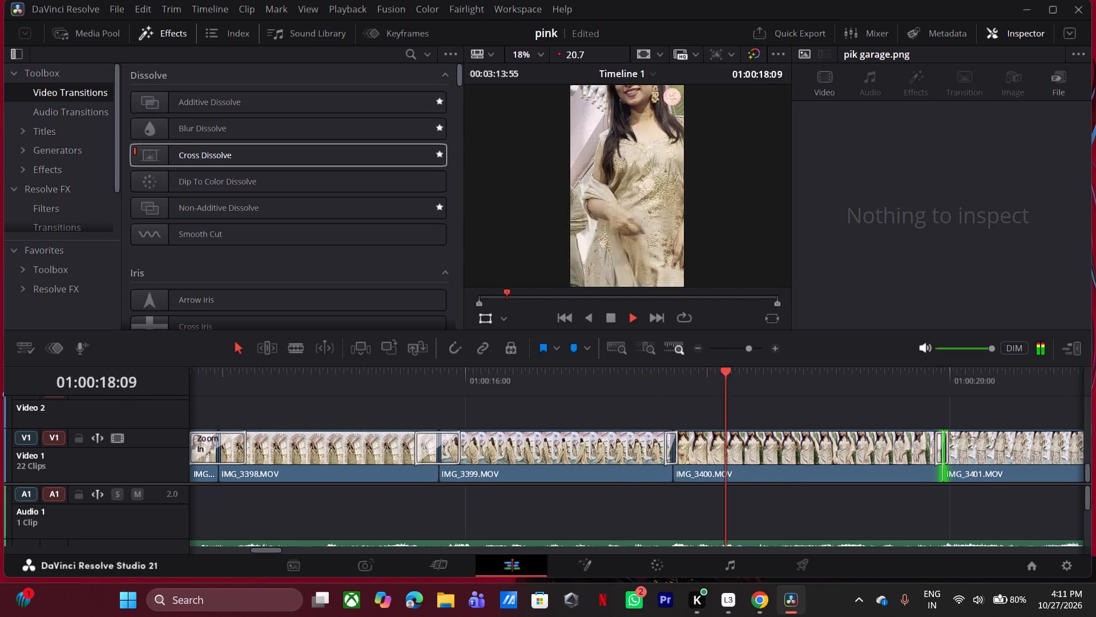
pyautogui.click(619, 380)
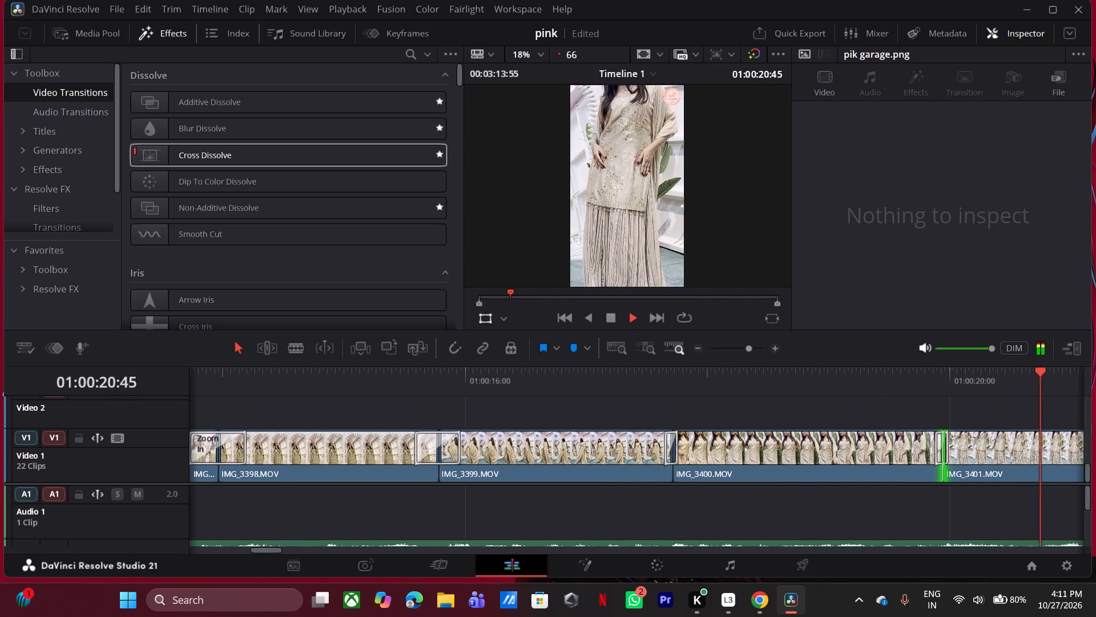
pyautogui.press('space')
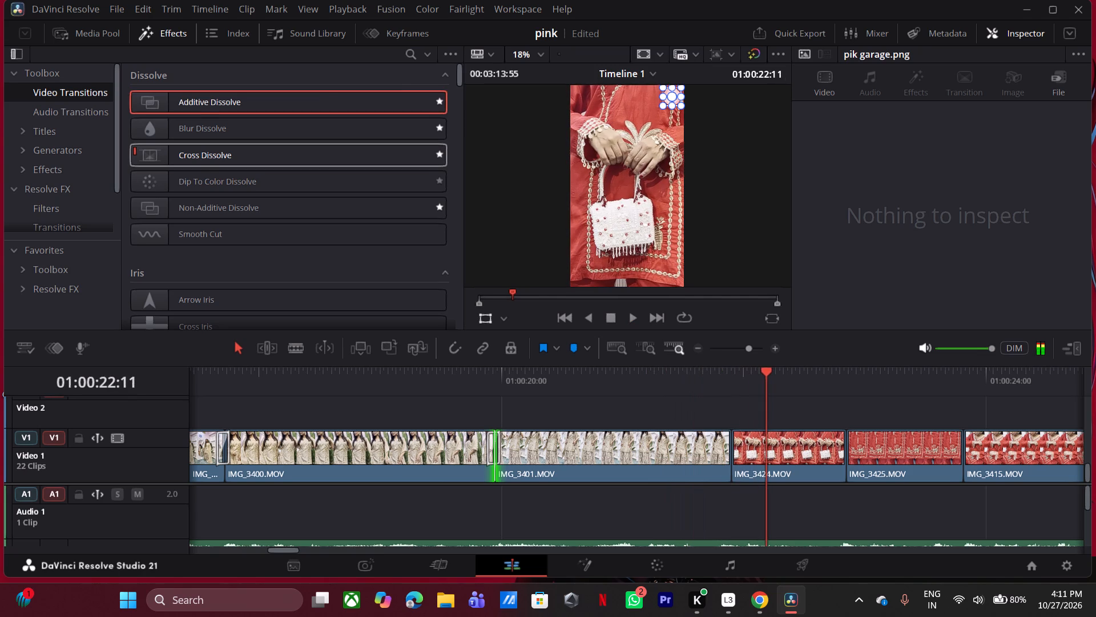
# Open the Y2meta light leak clip as source and mark a roughly one-second range around its red flash, ending near 00:00:14:03.
pyautogui.click(107, 29)
pyautogui.doubleClick(402, 165)
pyautogui.click(590, 297)
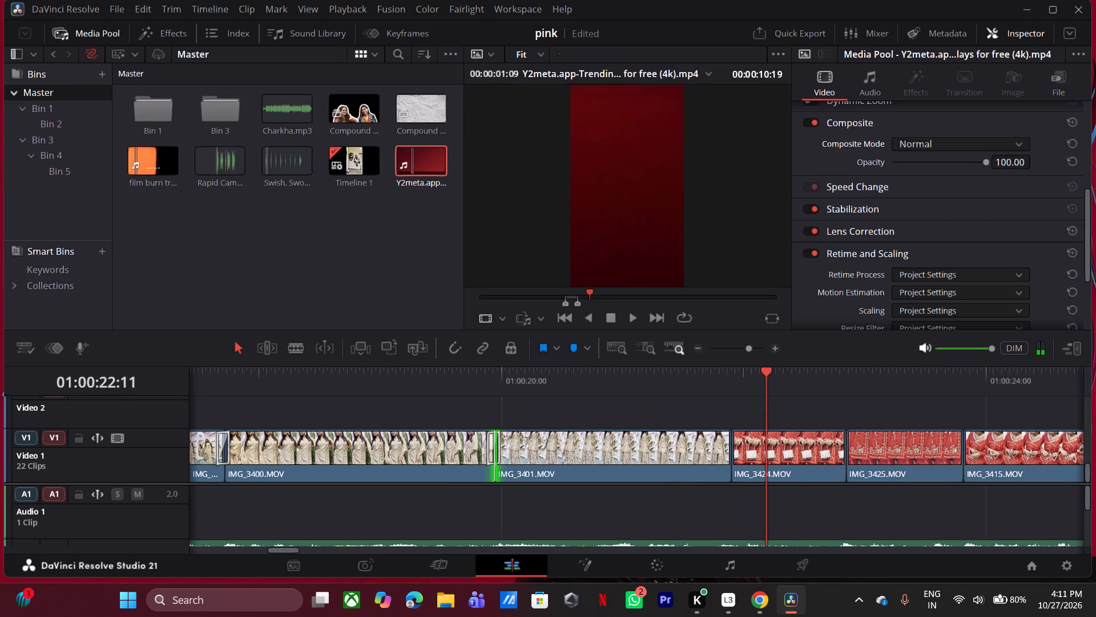
pyautogui.press('space')
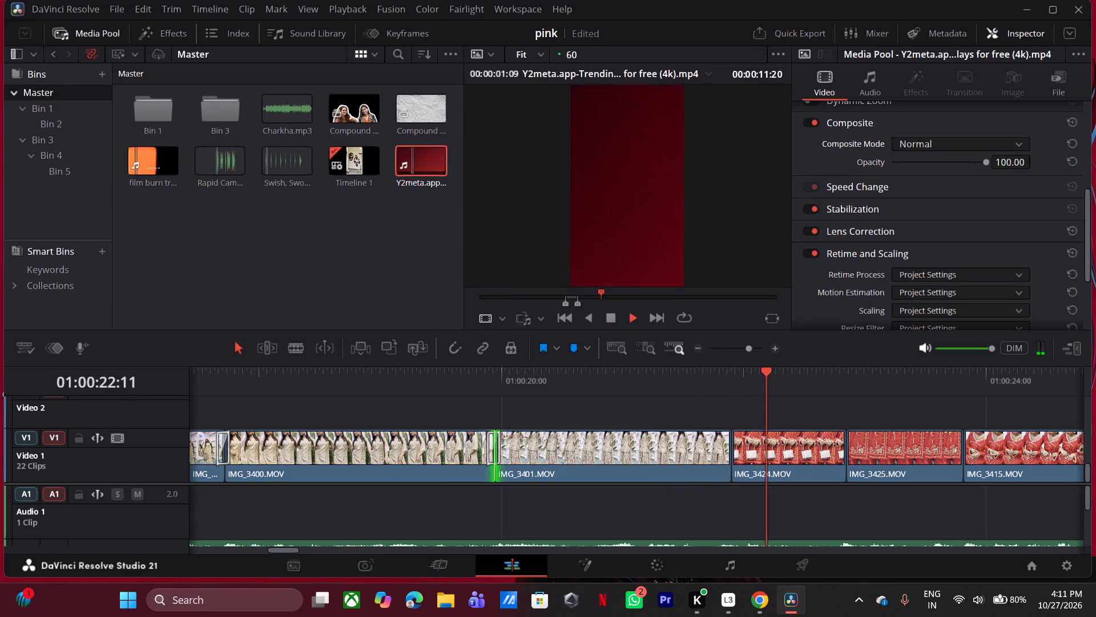
pyautogui.press('i')
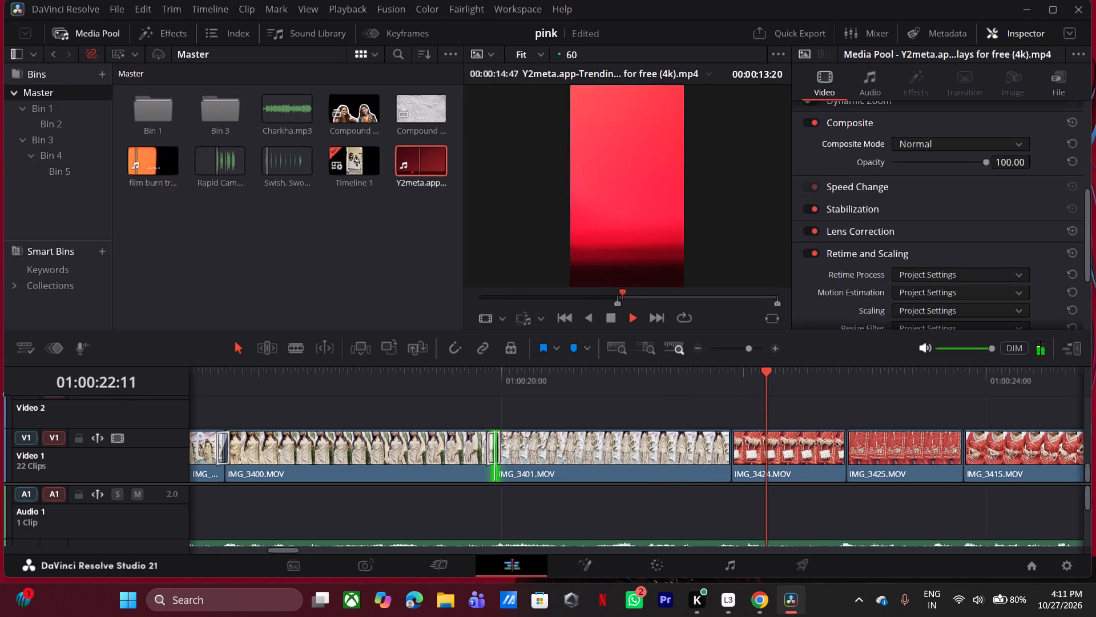
pyautogui.write('o')
pyautogui.press('space')
# Place the marked light leak range on Video 2 so that it spans the IMG_3401.MOV to IMG_3424.MOV cut.
pyautogui.moveTo(665, 202); pyautogui.dragTo(720, 421)
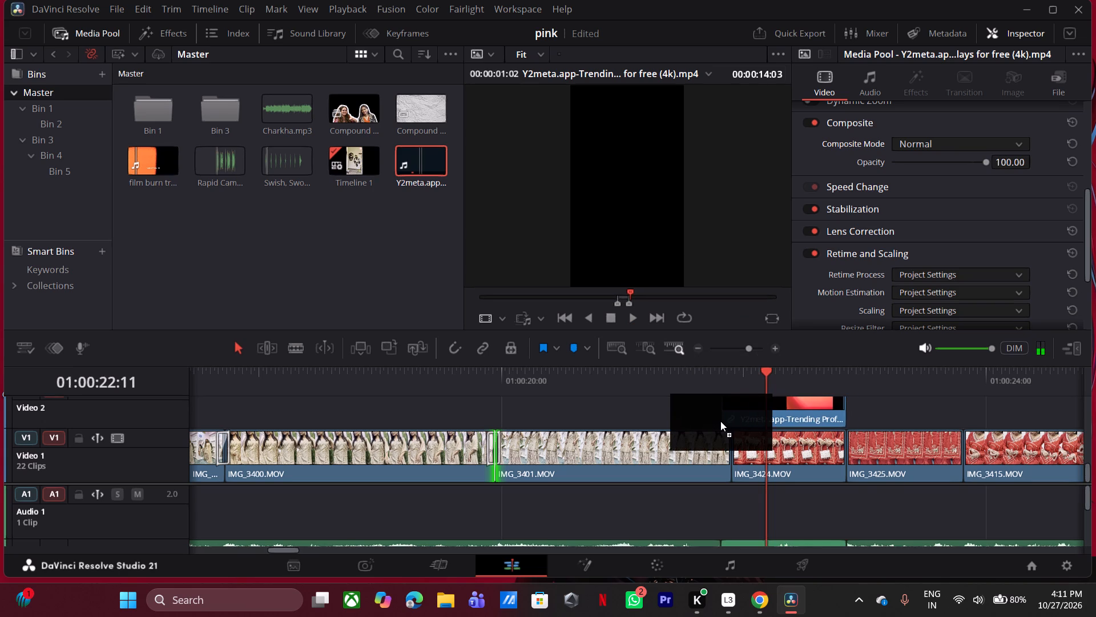
pyautogui.moveTo(720, 421); pyautogui.dragTo(691, 447)
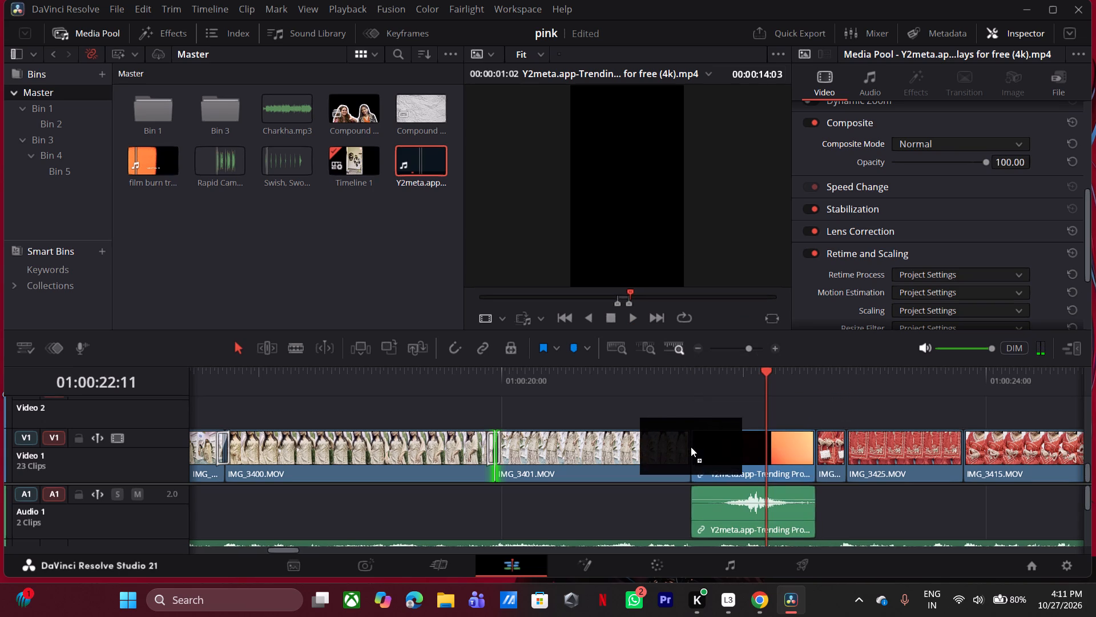
pyautogui.moveTo(691, 447); pyautogui.dragTo(690, 437)
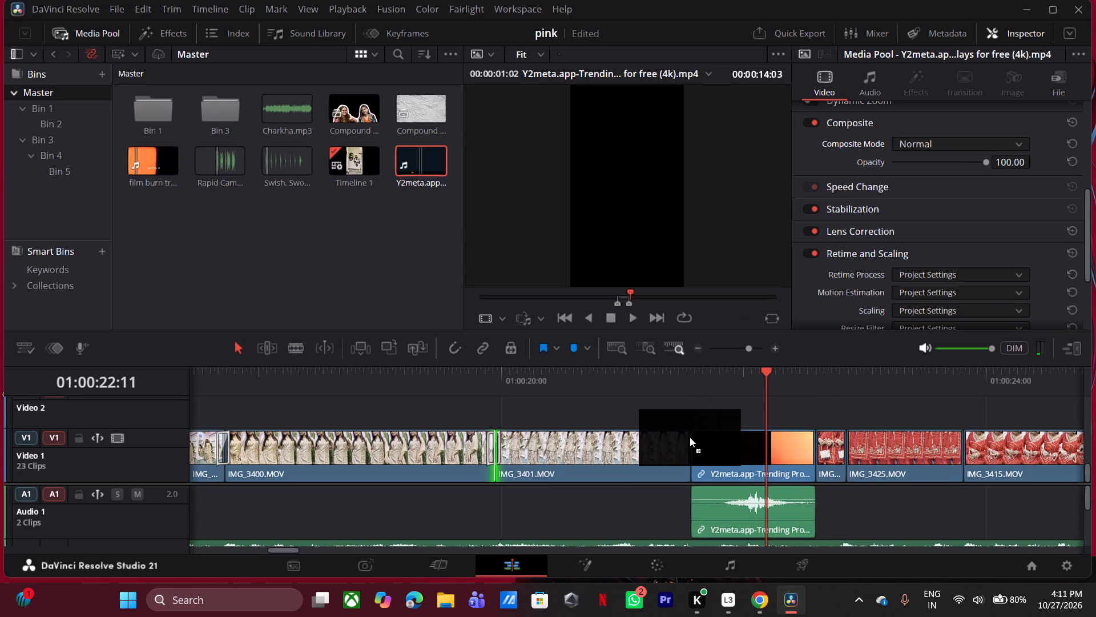
pyautogui.moveTo(690, 437); pyautogui.dragTo(721, 412)
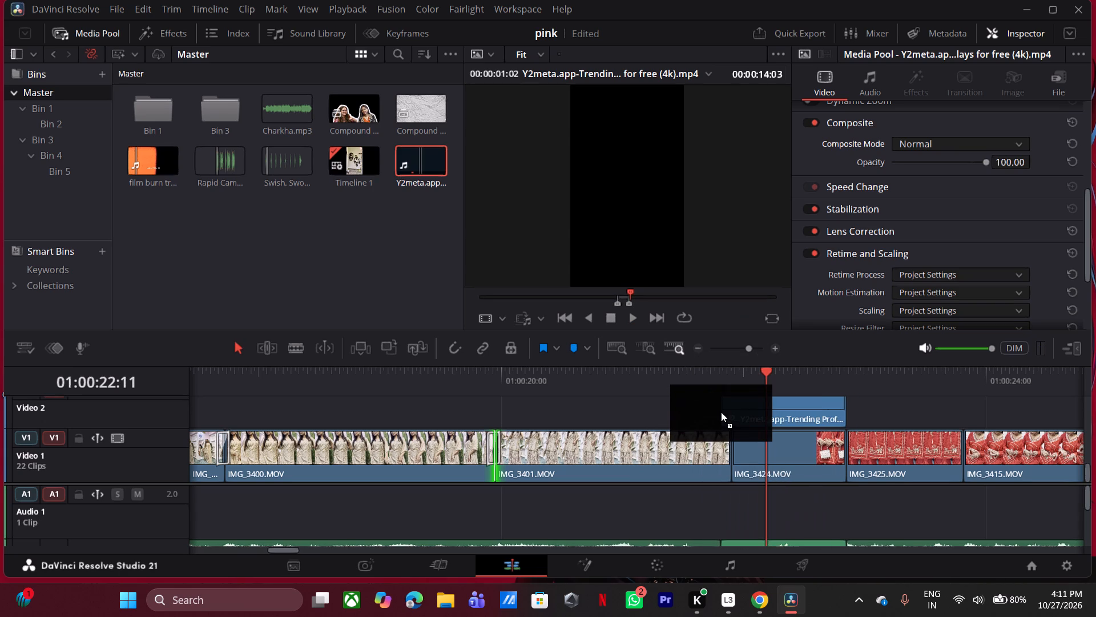
pyautogui.moveTo(721, 412); pyautogui.dragTo(718, 400)
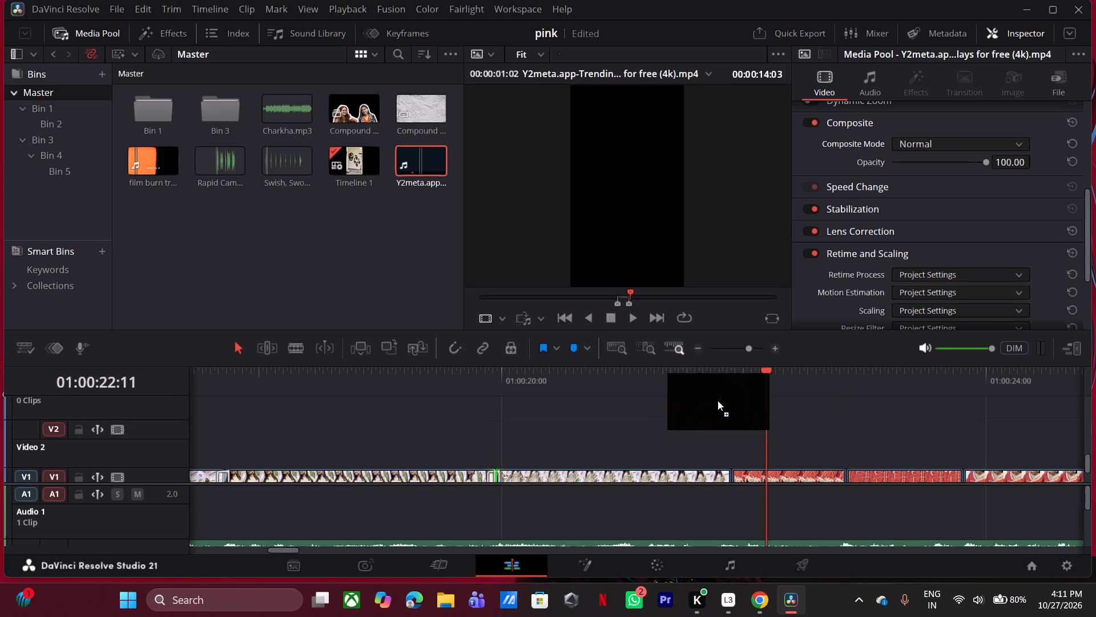
pyautogui.moveTo(718, 400); pyautogui.dragTo(713, 411)
pyautogui.moveTo(753, 413); pyautogui.dragTo(754, 424)
pyautogui.scroll(-1, 770, 514)
pyautogui.click(770, 519)
pyautogui.keyDown('ctrl'); pyautogui.click(770, 447); pyautogui.keyUp('ctrl')
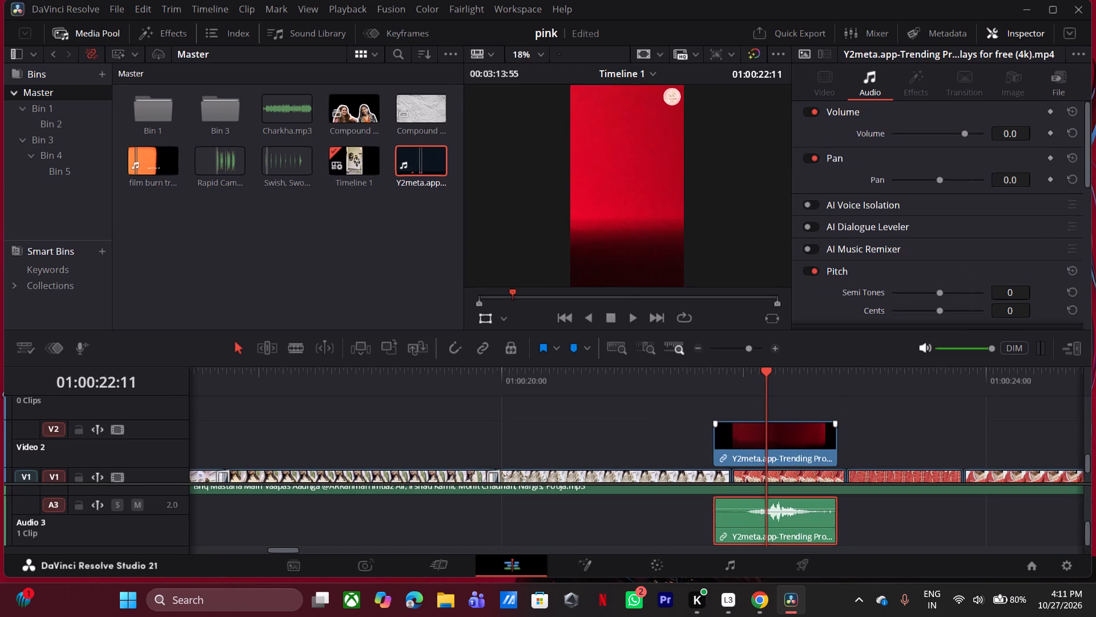
pyautogui.moveTo(797, 442); pyautogui.dragTo(747, 451)
# Set the new light leak clip's retime process to Optical Flow and its composite mode to Screen.
pyautogui.scroll(-5, 914, 238)
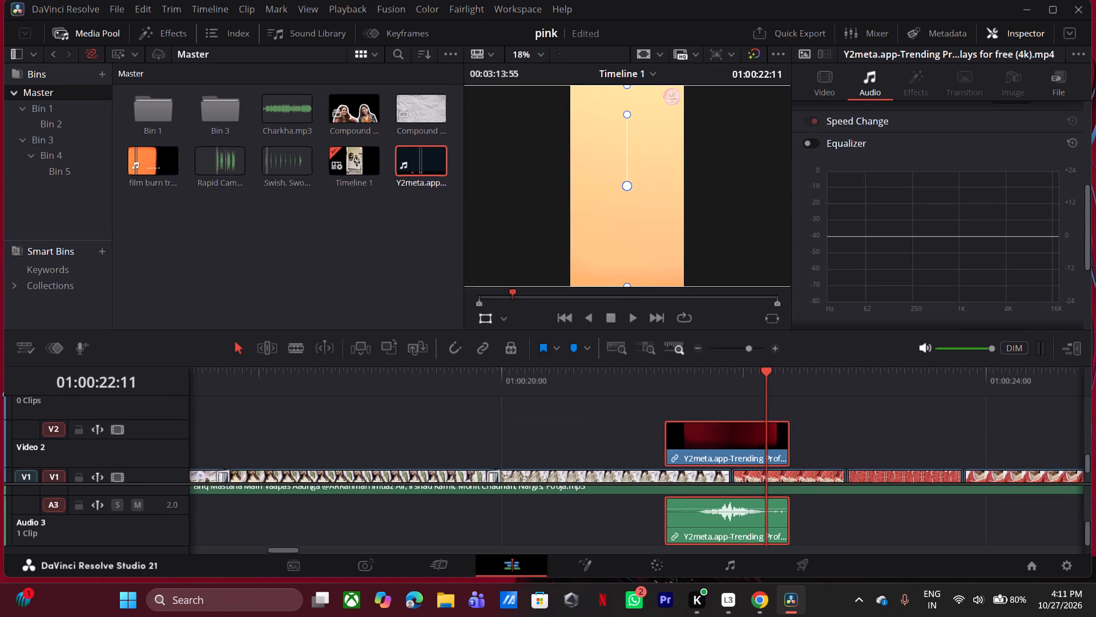
pyautogui.scroll(5, 881, 178)
pyautogui.click(826, 67)
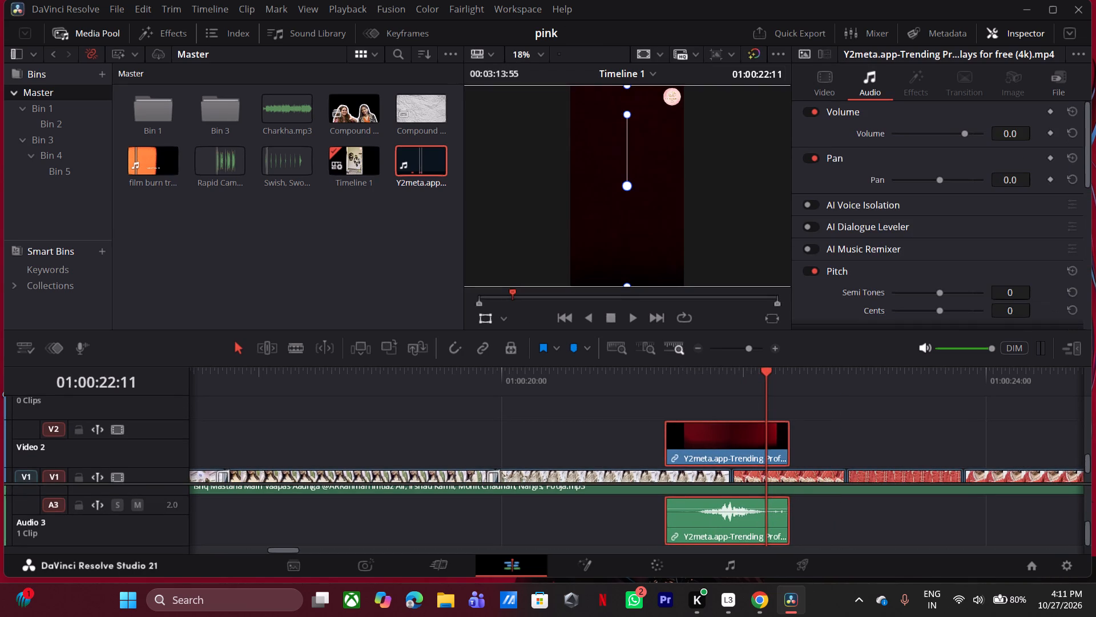
pyautogui.click(829, 89)
pyautogui.click(953, 270)
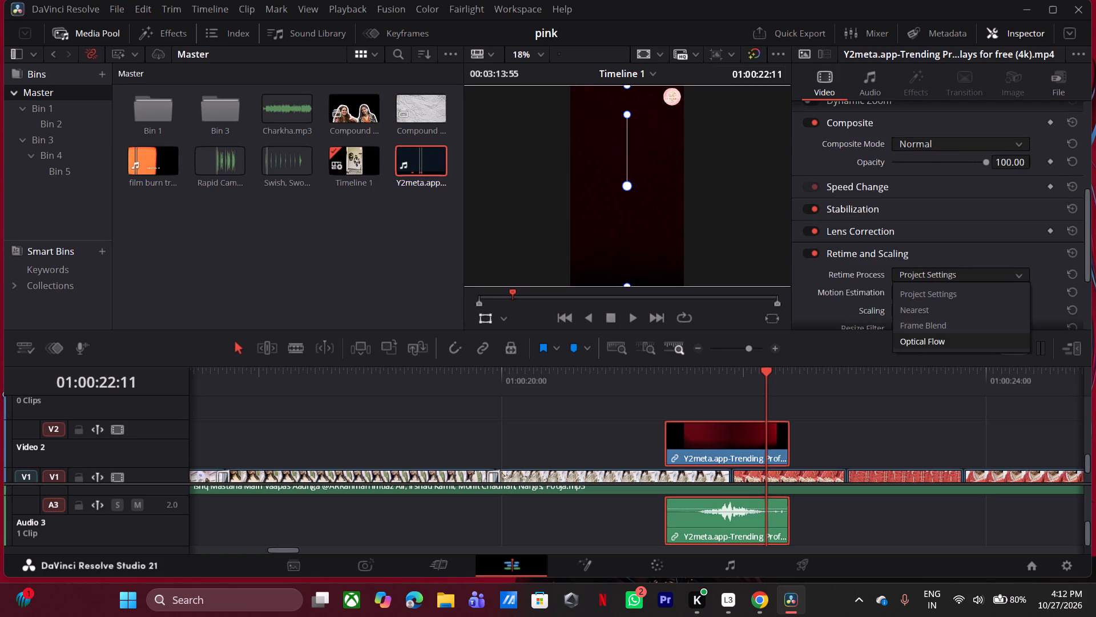
pyautogui.click(944, 340)
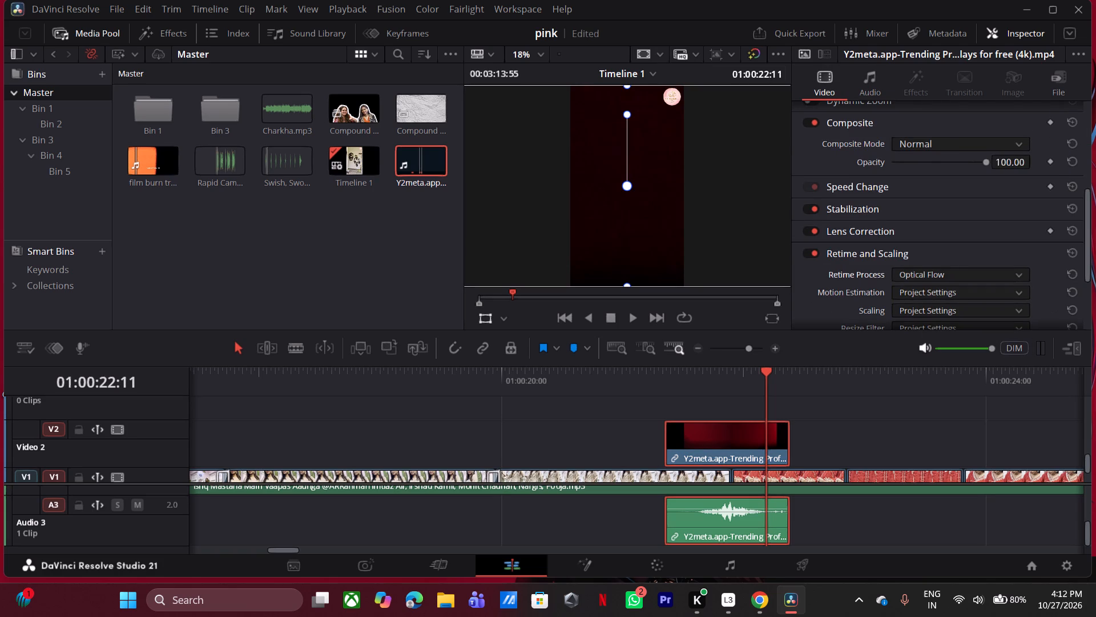
pyautogui.click(960, 146)
pyautogui.scroll(-7, 922, 274)
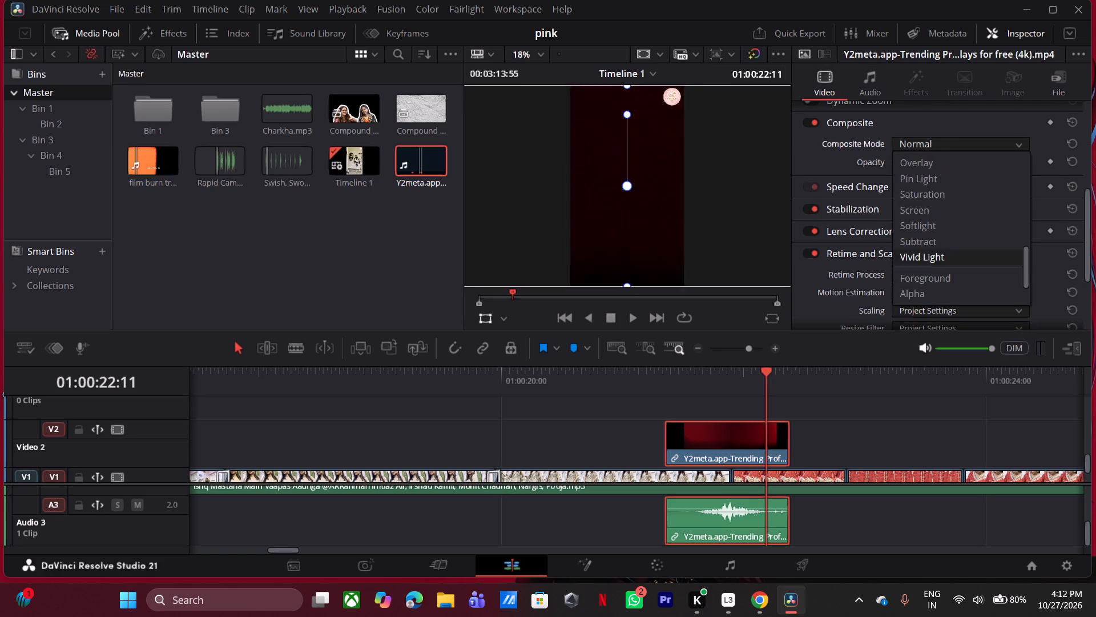
pyautogui.scroll(-6, 929, 161)
pyautogui.click(928, 161)
# Check the light leak's flash against the IMG_3401.MOV to IMG_3424.MOV cut and shift the overlay about three frames earlier.
pyautogui.moveTo(689, 377); pyautogui.dragTo(691, 377)
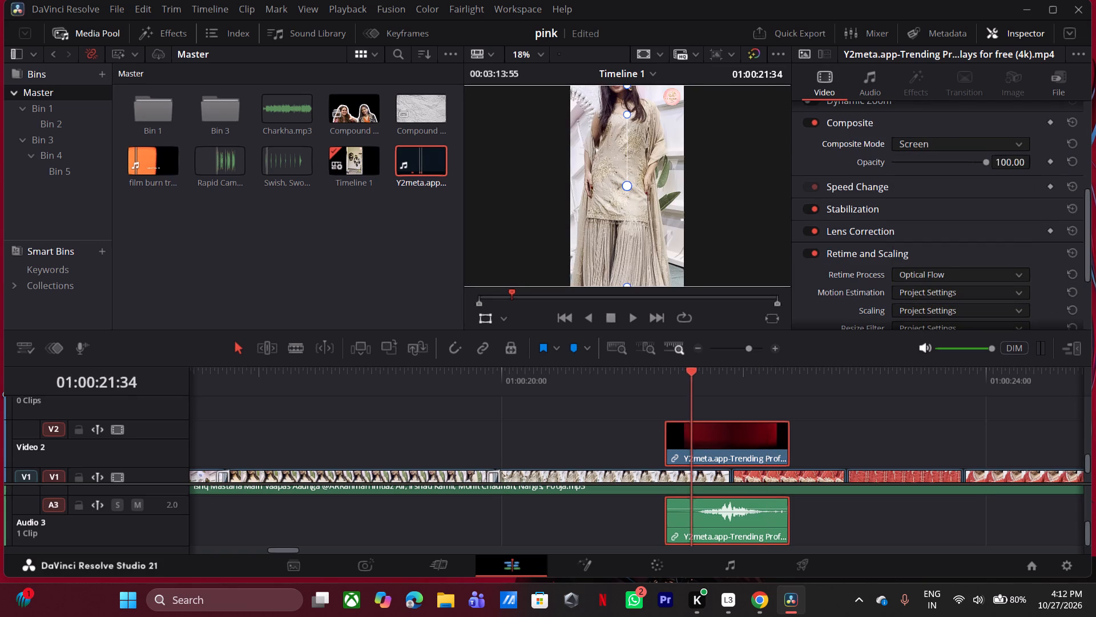
pyautogui.moveTo(691, 377); pyautogui.dragTo(721, 384)
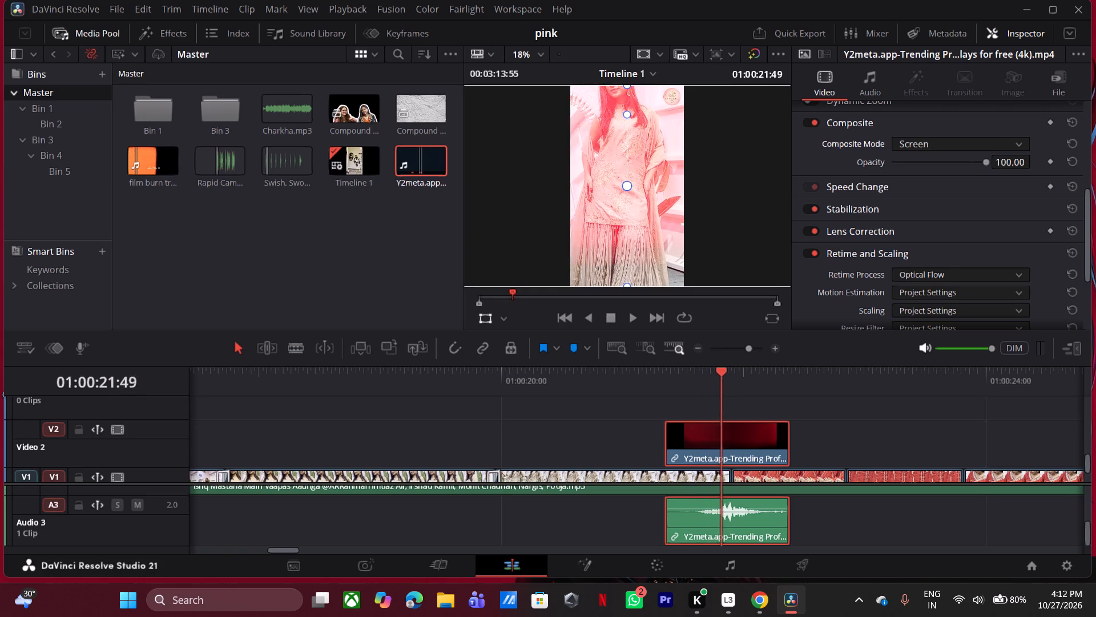
pyautogui.moveTo(721, 384); pyautogui.dragTo(738, 386)
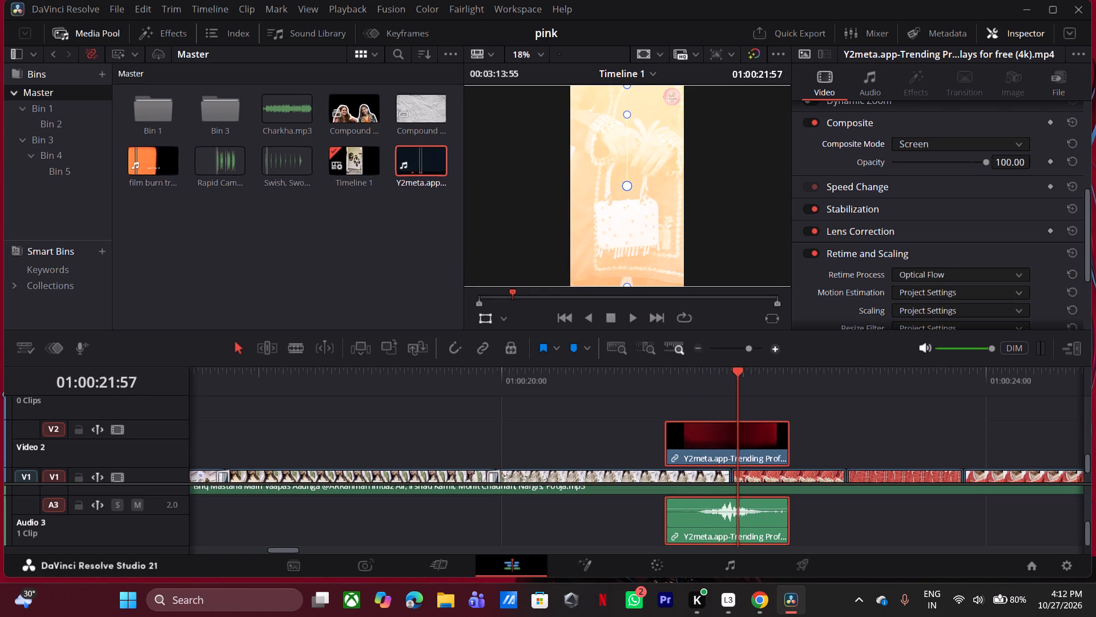
pyautogui.click(773, 347)
pyautogui.click(668, 380)
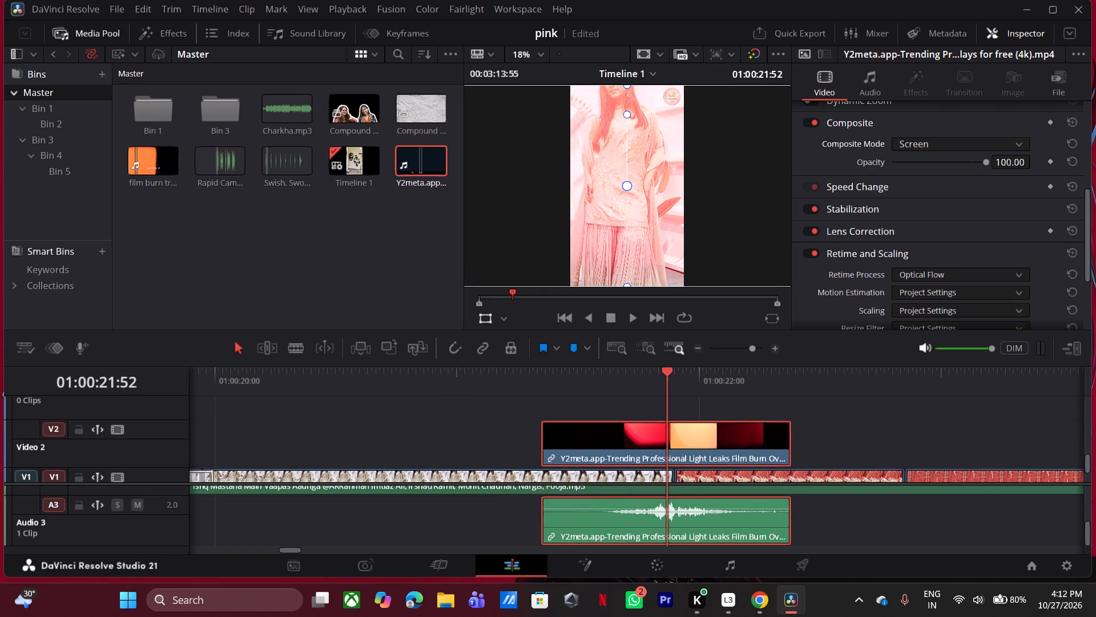
pyautogui.press('Right')
pyautogui.press('Right')
pyautogui.press('Right')
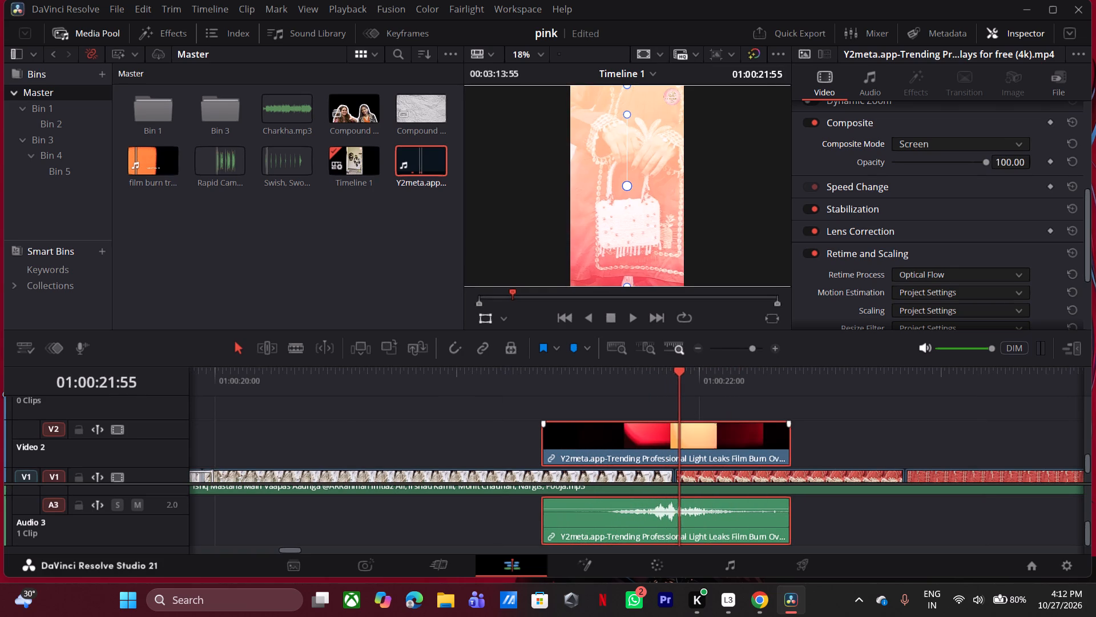
pyautogui.press('Right')
pyautogui.moveTo(708, 447); pyautogui.dragTo(694, 445)
# Step frame by frame through the IMG_3401.MOV to IMG_3424.MOV cut and play the repositioned light leak into IMG_3415.MOV.
pyautogui.click(671, 372)
pyautogui.click(654, 378)
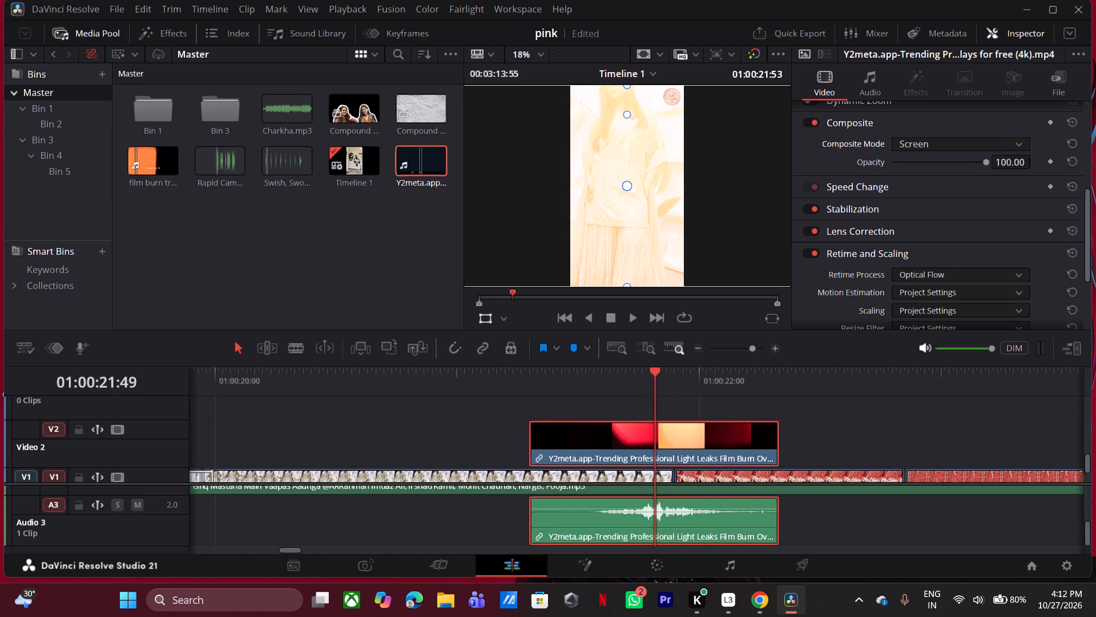
pyautogui.press('Right')
pyautogui.press('Right')
pyautogui.press('Right')
pyautogui.press('Right')
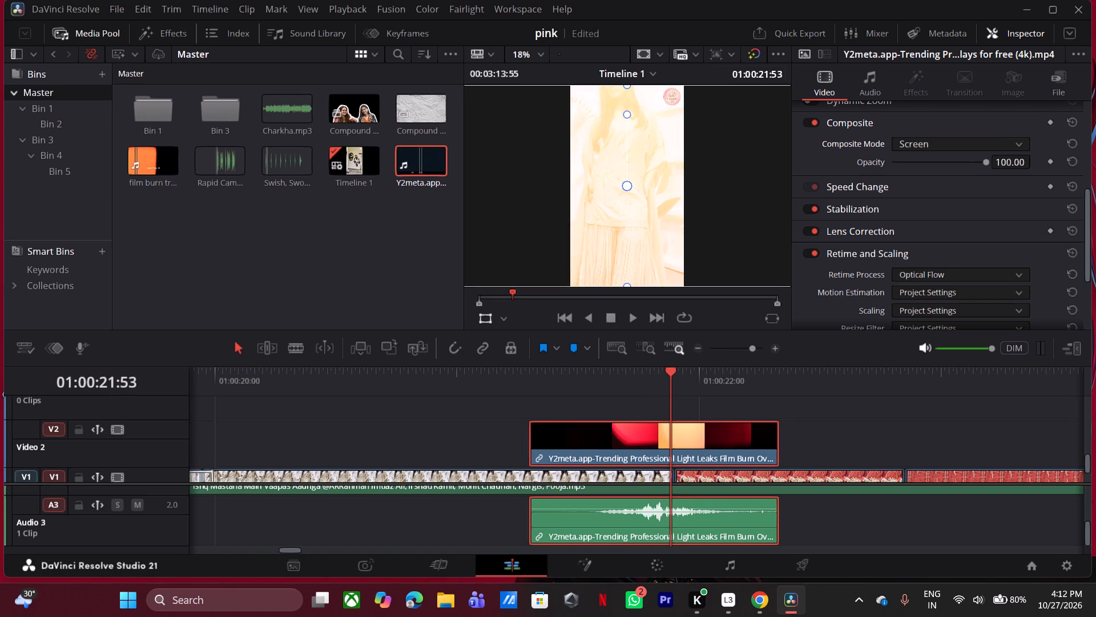
pyautogui.press('Right')
pyautogui.press('Right')
pyautogui.press('Right')
pyautogui.press('Right')
pyautogui.press('Right')
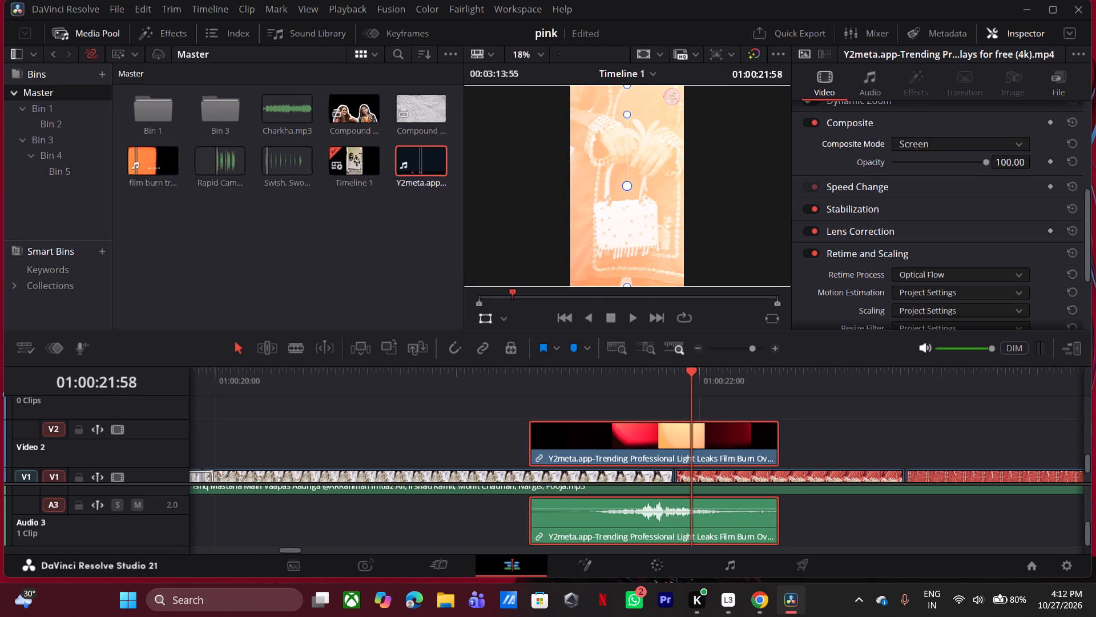
pyautogui.click(567, 372)
pyautogui.press('space')
pyautogui.click(567, 372)
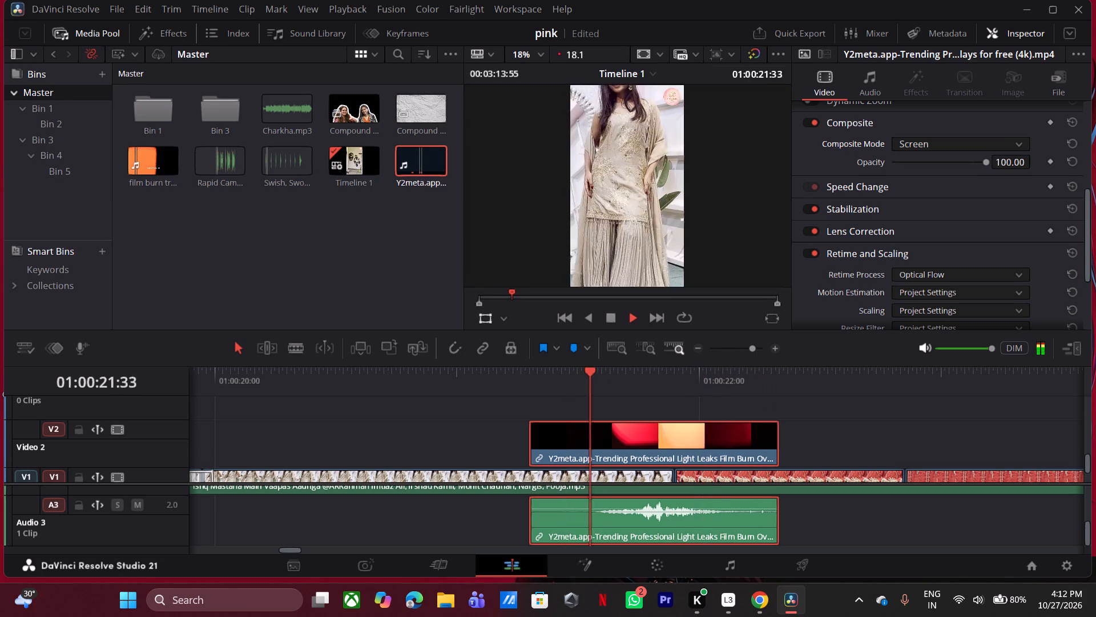
pyautogui.click(701, 348)
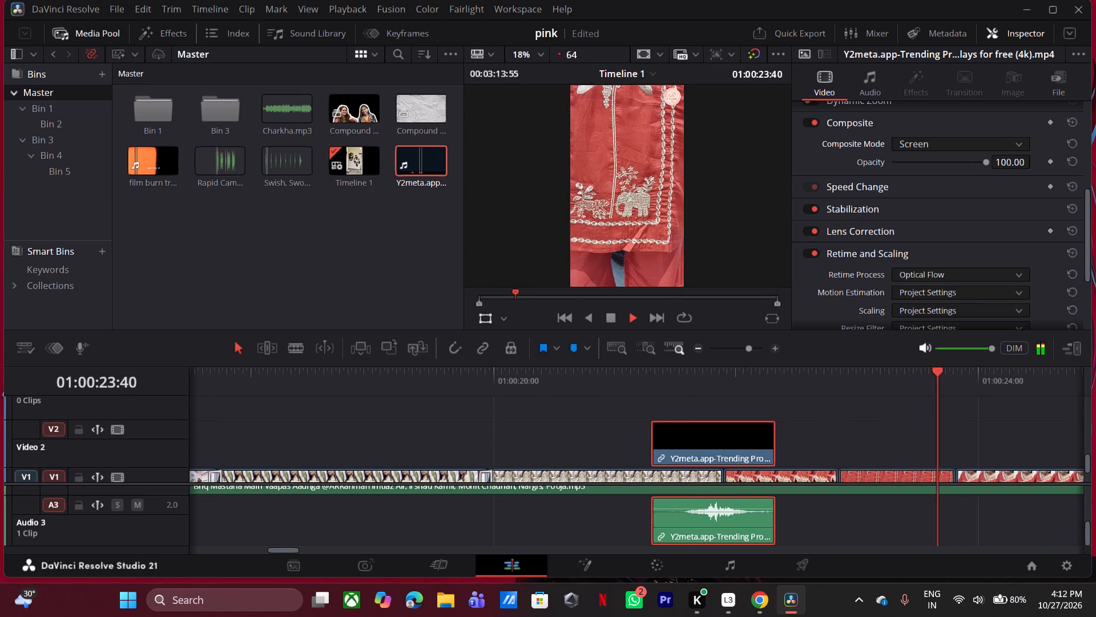
pyautogui.press('space')
# Add a Cross Dissolve at the IMG_3424.MOV to IMG_3425.MOV cut and shorten it to 5 frames.
pyautogui.scroll(-2, 807, 419)
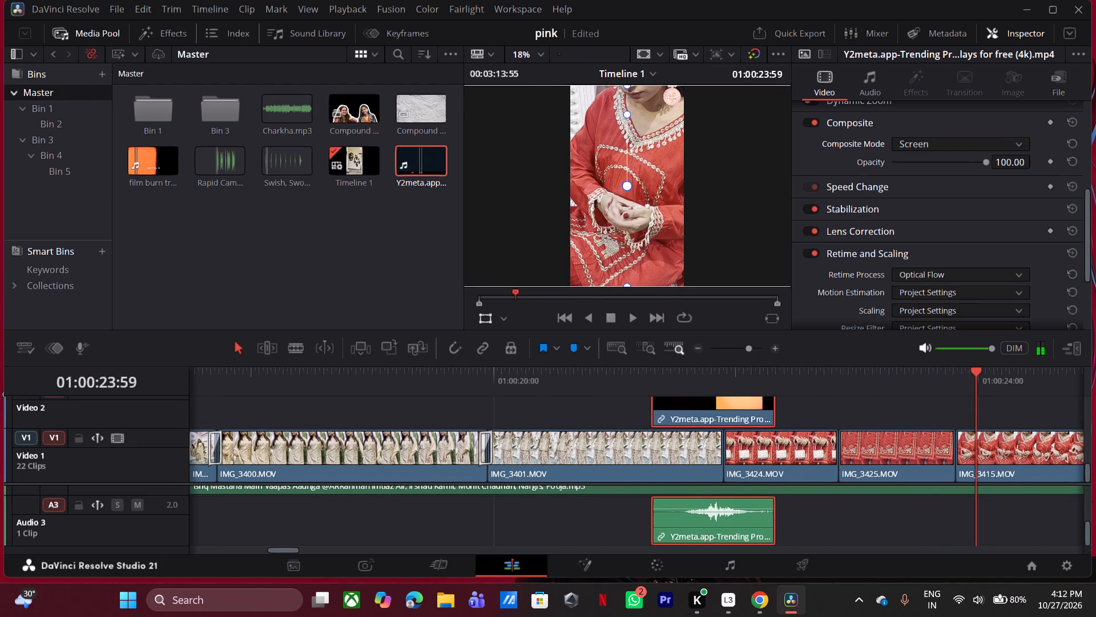
pyautogui.click(178, 35)
pyautogui.moveTo(249, 151); pyautogui.dragTo(844, 439)
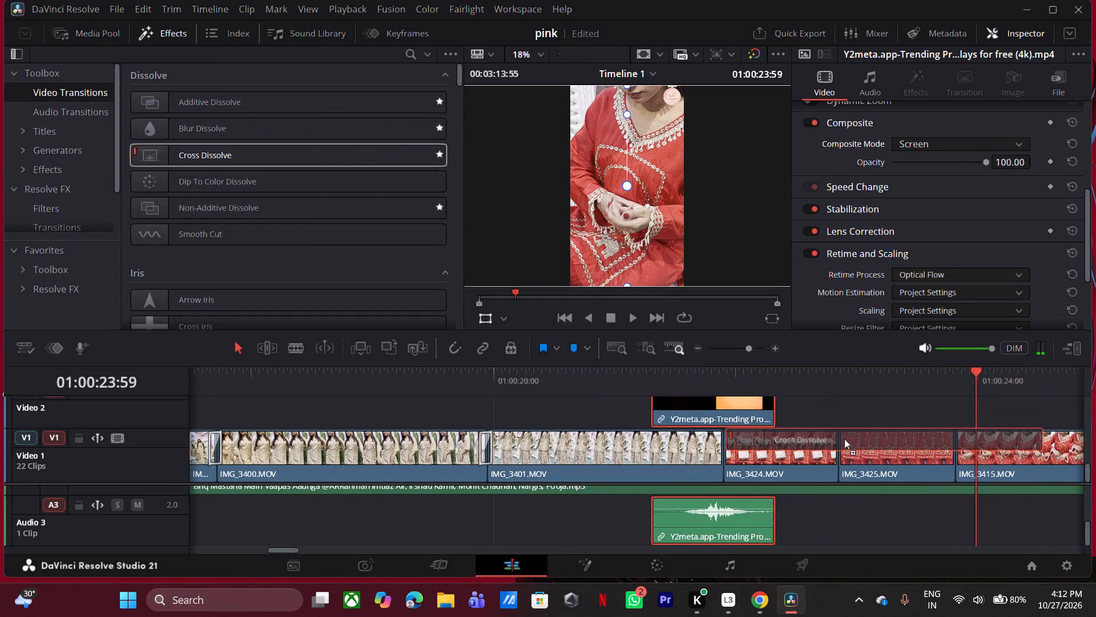
pyautogui.moveTo(844, 439); pyautogui.dragTo(836, 447)
pyautogui.moveTo(797, 454); pyautogui.dragTo(837, 466)
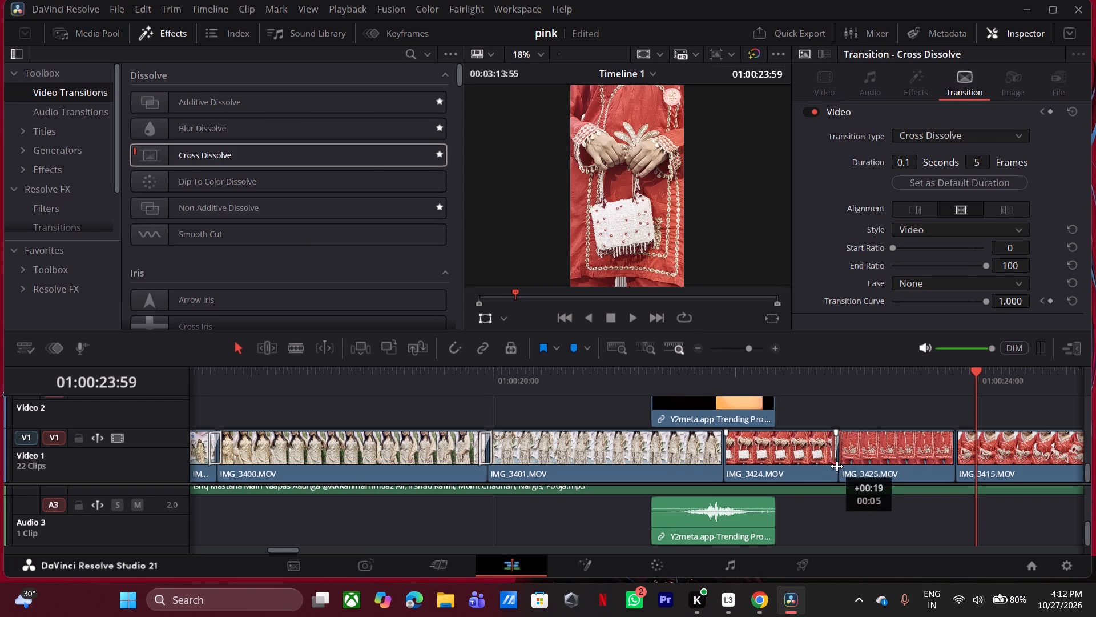
# Reuse the 5-frame Cross Dissolve at both the IMG_3424.MOV to IMG_3425.MOV and IMG_3425.MOV to IMG_3415.MOV cuts, and play through them.
pyautogui.moveTo(837, 466); pyautogui.dragTo(837, 468)
pyautogui.hotkey('ctrl', 'x')
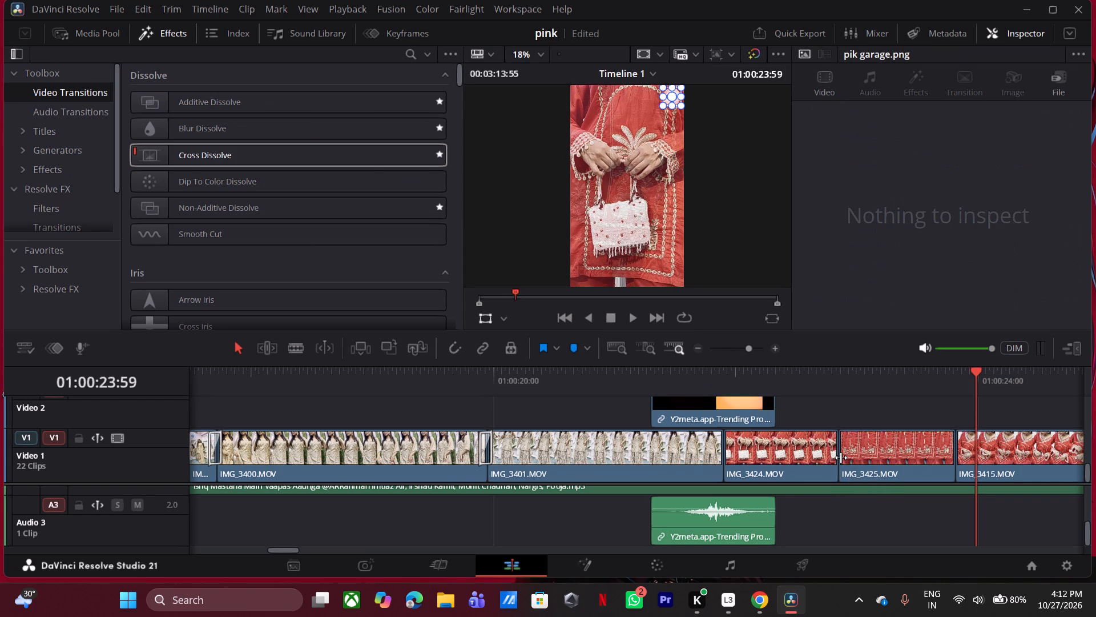
pyautogui.click(839, 461)
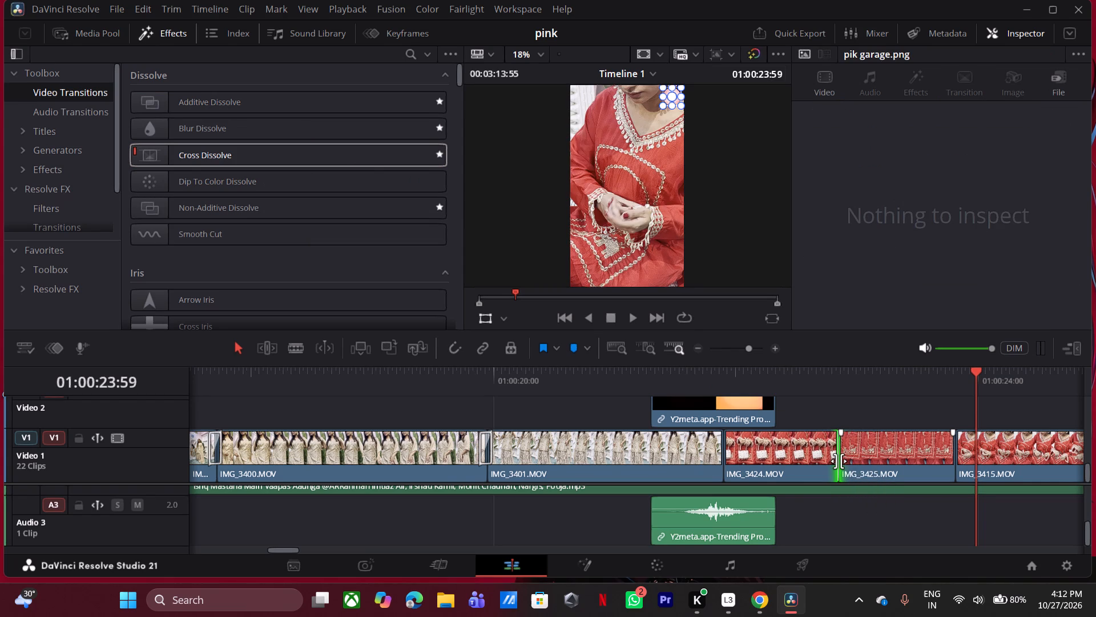
pyautogui.hotkey('ctrl', 'v')
pyautogui.click(957, 464)
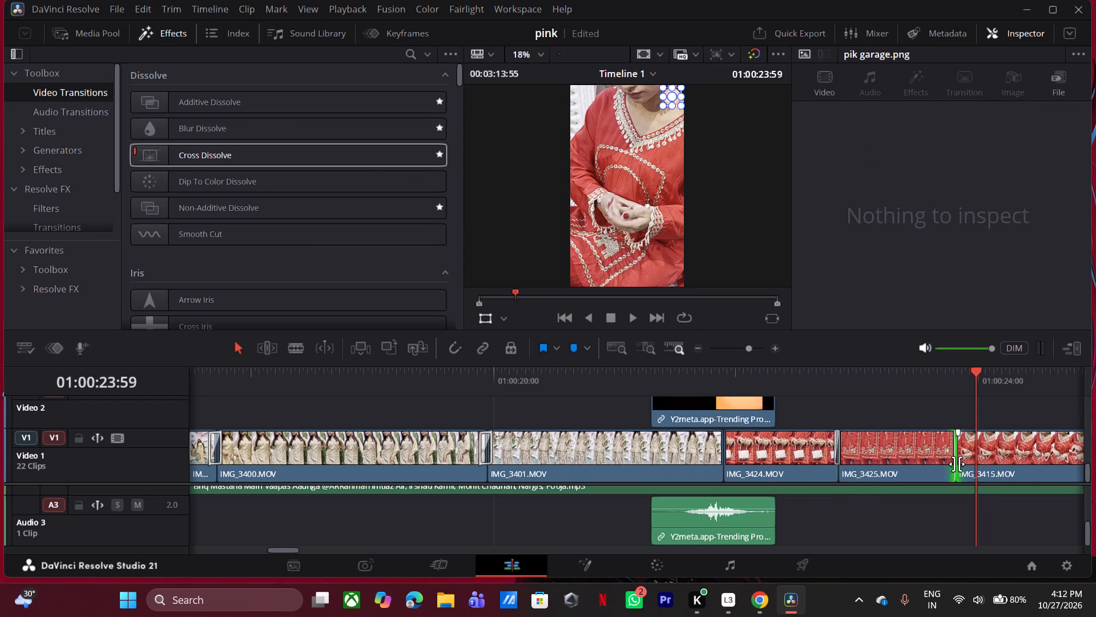
pyautogui.hotkey('ctrl', 'v')
pyautogui.click(822, 370)
pyautogui.press('space')
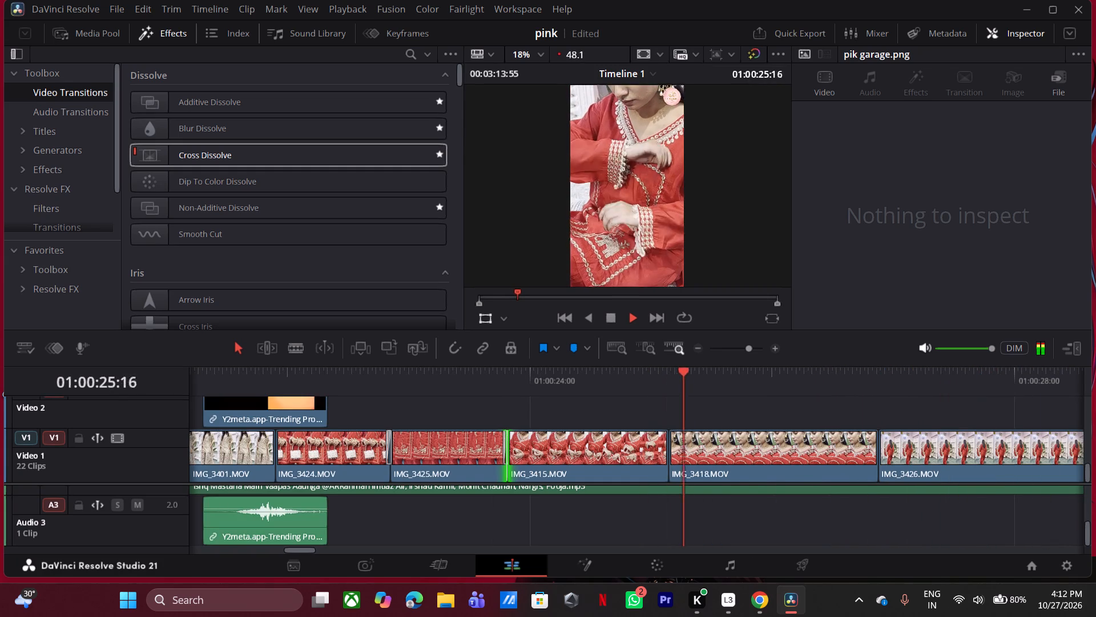
pyautogui.press('space')
# Add a Brightness Flash transition at the IMG_3418.MOV to IMG_3426.MOV cut on Video 1.
pyautogui.moveTo(461, 74); pyautogui.dragTo(456, 167)
pyautogui.moveTo(364, 186); pyautogui.dragTo(666, 443)
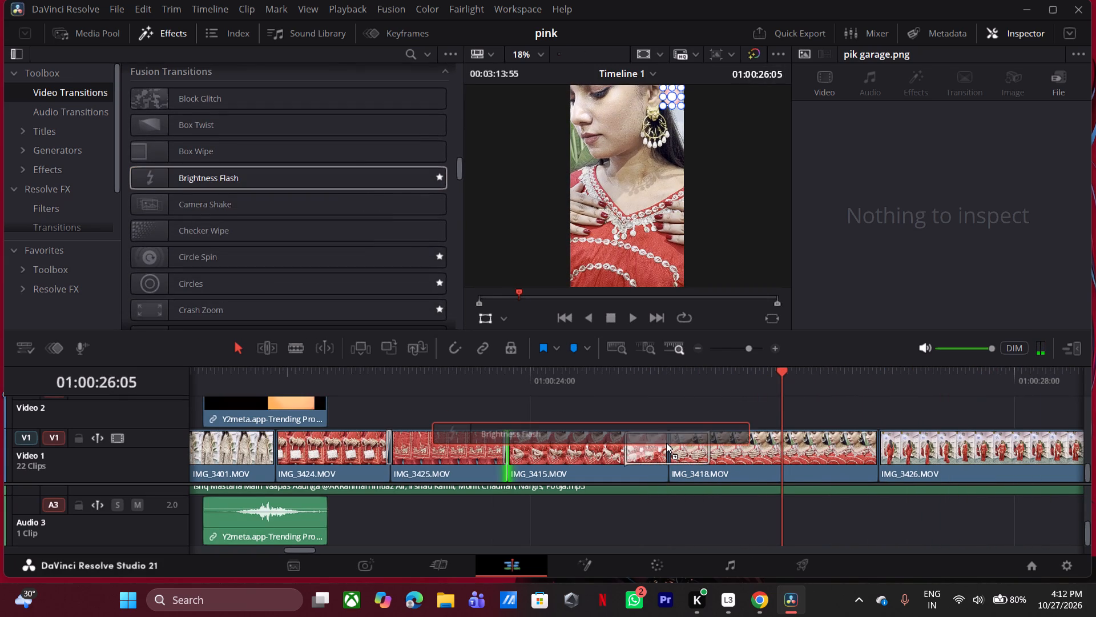
pyautogui.moveTo(666, 443); pyautogui.dragTo(885, 452)
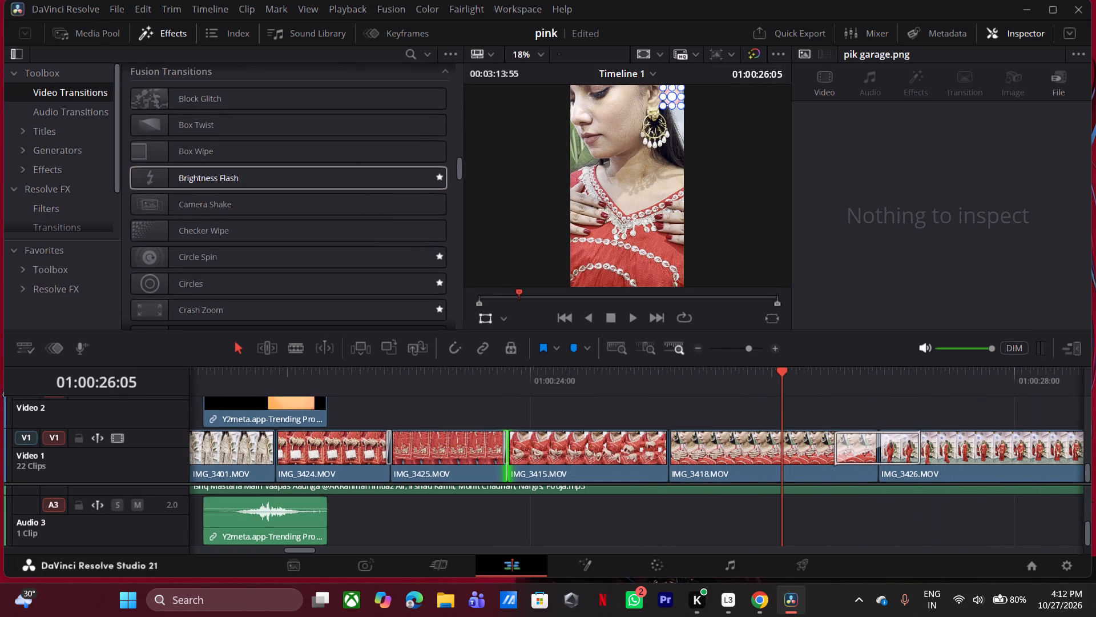
# Add a Crash Zoom transition at the IMG_3415.MOV to IMG_3418.MOV cut, shorten it to 29 frames and play it back.
pyautogui.moveTo(329, 319); pyautogui.dragTo(686, 432)
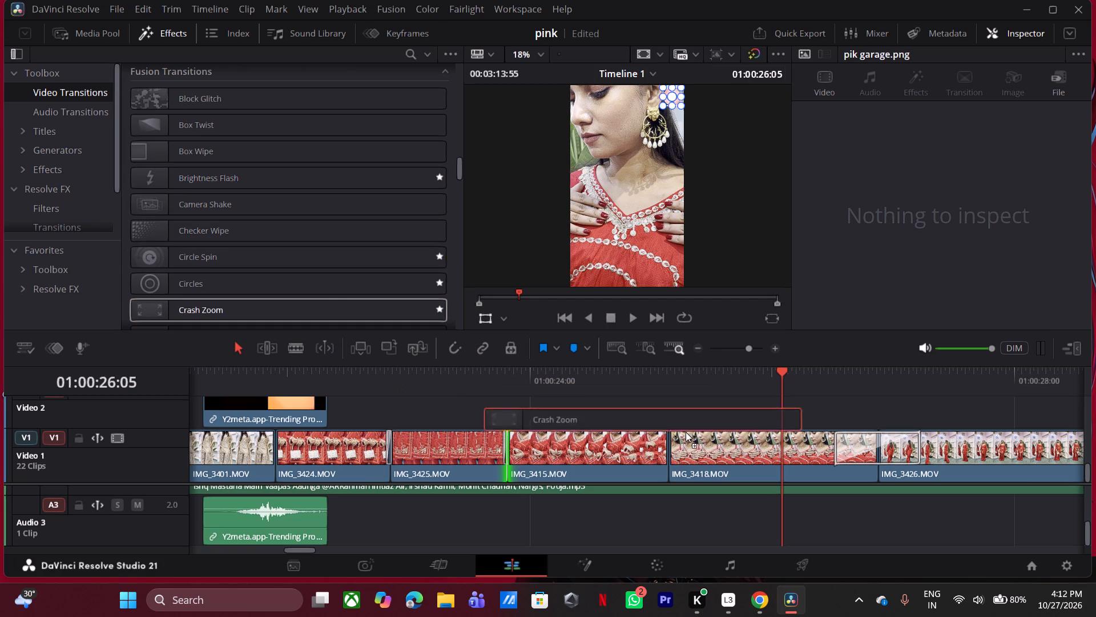
pyautogui.moveTo(686, 432); pyautogui.dragTo(679, 451)
pyautogui.moveTo(626, 450); pyautogui.dragTo(644, 453)
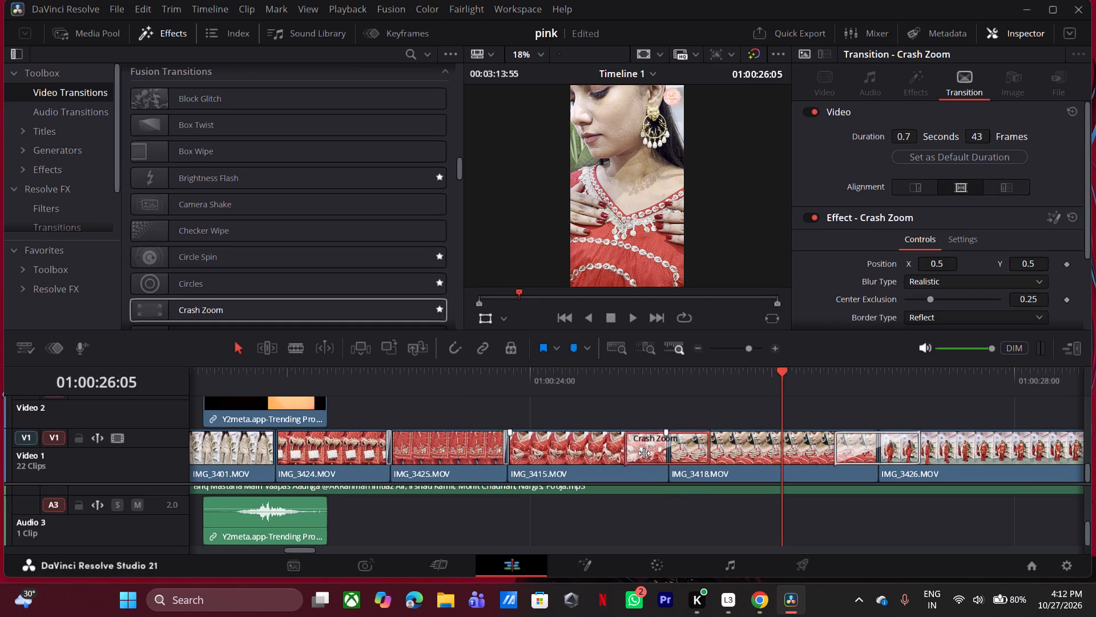
pyautogui.moveTo(644, 453); pyautogui.dragTo(641, 456)
pyautogui.click(583, 375)
pyautogui.press('space')
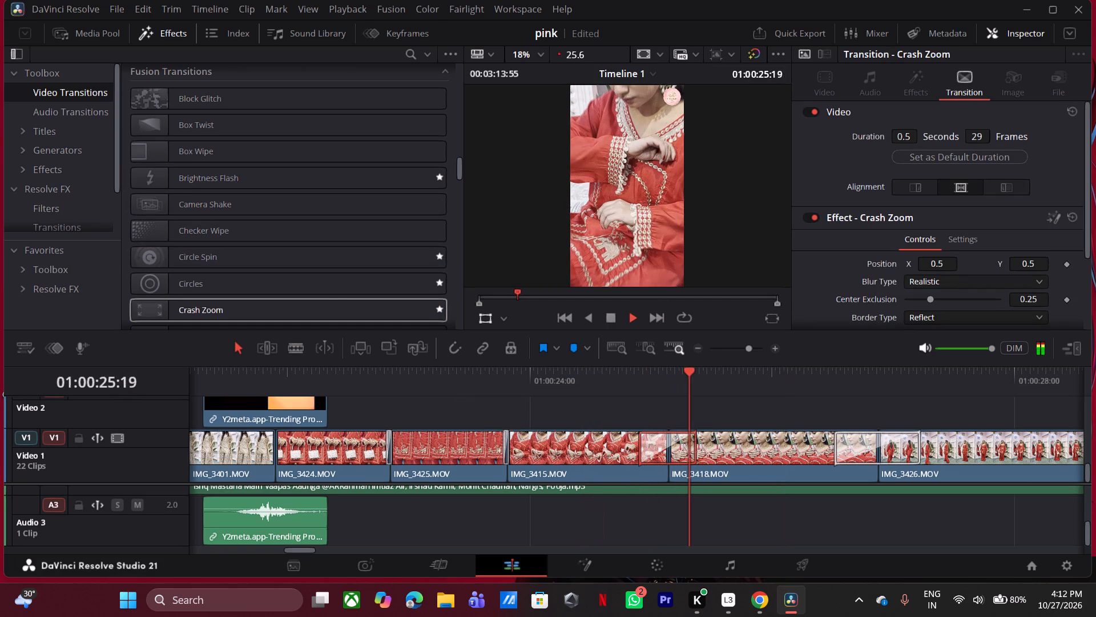
pyautogui.click(583, 375)
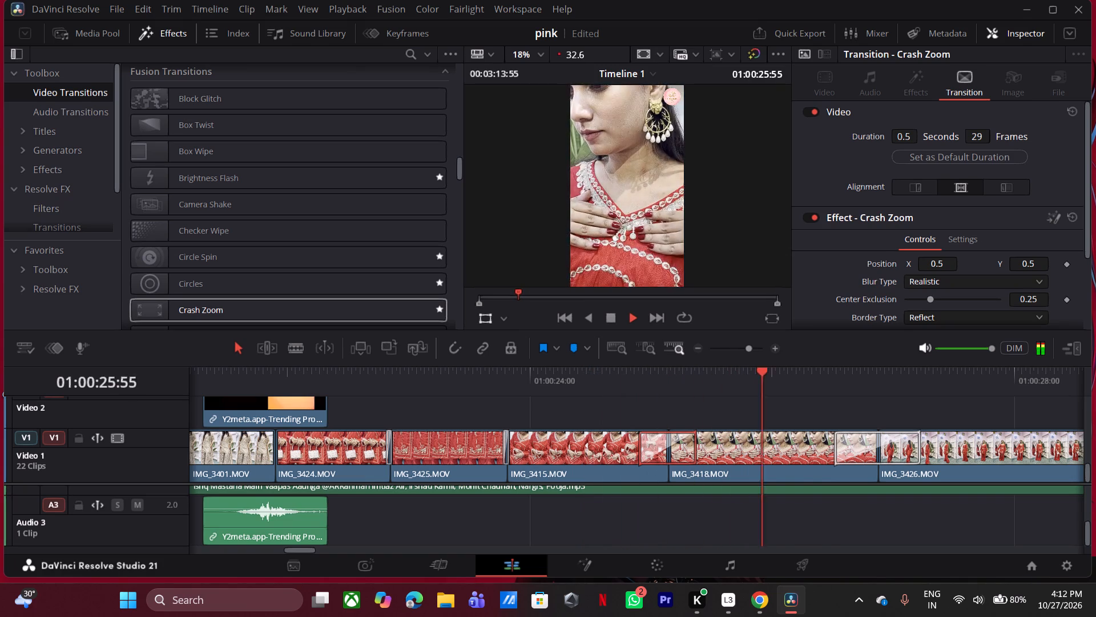
pyautogui.press('space')
# Replace the Crash Zoom at the IMG_3415.MOV to IMG_3418.MOV cut with Zoom In and play through to IMG_3428.MOV.
pyautogui.moveTo(458, 166); pyautogui.dragTo(445, 306)
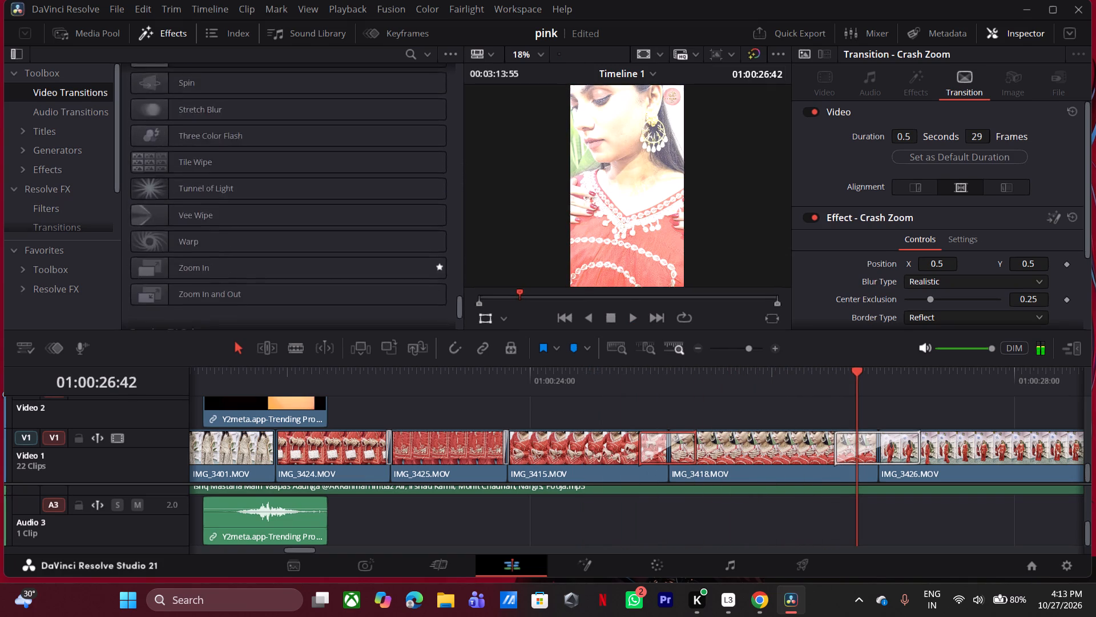
pyautogui.moveTo(445, 306); pyautogui.dragTo(443, 311)
pyautogui.moveTo(368, 191); pyautogui.dragTo(648, 449)
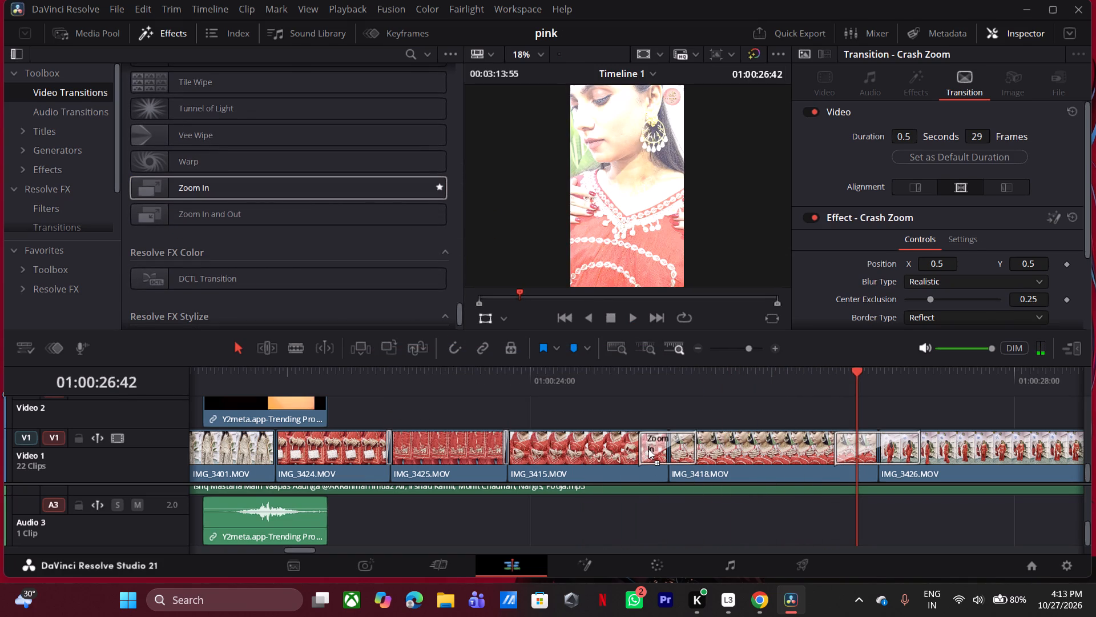
pyautogui.click(561, 382)
pyautogui.press('space')
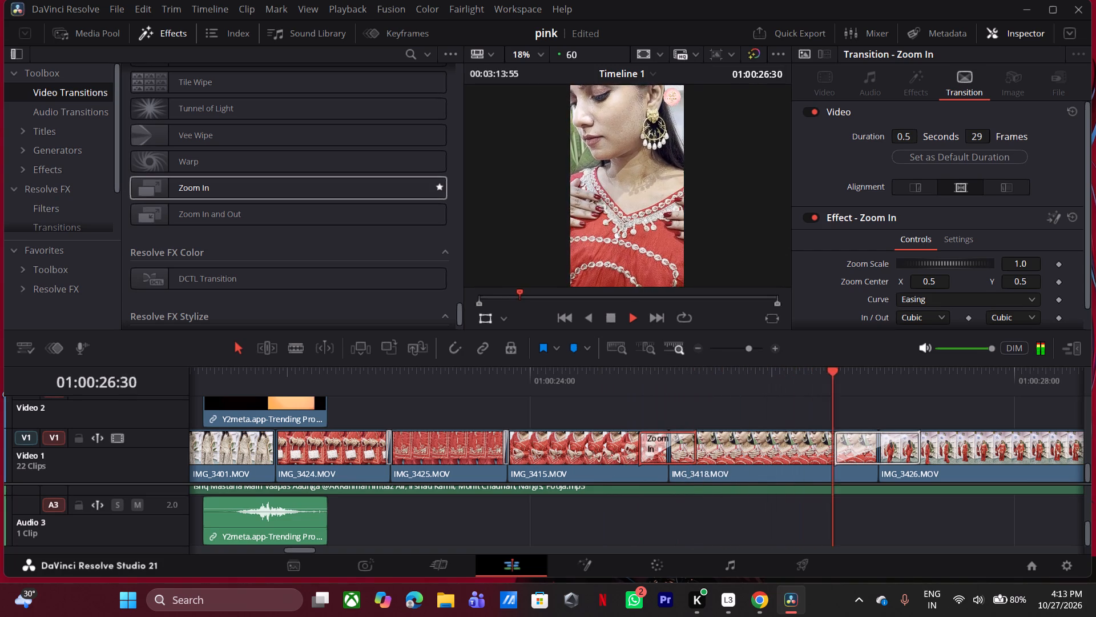
pyautogui.click(696, 347)
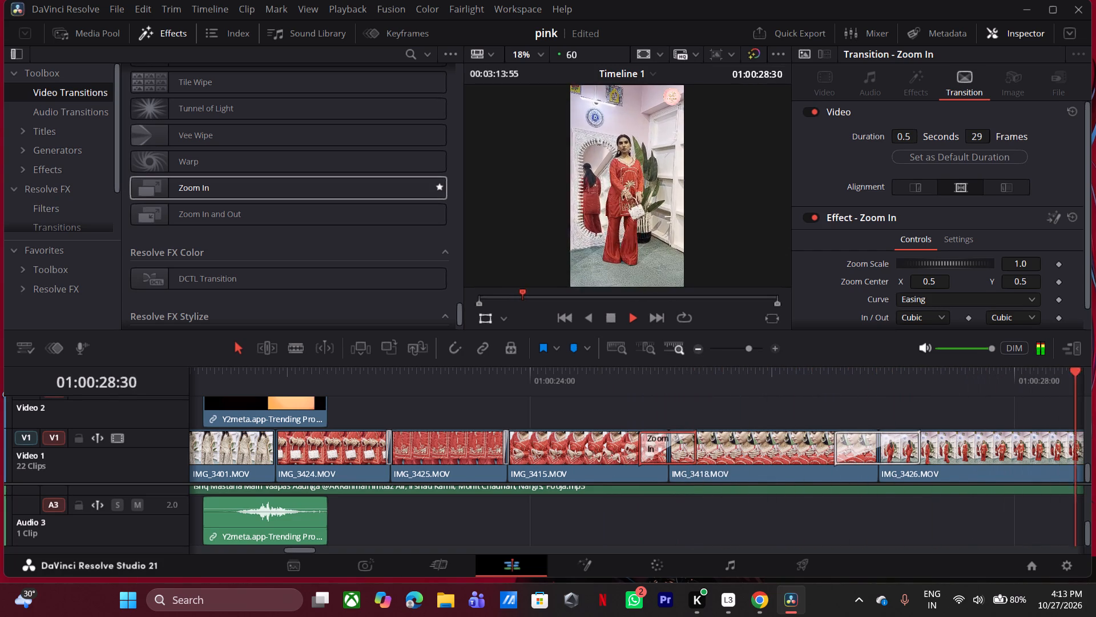
pyautogui.press('space')
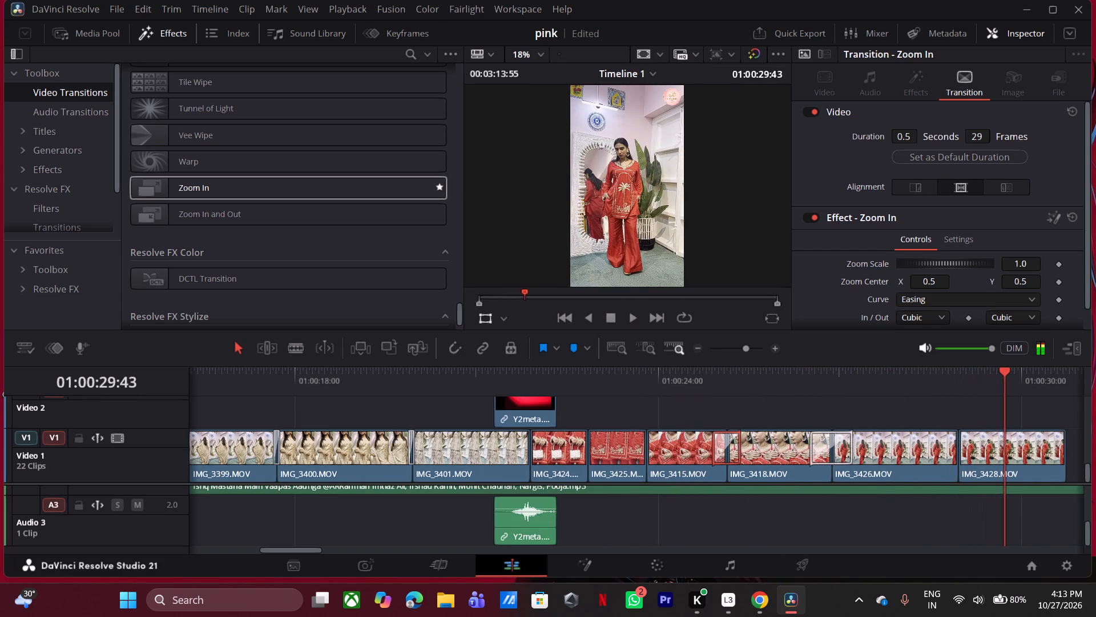
# Add a Cross Dissolve at the IMG_3426.MOV to IMG_3428.MOV cut, shorten it to 5 frames and play through to the last clip's end.
pyautogui.moveTo(460, 310); pyautogui.dragTo(458, 65)
pyautogui.moveTo(289, 165); pyautogui.dragTo(954, 452)
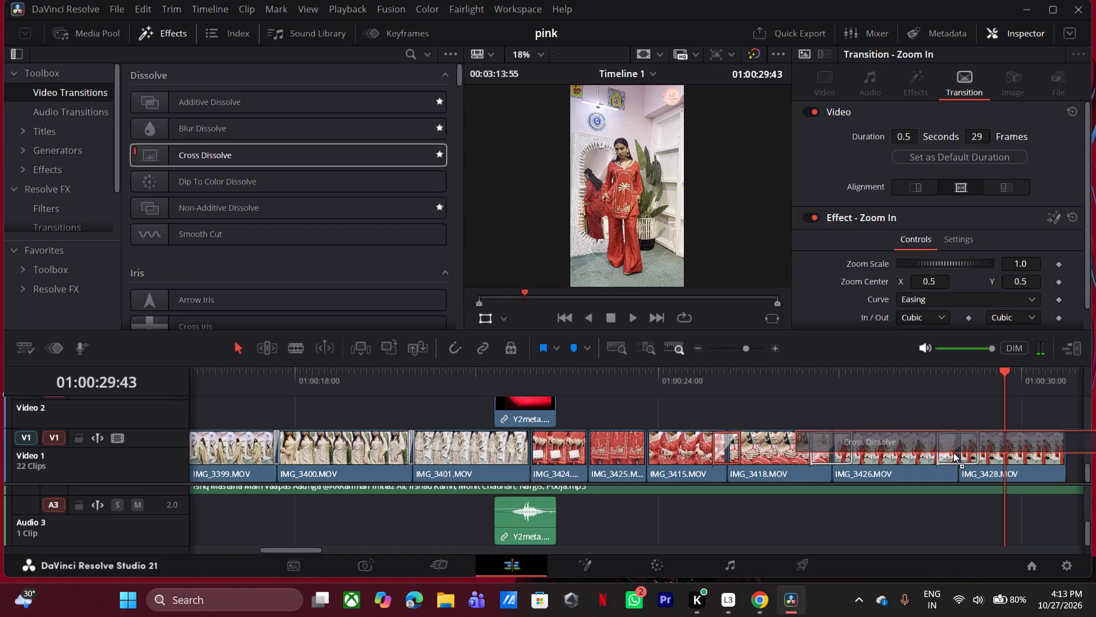
pyautogui.moveTo(937, 450); pyautogui.dragTo(952, 466)
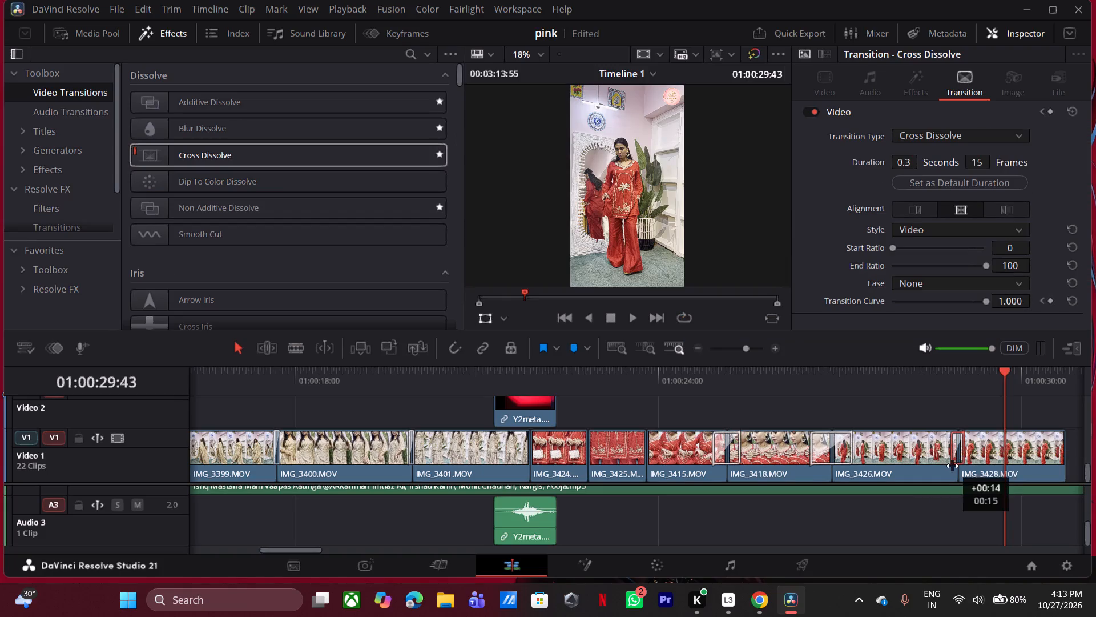
pyautogui.moveTo(952, 466); pyautogui.dragTo(957, 472)
pyautogui.click(946, 371)
pyautogui.press('space')
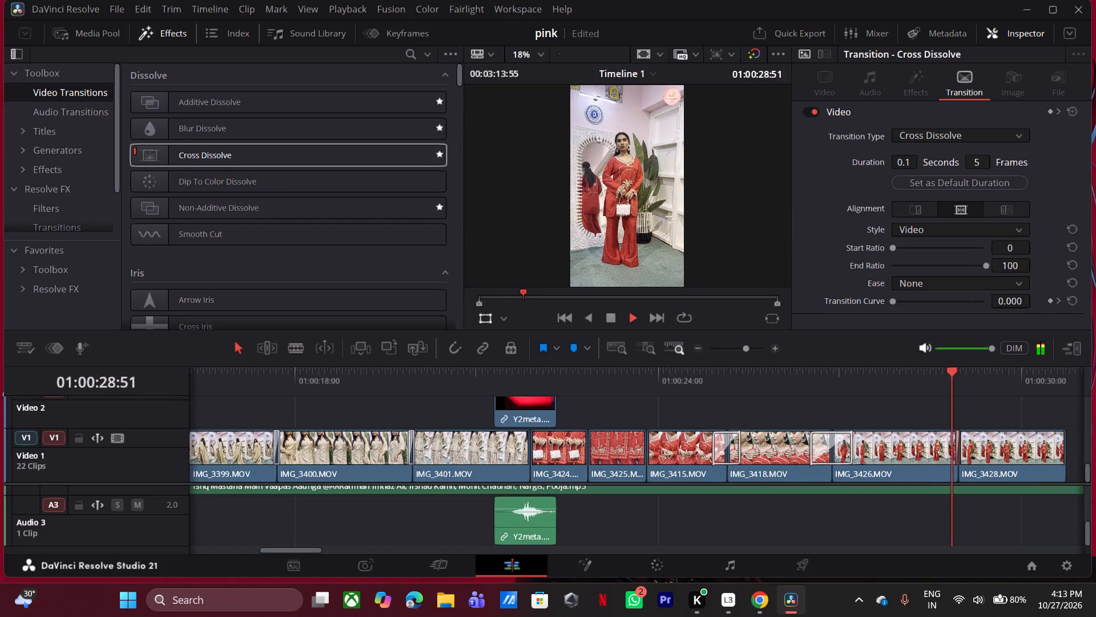
pyautogui.press('space')
pyautogui.click(1062, 470)
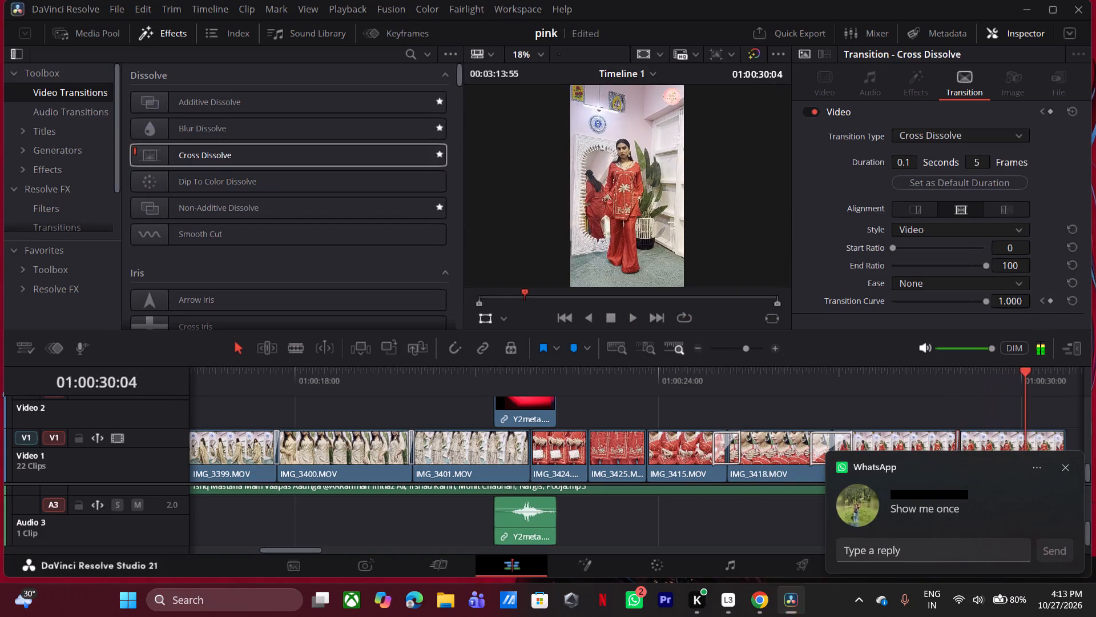
pyautogui.click(930, 382)
pyautogui.click(932, 375)
pyautogui.press('space')
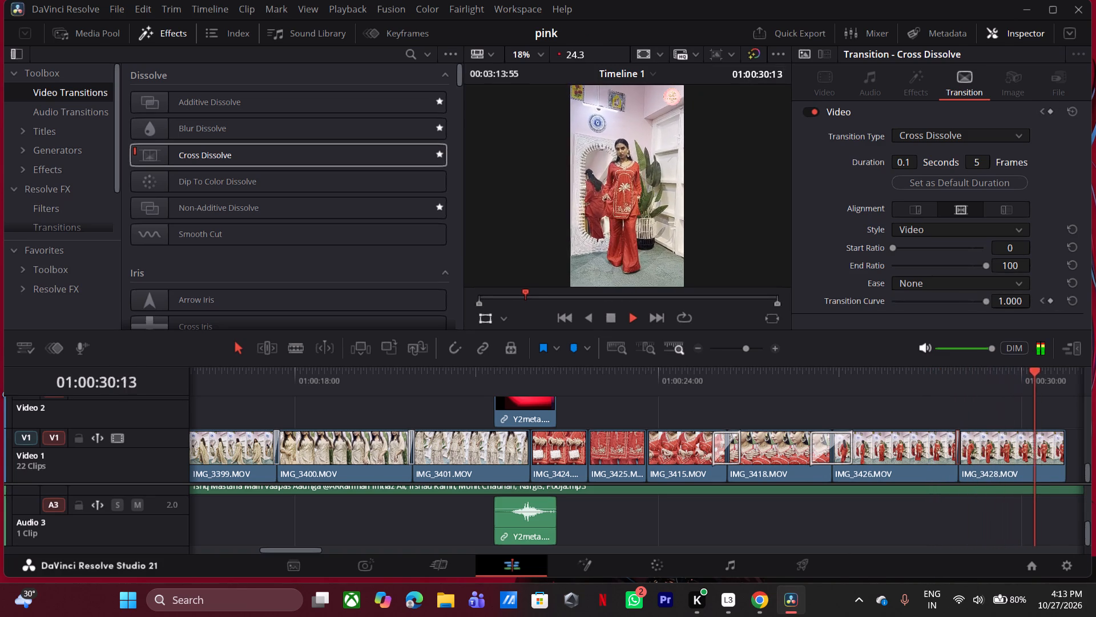
pyautogui.press('space')
# Save the project and return the playhead to the start of the timeline at 01:00:00:00.
pyautogui.doubleClick(694, 349)
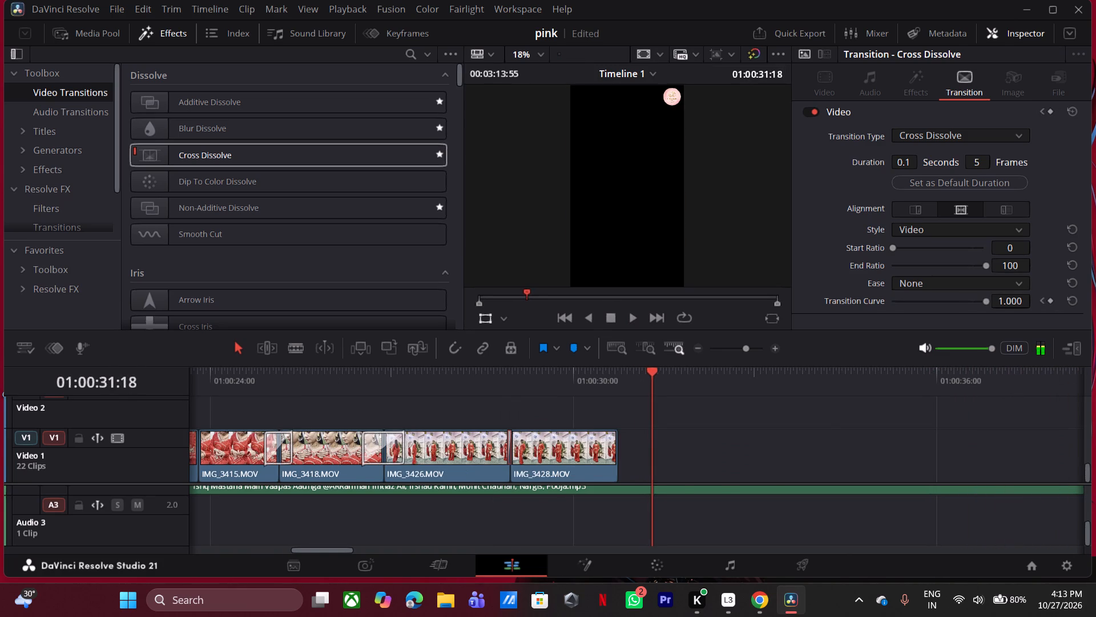
pyautogui.hotkey('ctrl', 's')
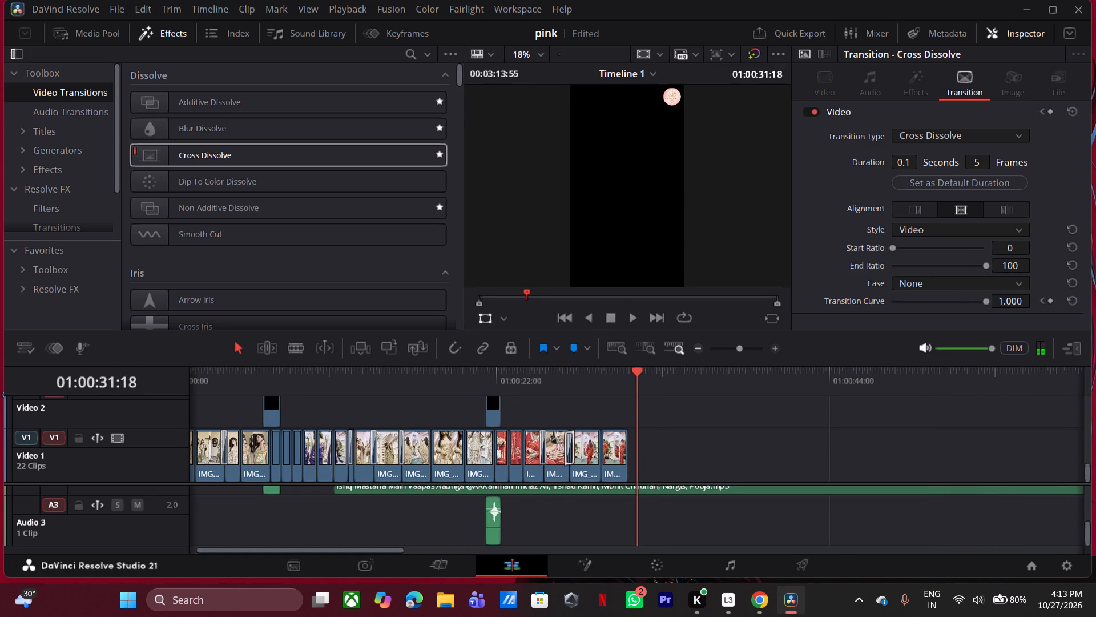
pyautogui.moveTo(199, 385); pyautogui.dragTo(182, 387)
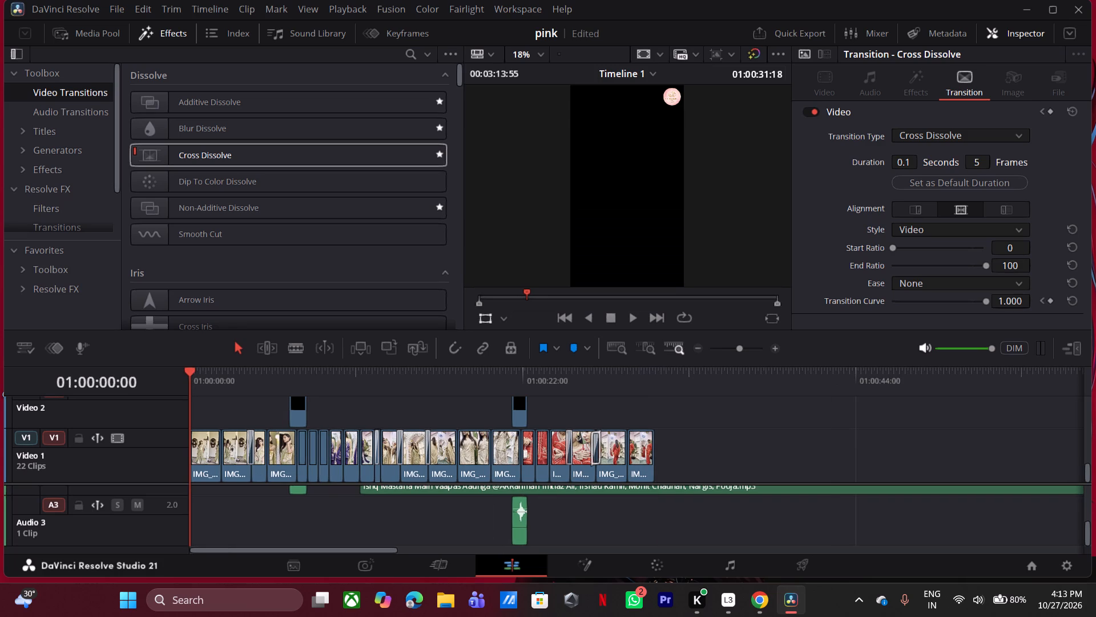
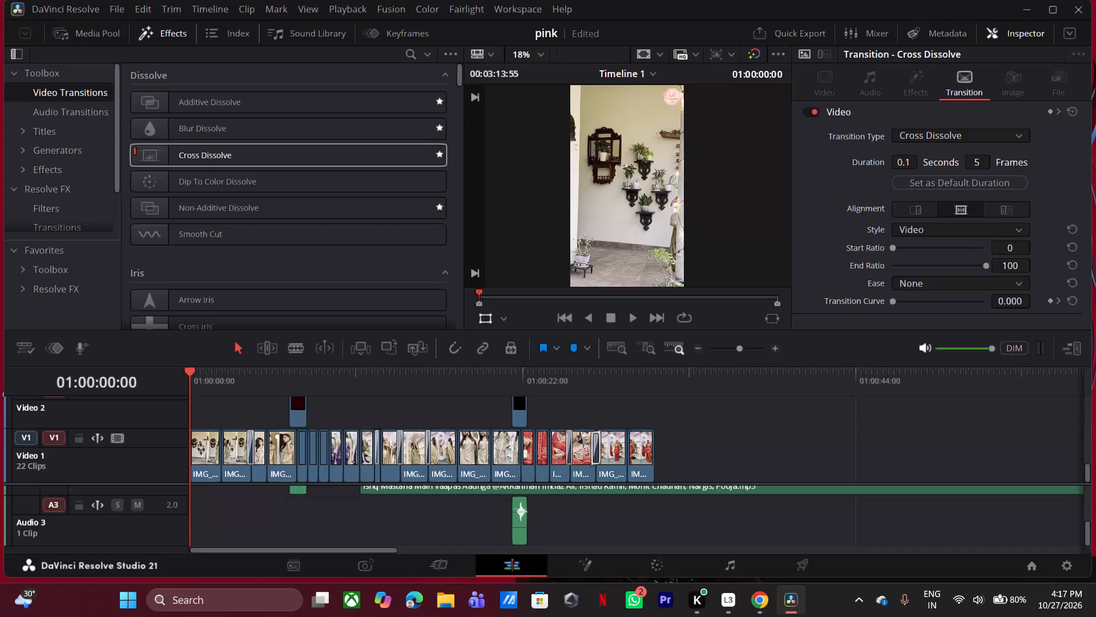
# Review the edit from the start, replay the purple saree clips, and park the playhead at 01:00:11:47, near Audio 1's end.
pyautogui.scroll(5, 461, 530)
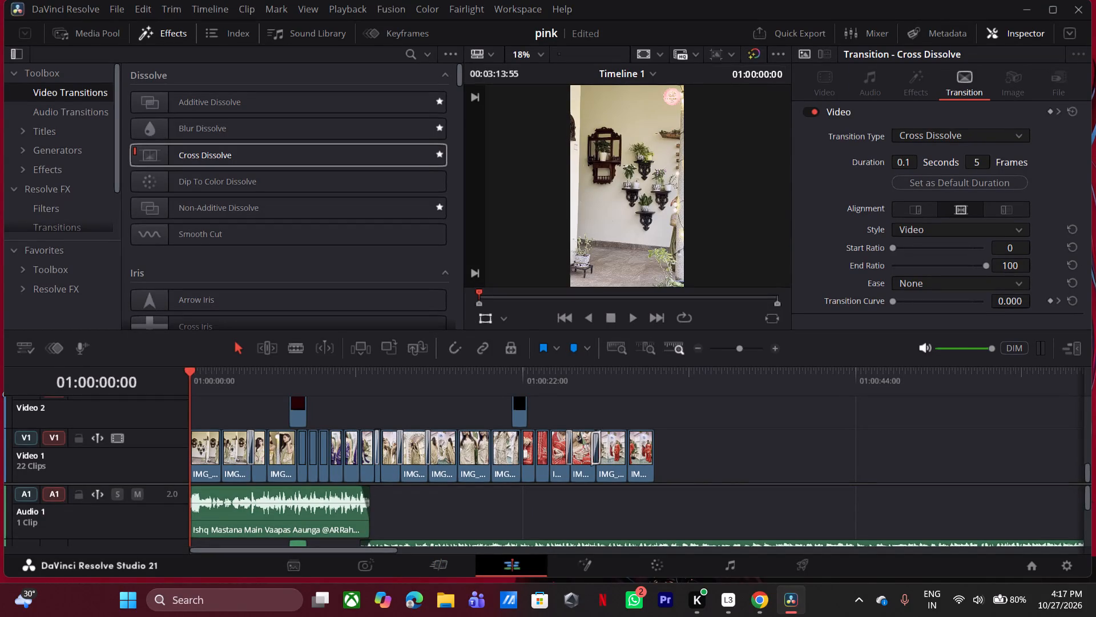
pyautogui.press('space')
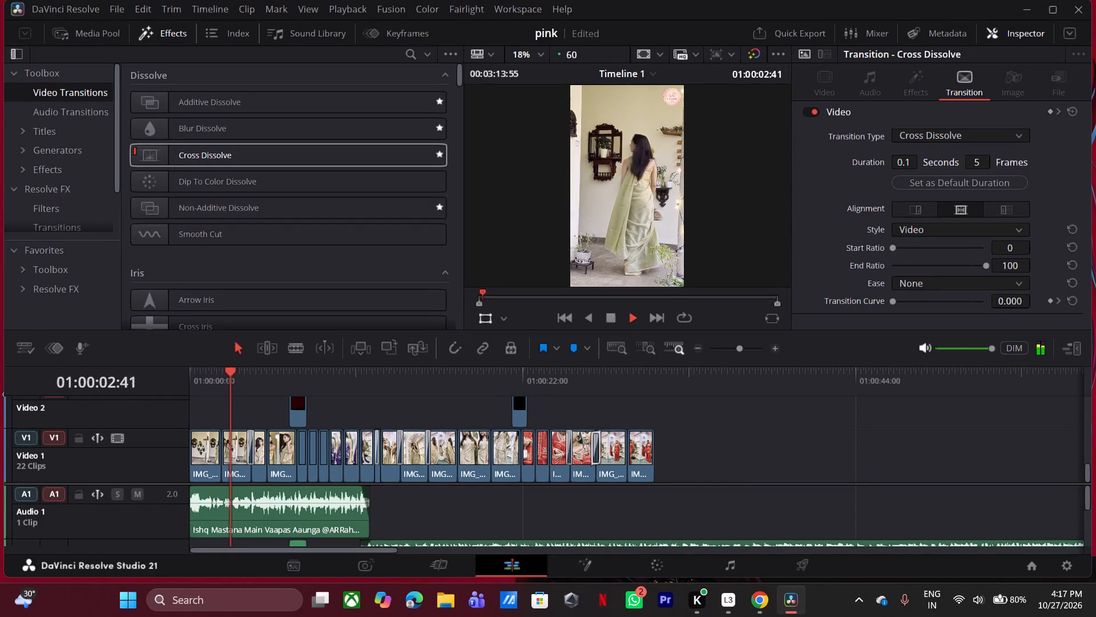
pyautogui.click(770, 347)
pyautogui.press('space')
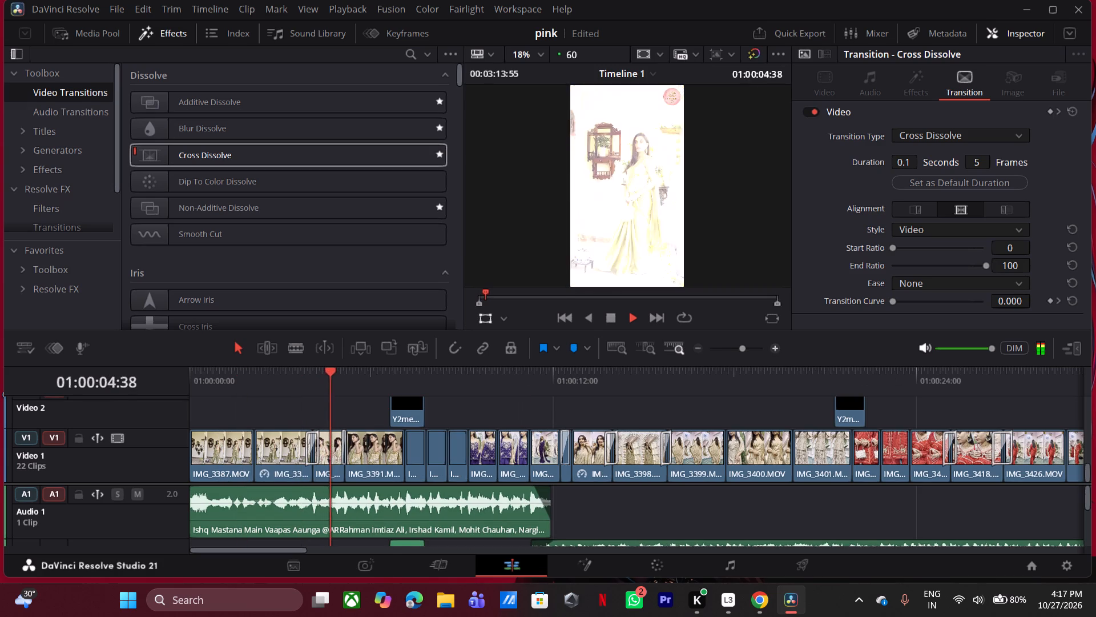
pyautogui.press('space')
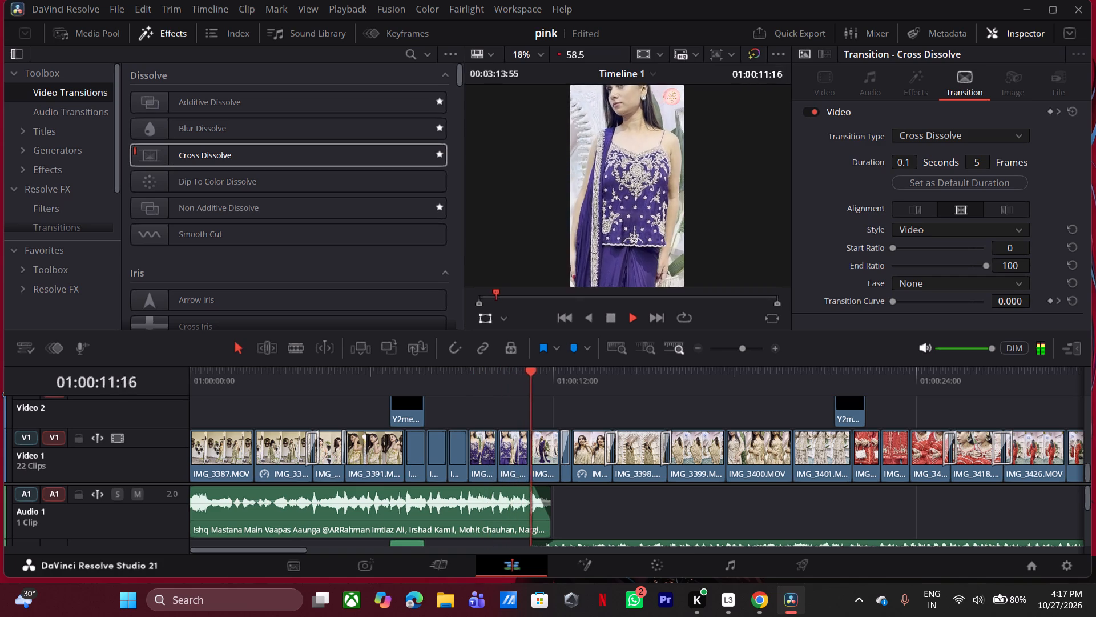
pyautogui.click(452, 370)
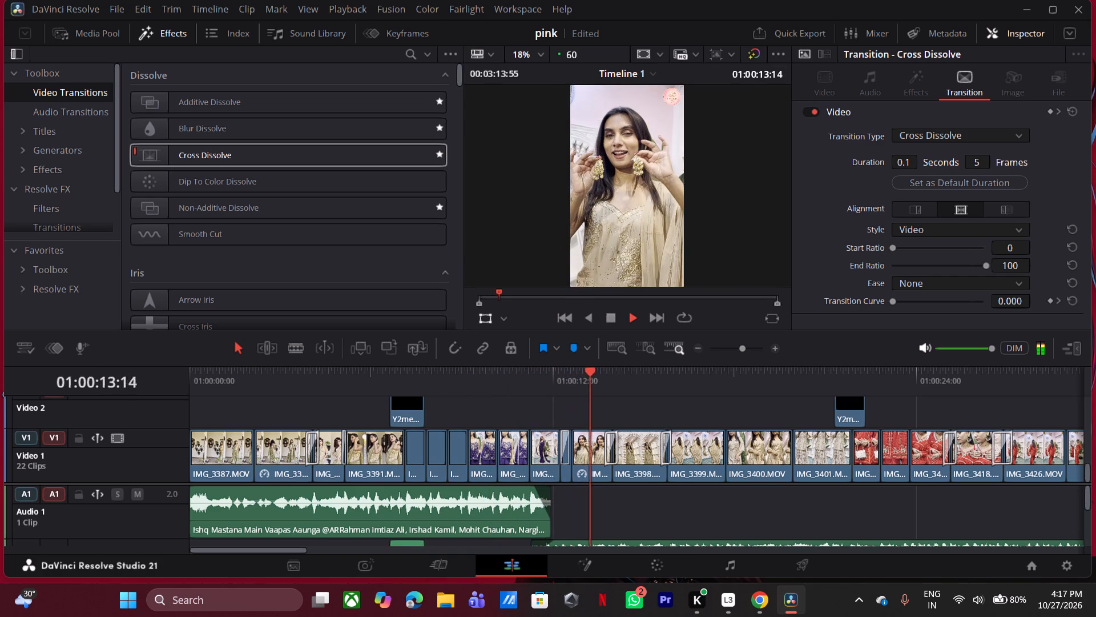
pyautogui.press('space')
pyautogui.click(546, 379)
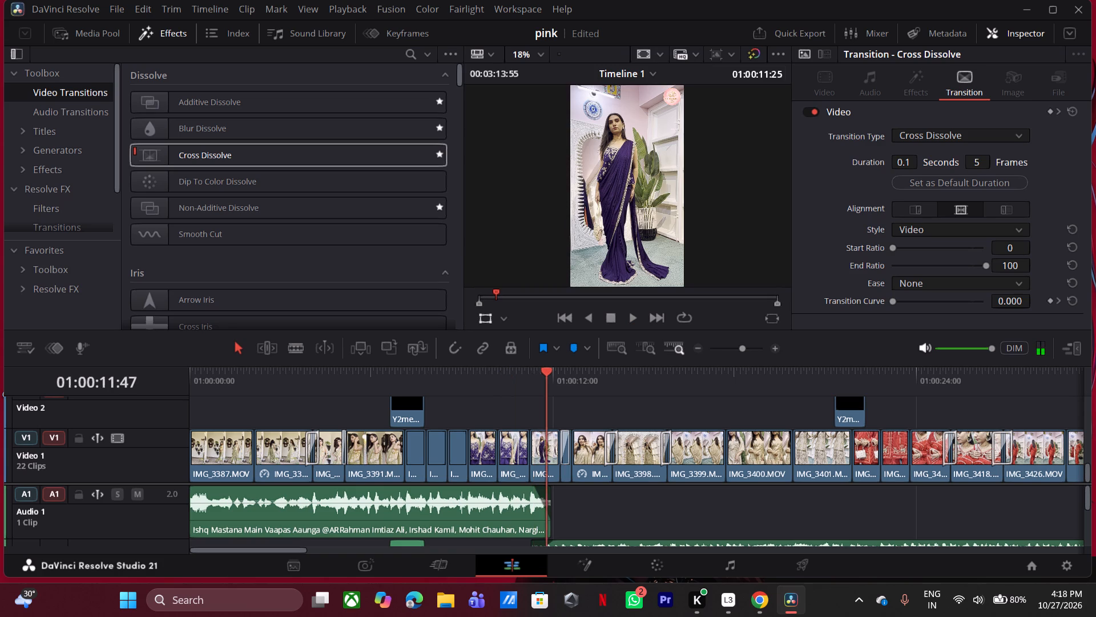
# Browse the media pool through Bin 1, Bin 2 and Bin 3.
pyautogui.click(92, 41)
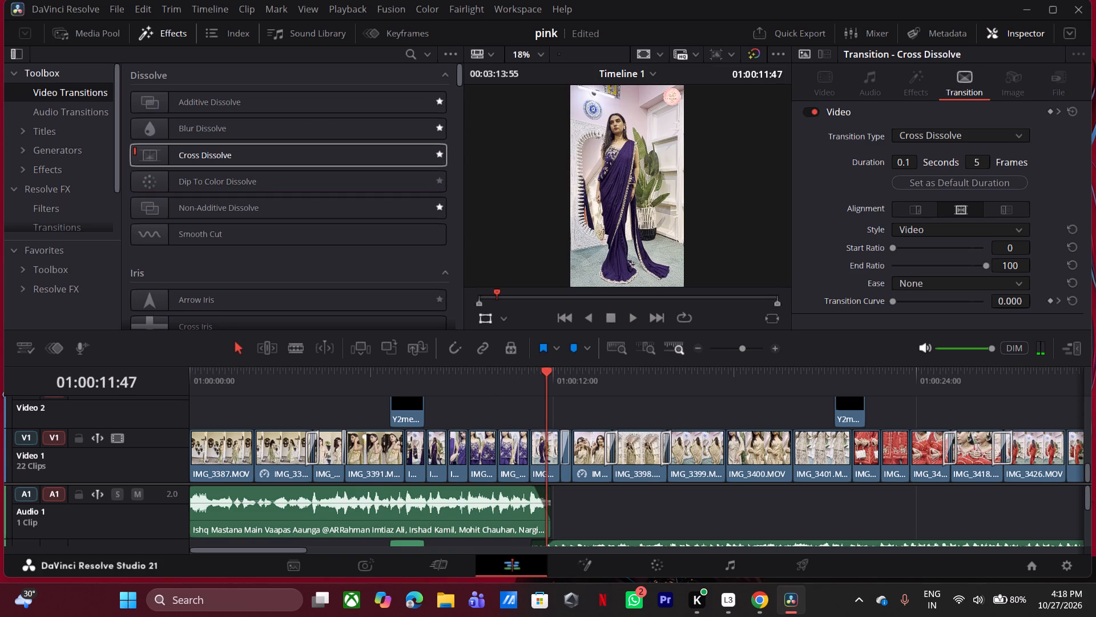
pyautogui.click(52, 114)
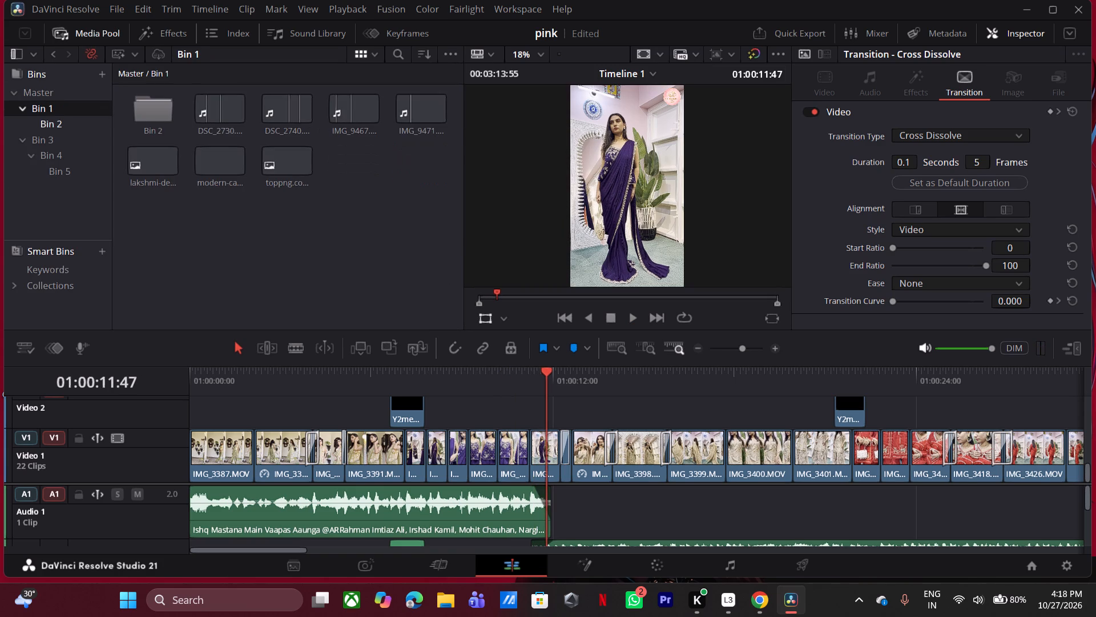
pyautogui.click(60, 125)
pyautogui.click(54, 142)
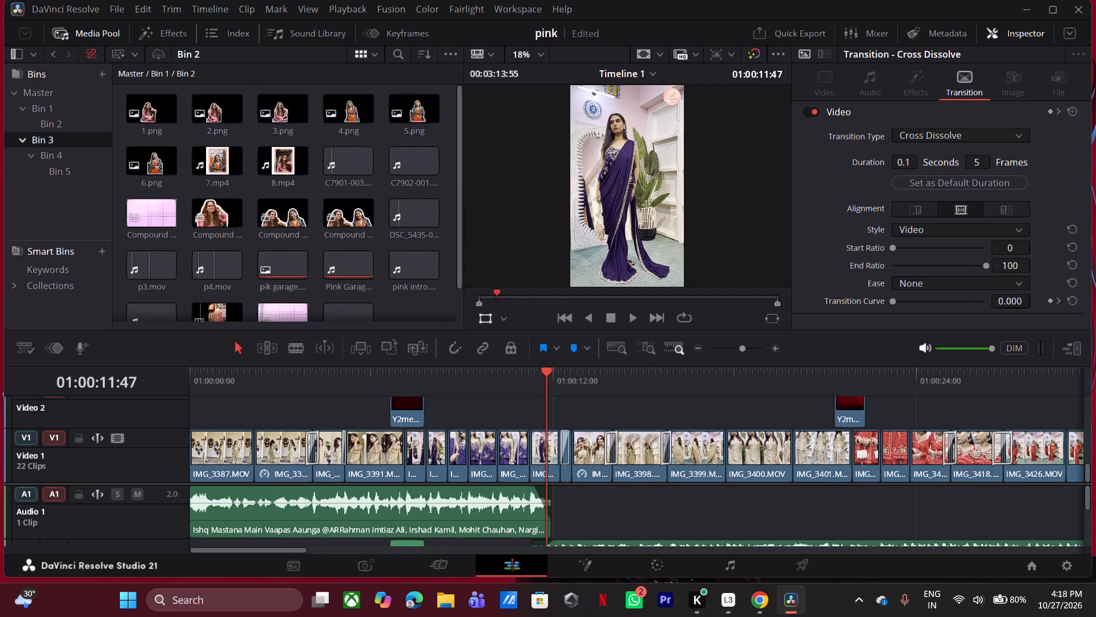
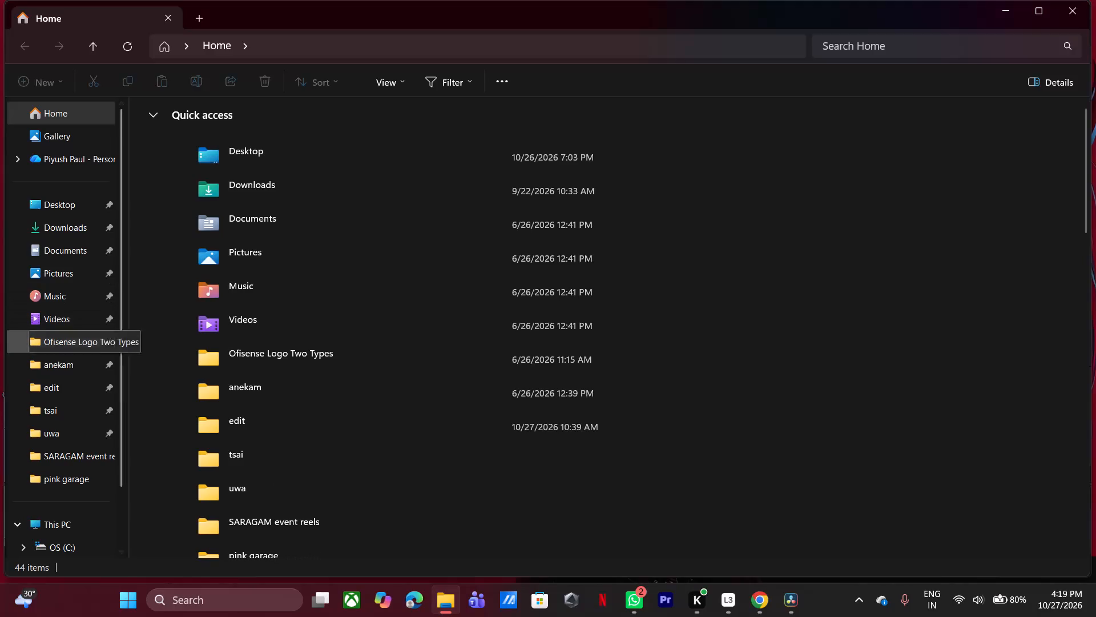
# Watch the nhce jailer video from the edit folder in File Explorer, and return to the DaVinci Resolve timeline.
pyautogui.click(82, 389)
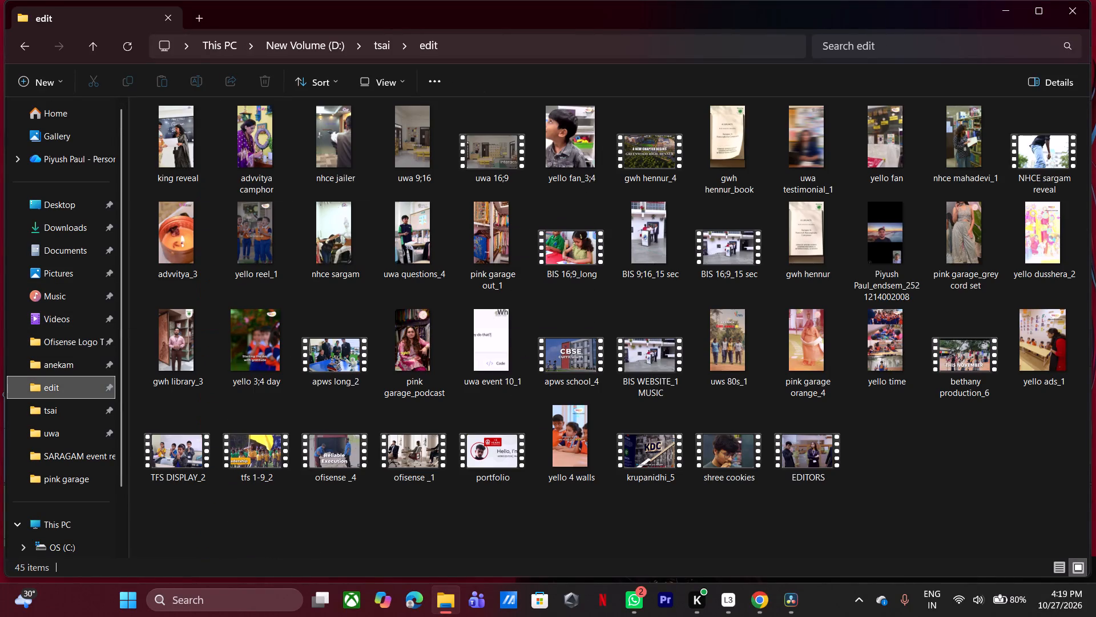
pyautogui.doubleClick(325, 149)
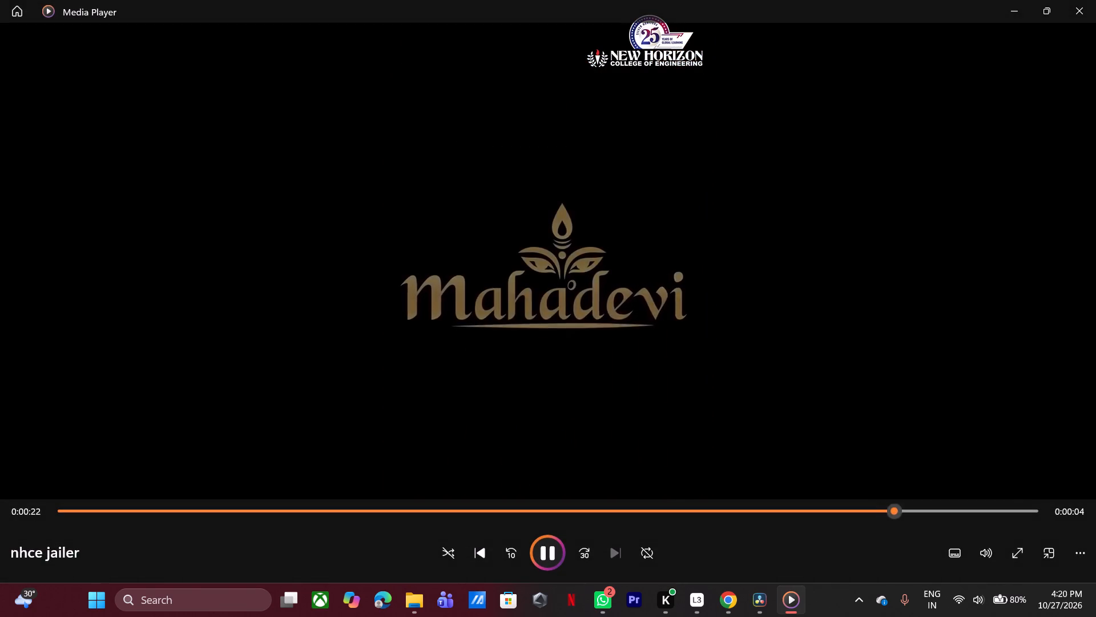
pyautogui.click(1095, 14)
pyautogui.doubleClick(925, 516)
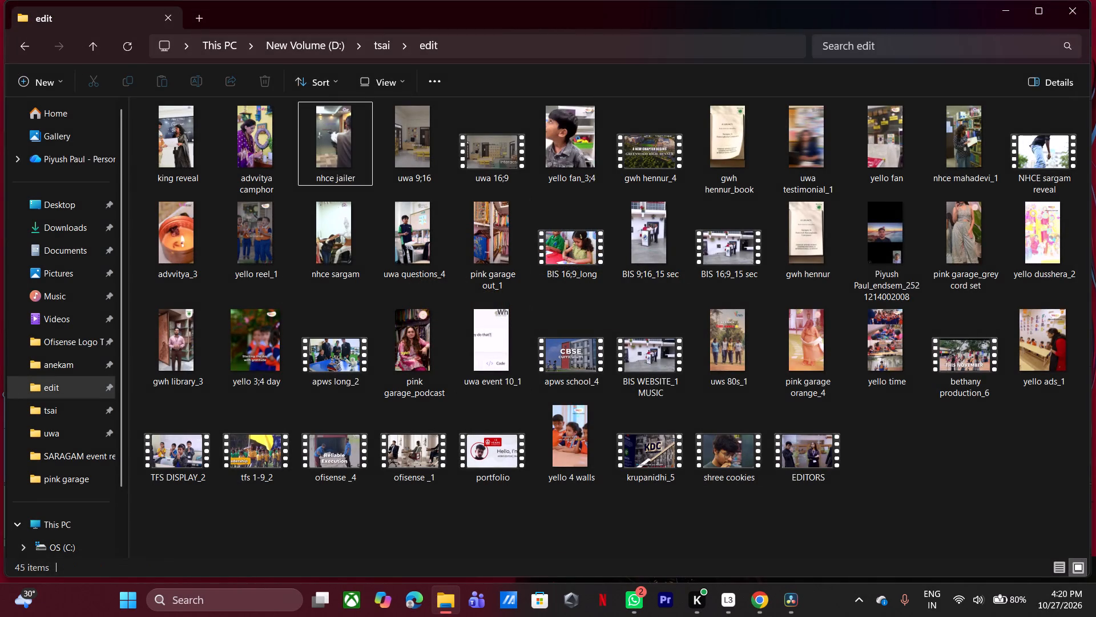
pyautogui.click(1008, 15)
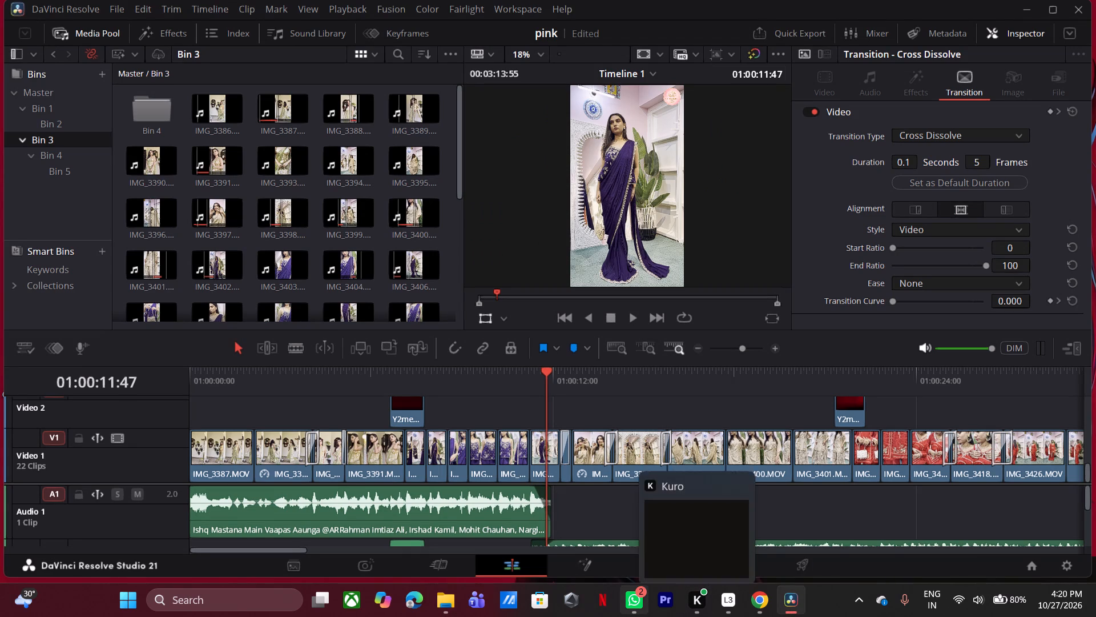
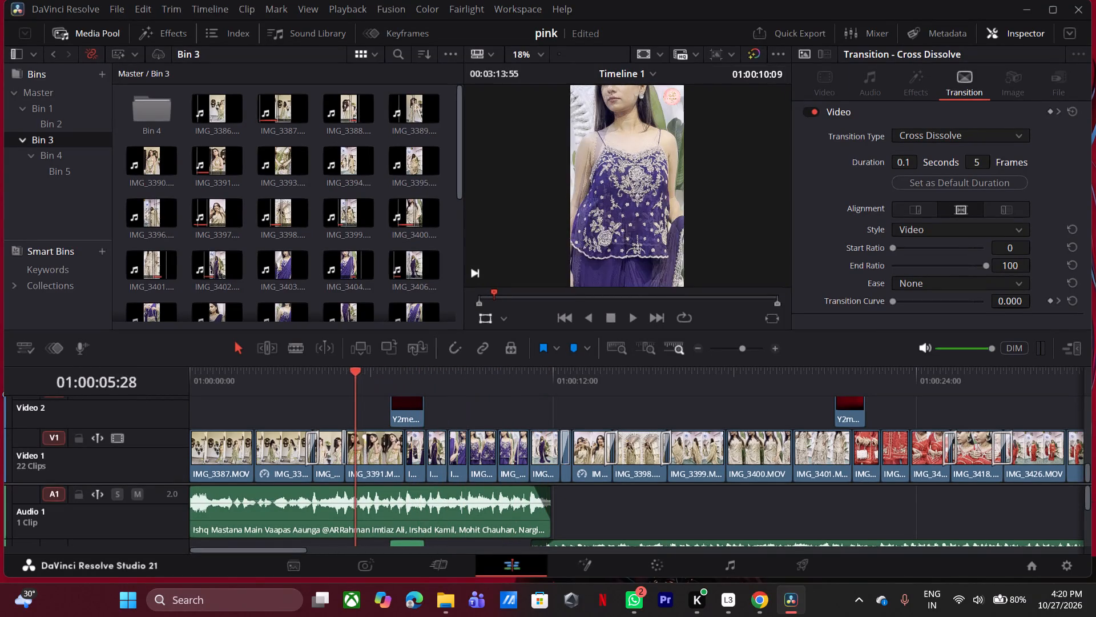
# Look through the Bin 3 clips and scrub the timeline between about 01:00:13 and 01:00:17 to examine the cream outfit shots, stopping at 01:00:15:48.
pyautogui.scroll(-1, 441, 275)
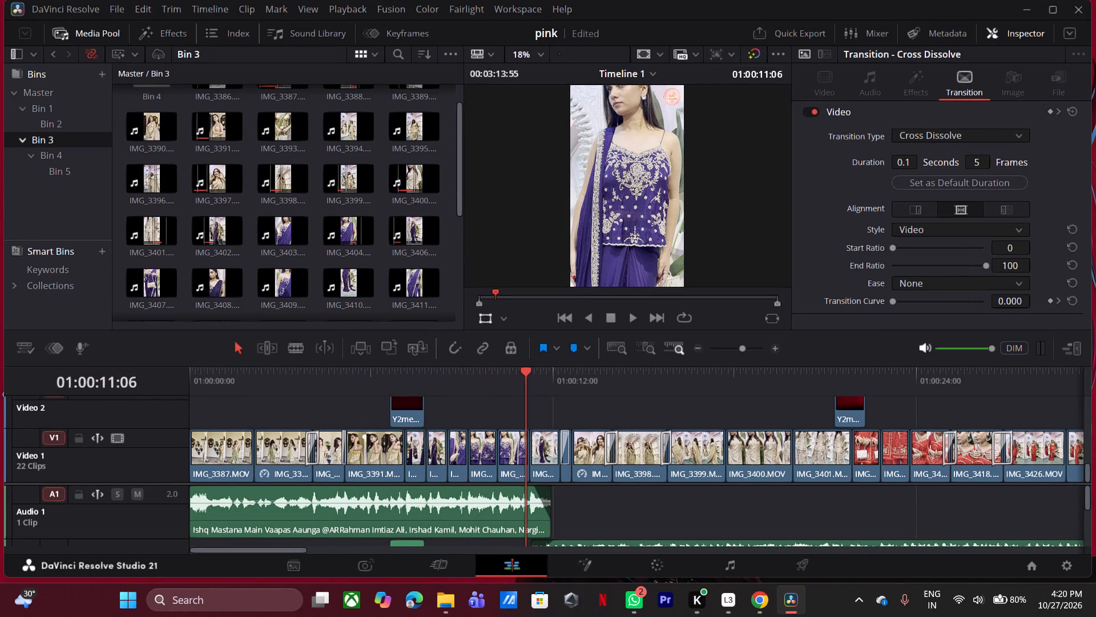
pyautogui.scroll(-2, 441, 275)
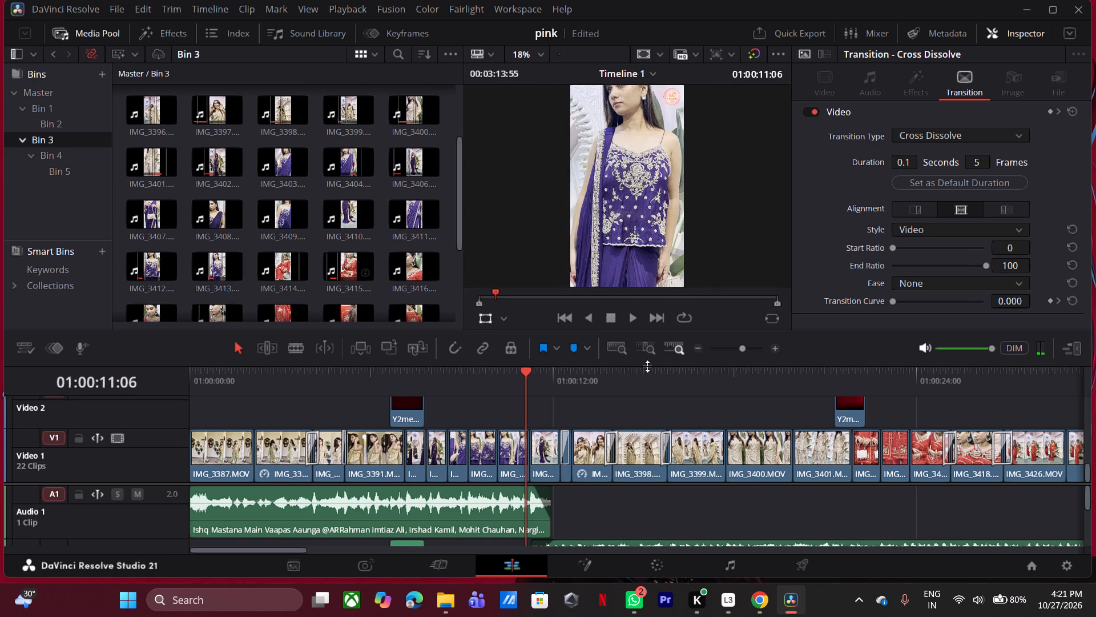
pyautogui.click(581, 365)
pyautogui.moveTo(602, 379); pyautogui.dragTo(700, 387)
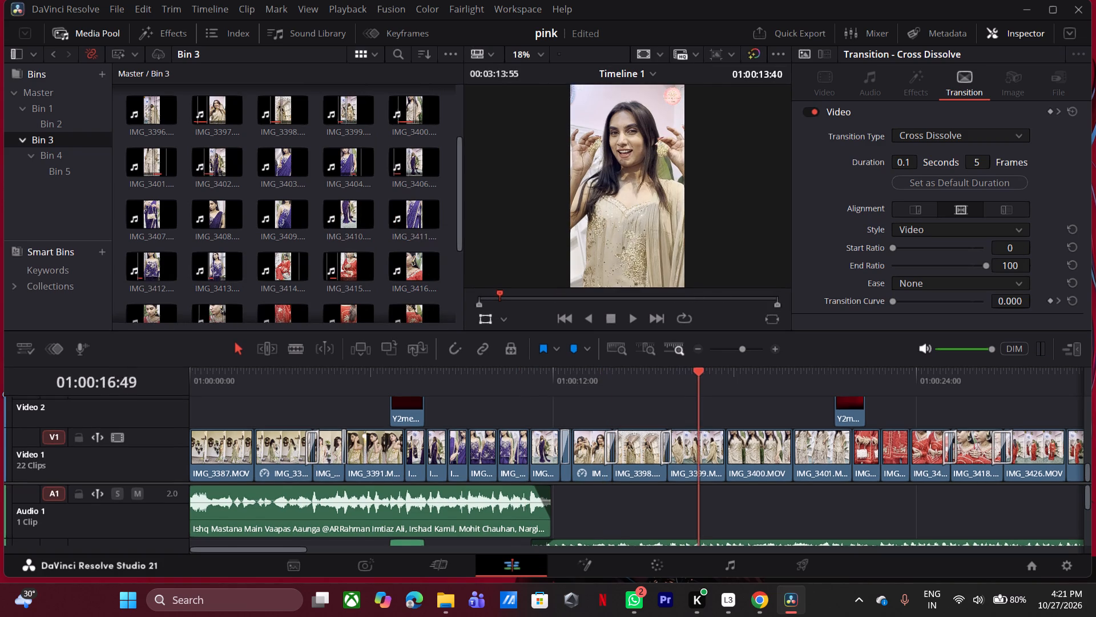
pyautogui.moveTo(700, 387); pyautogui.dragTo(715, 388)
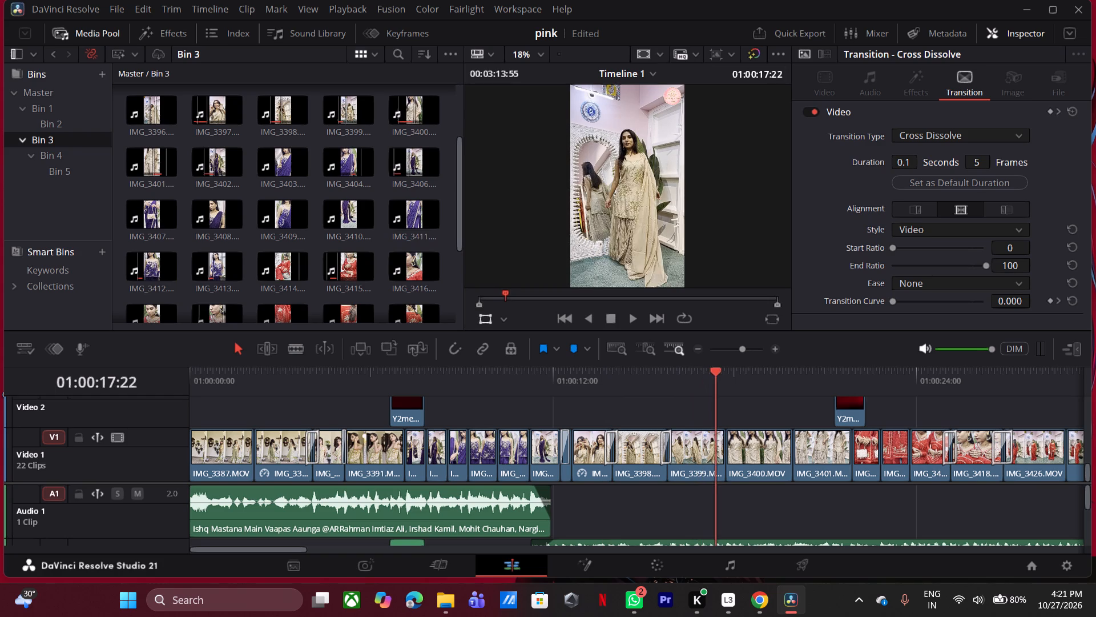
pyautogui.moveTo(715, 388); pyautogui.dragTo(668, 393)
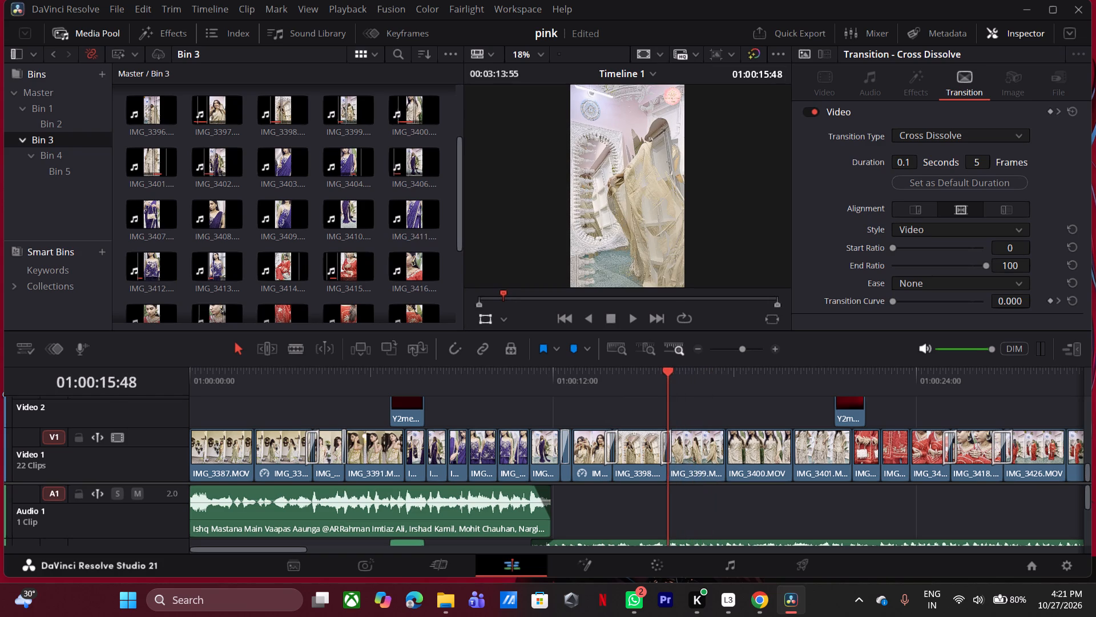
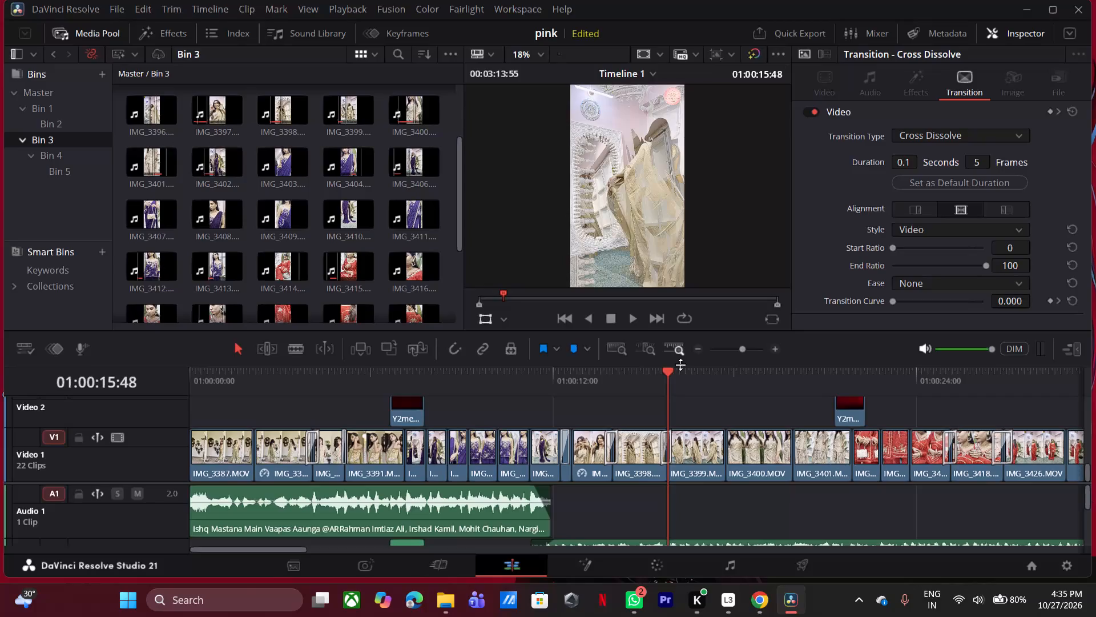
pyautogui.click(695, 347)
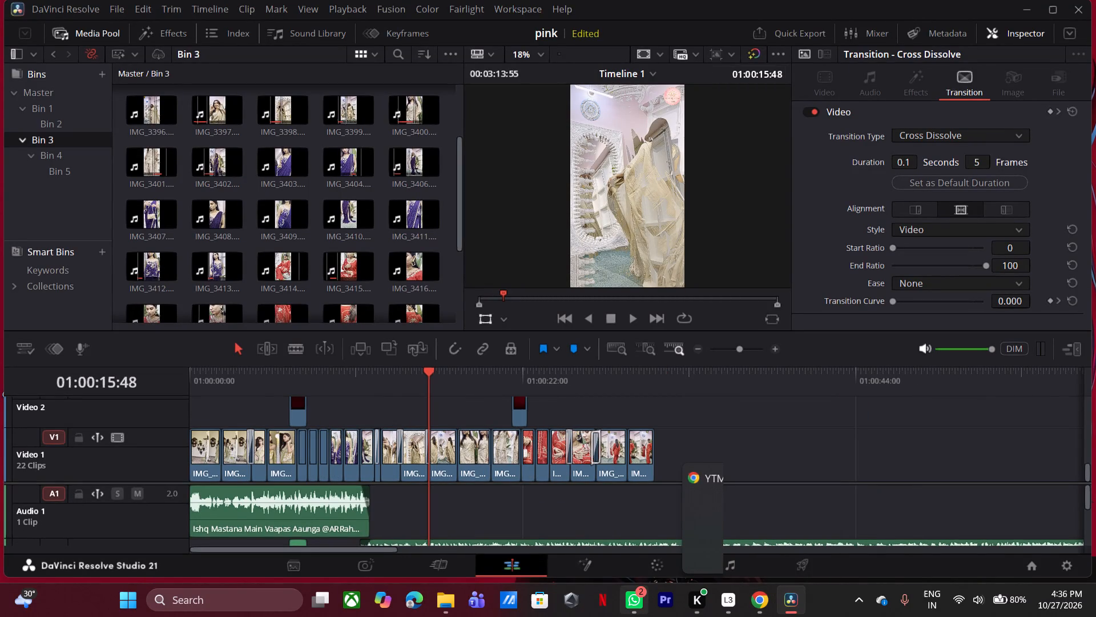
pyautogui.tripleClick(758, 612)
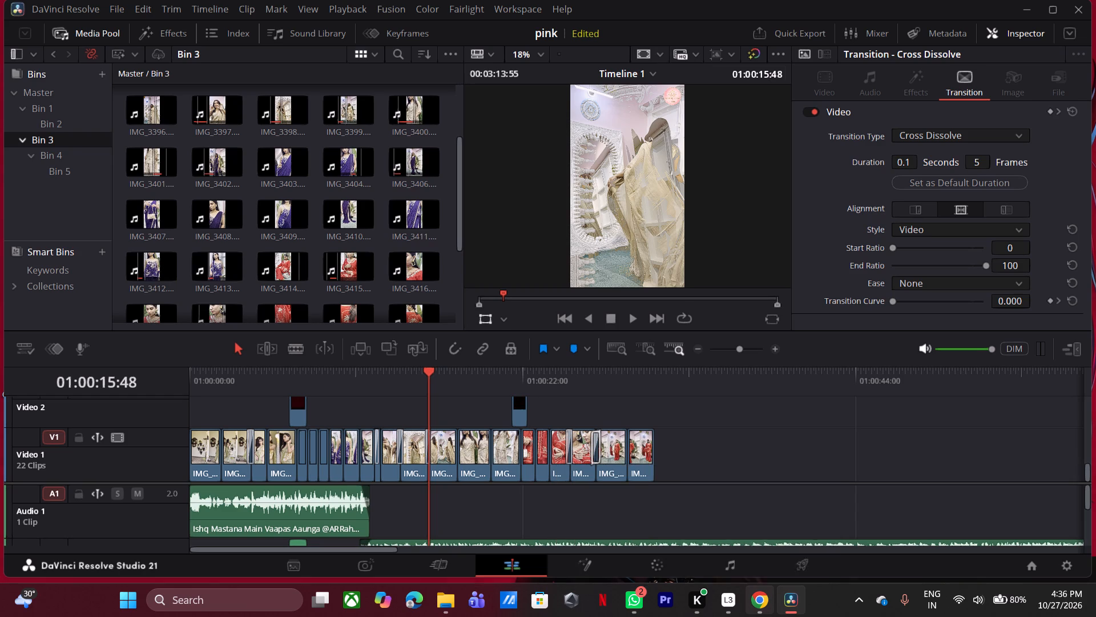
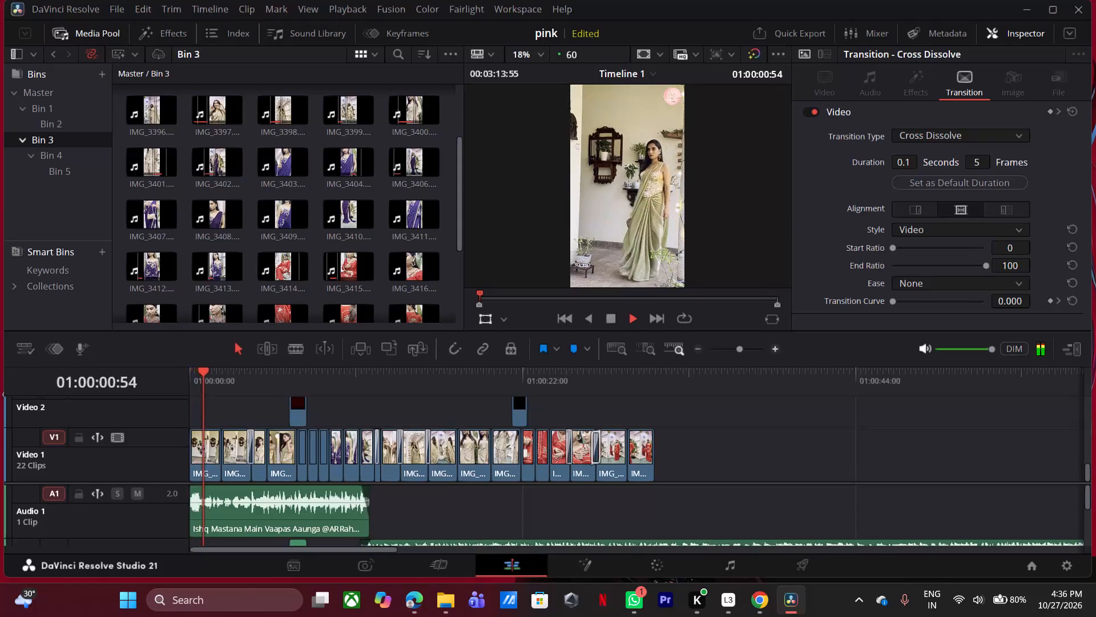
# Play back the saree edit from its opening through to the end of the last Video 1 clip.
pyautogui.doubleClick(773, 350)
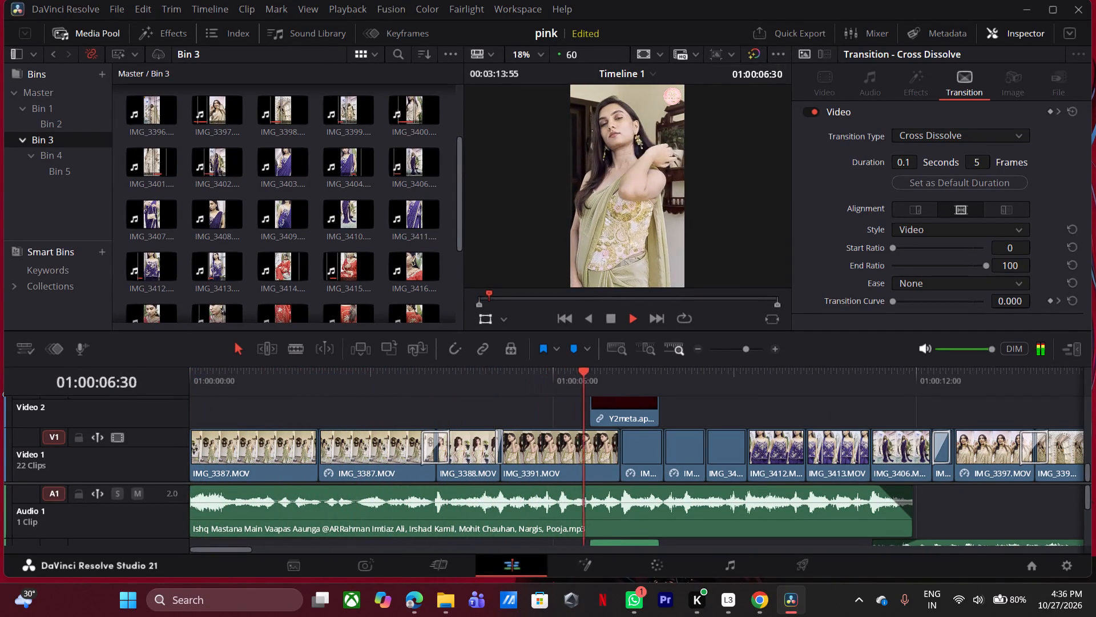
pyautogui.doubleClick(691, 343)
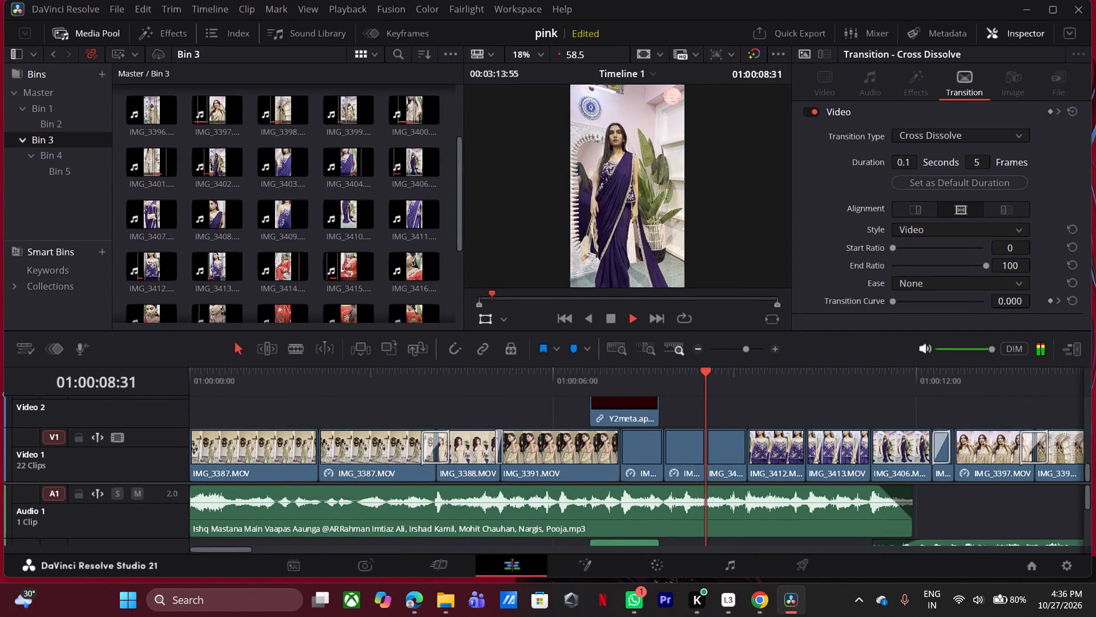
pyautogui.click(700, 347)
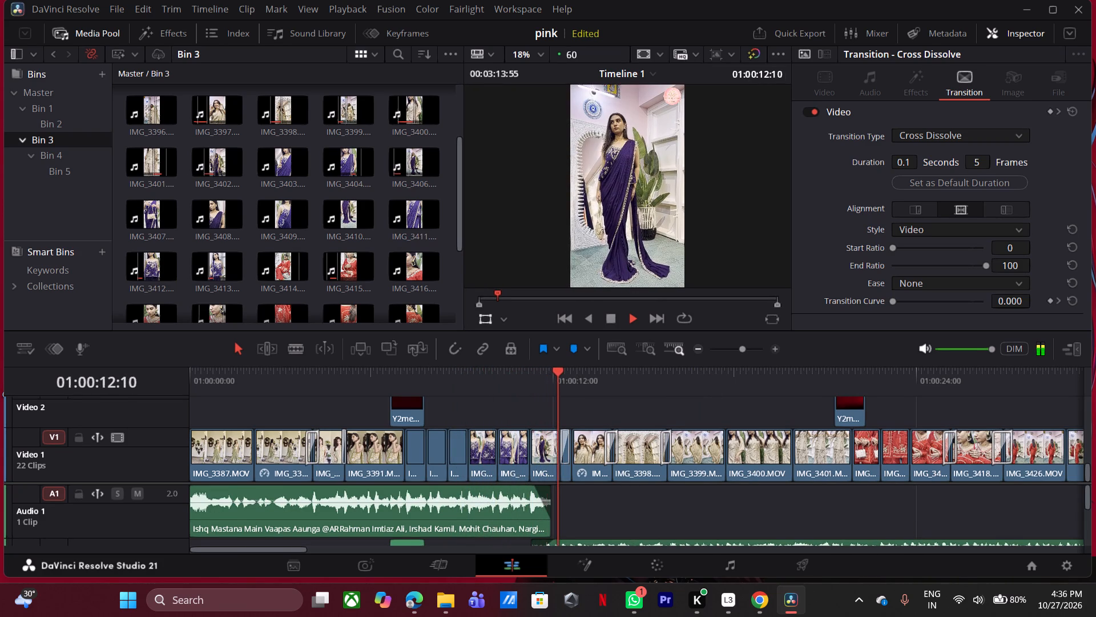
pyautogui.press('space')
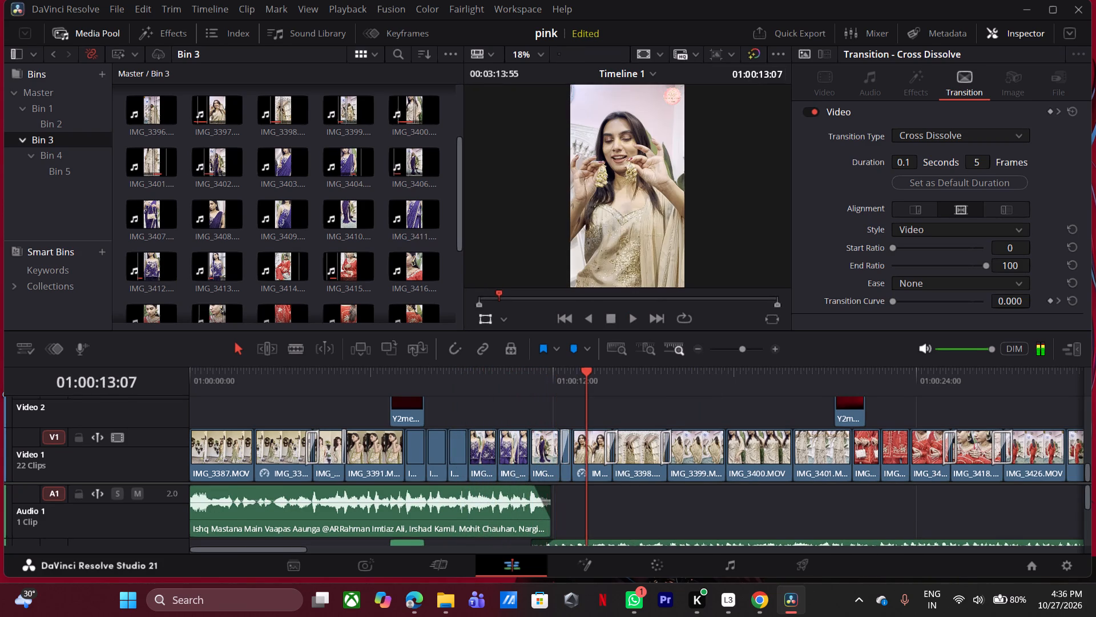
pyautogui.press('space')
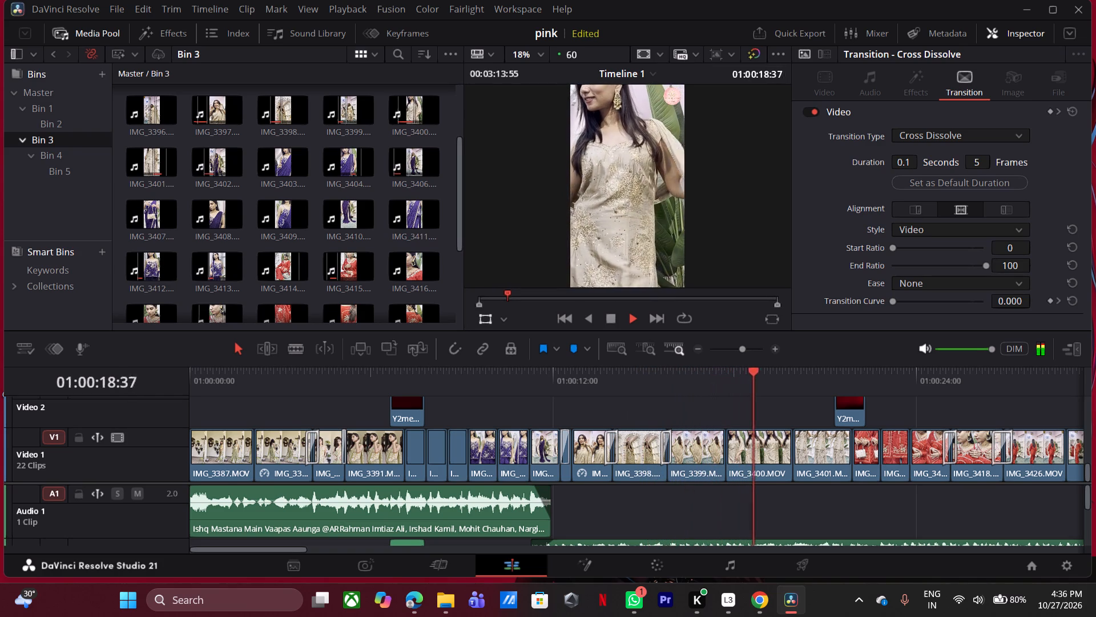
pyautogui.click(697, 348)
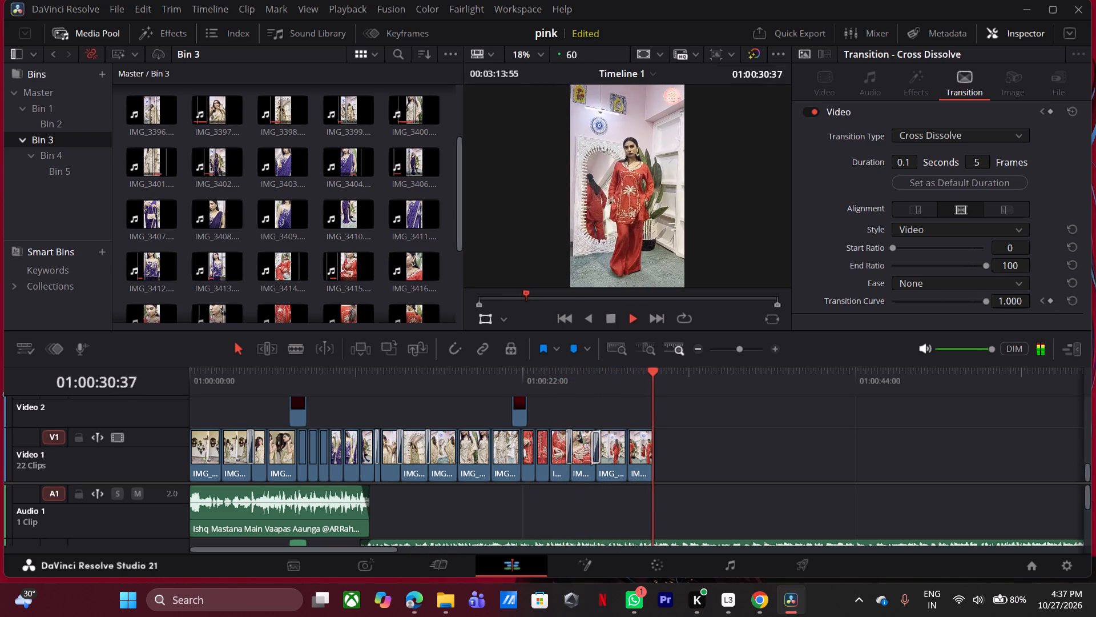
pyautogui.press('space')
# Move the Pink Garage Logo Outro.mp4 clip on Video 6 earlier, closer to the end of the Video 1 edit.
pyautogui.click(658, 379)
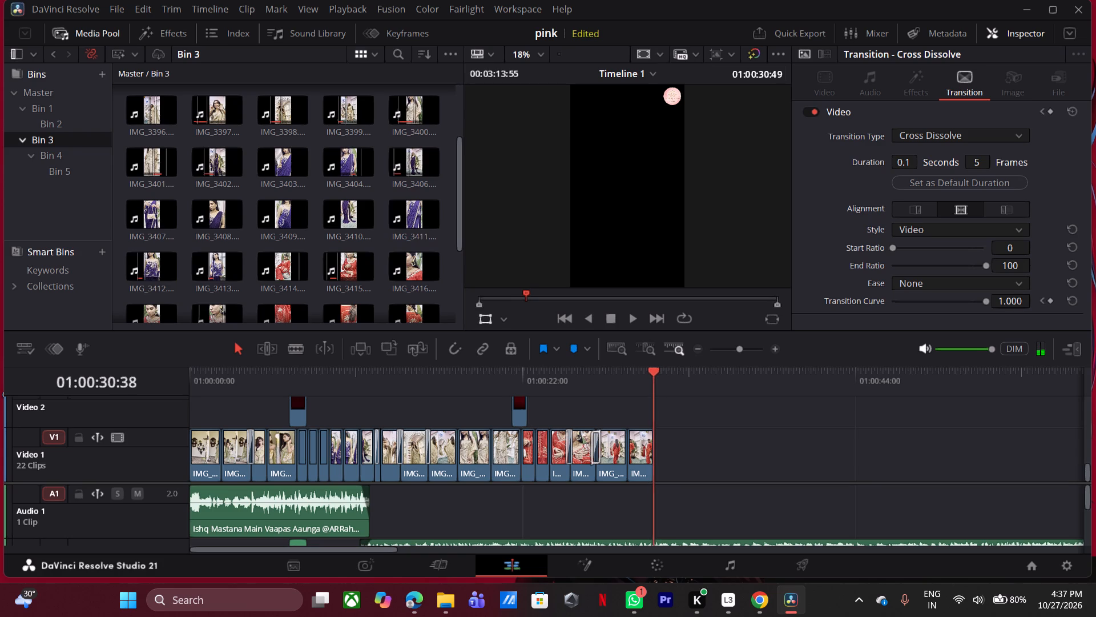
pyautogui.scroll(7, 663, 417)
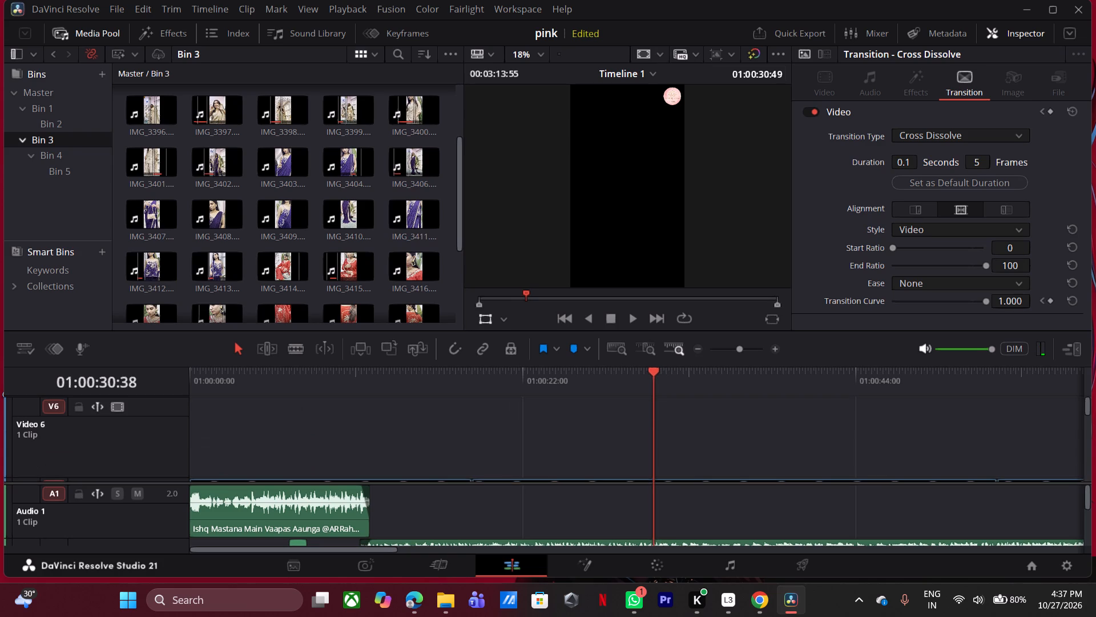
pyautogui.doubleClick(695, 347)
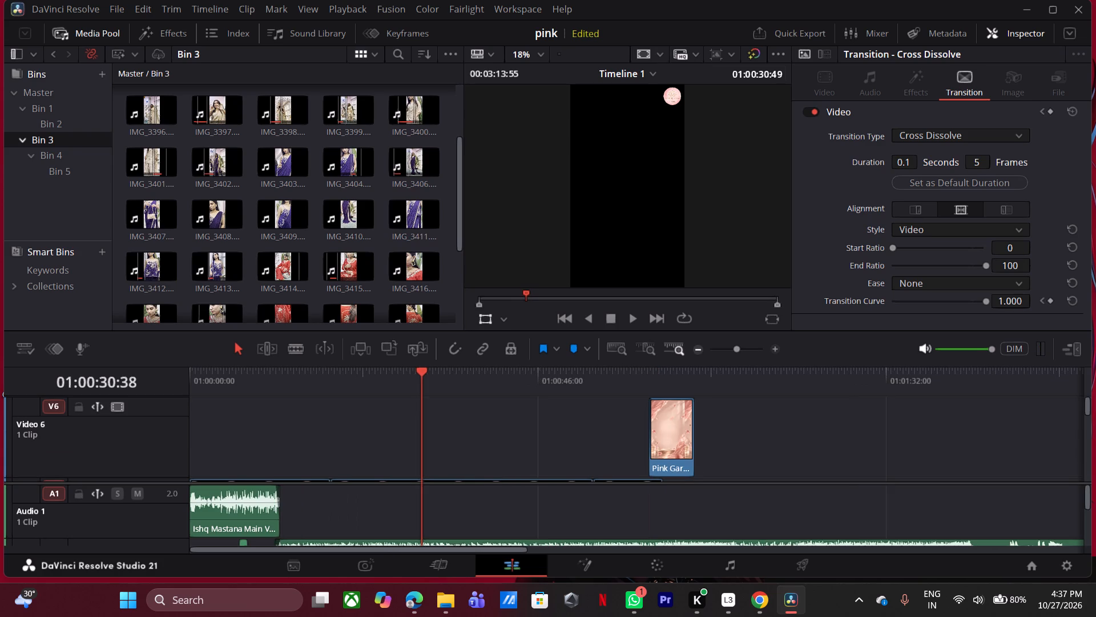
pyautogui.scroll(-2, 638, 416)
pyautogui.scroll(1, 579, 432)
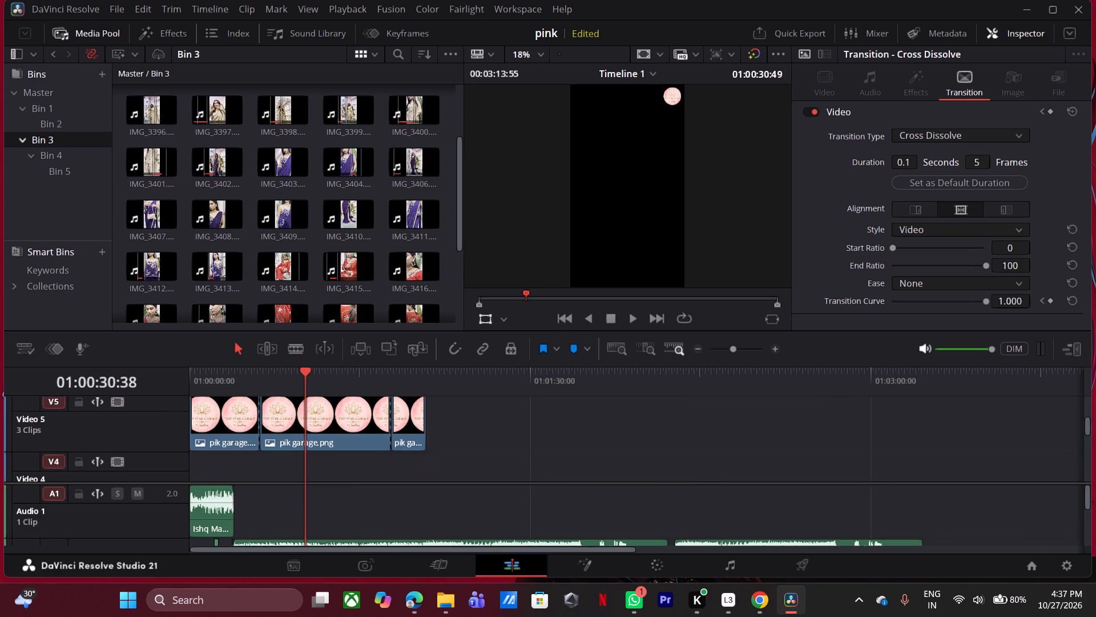
pyautogui.scroll(-6, 579, 432)
pyautogui.scroll(3, 579, 432)
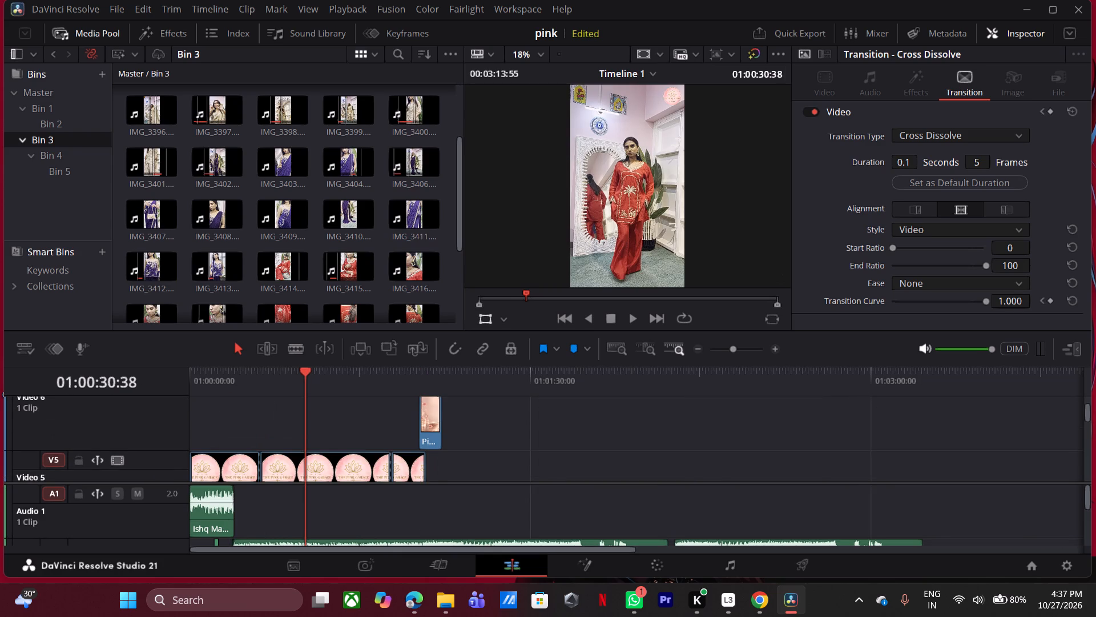
pyautogui.scroll(9, 579, 432)
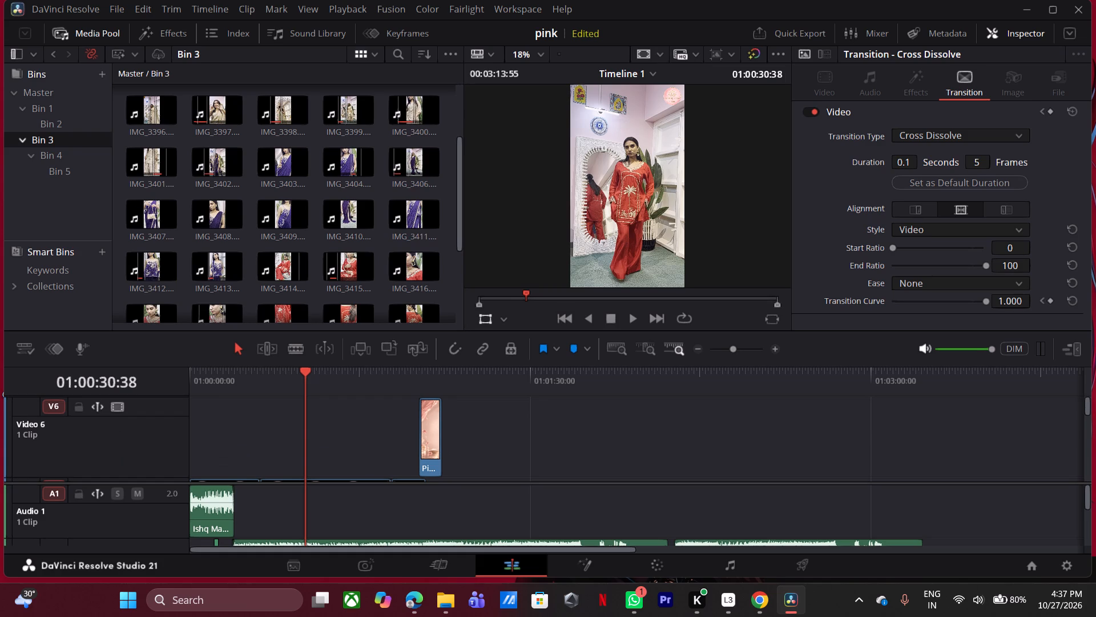
pyautogui.moveTo(429, 456); pyautogui.dragTo(361, 458)
# Delete the last pik garage.png clip on Video 5 and trim the preceding logo clip to end at 01:00:30:38.
pyautogui.scroll(-3, 361, 458)
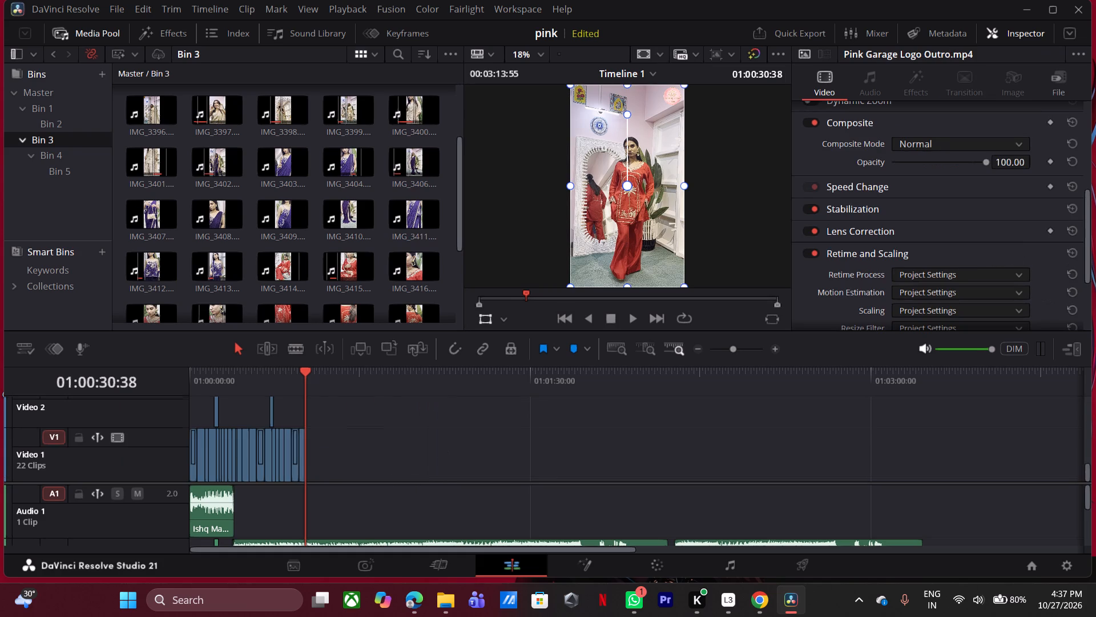
pyautogui.scroll(-1, 361, 458)
pyautogui.scroll(2, 362, 458)
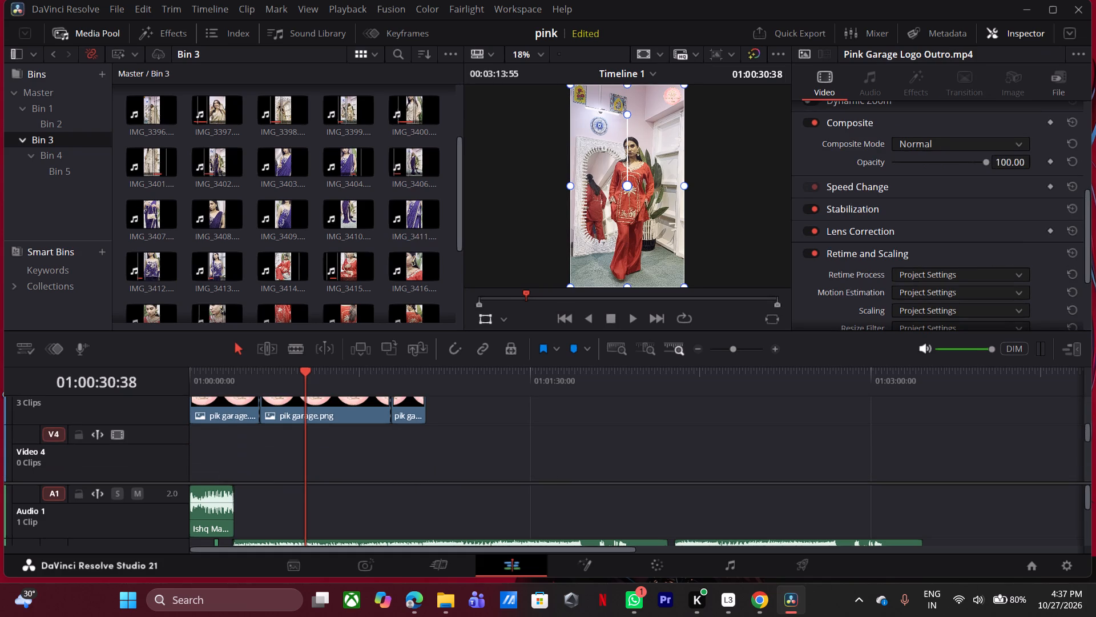
pyautogui.click(408, 422)
pyautogui.press('BackSpace')
pyautogui.moveTo(390, 419); pyautogui.dragTo(306, 423)
# Move the Pink Garage Logo Outro clip on Video 6 back to the end of the last Video 1 clip.
pyautogui.scroll(1, 349, 442)
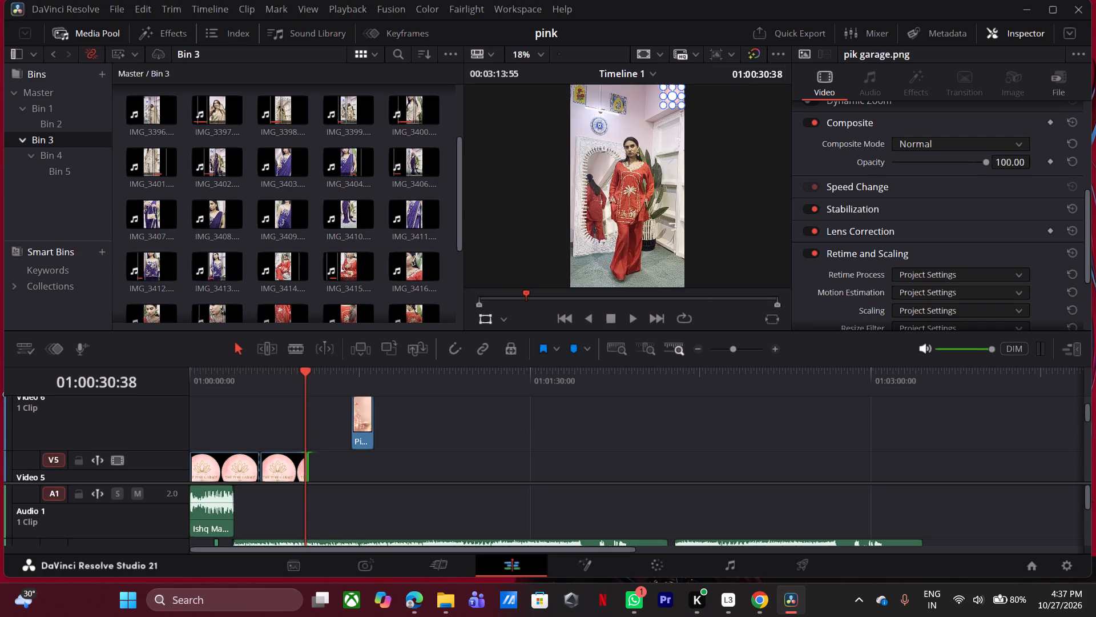
pyautogui.moveTo(354, 440); pyautogui.dragTo(349, 440)
pyautogui.moveTo(362, 438); pyautogui.dragTo(313, 450)
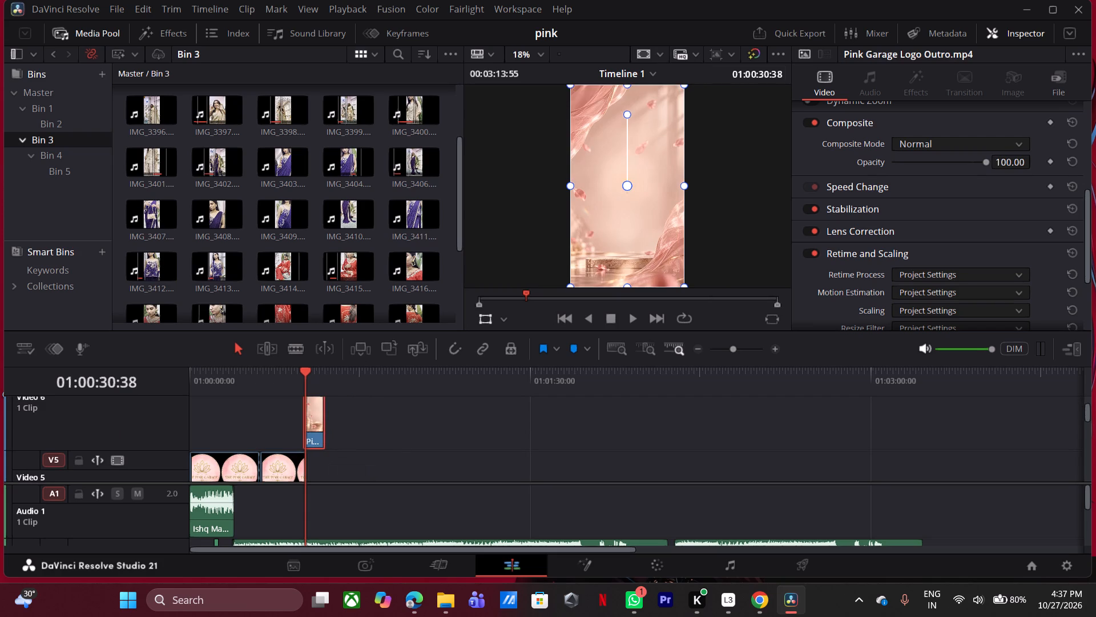
# Shift the outro clip about 19 frames later so its fade-in overlaps only the end of IMG_3428.MOV.
pyautogui.scroll(-6, 322, 450)
pyautogui.click(769, 352)
pyautogui.tripleClick(777, 352)
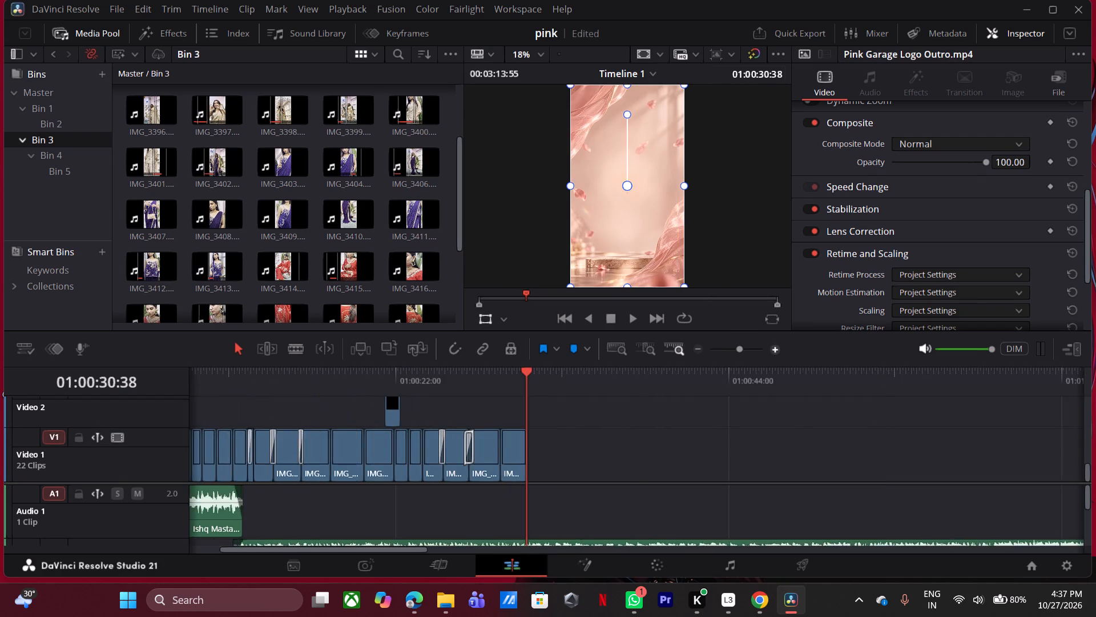
pyautogui.click(777, 352)
pyautogui.click(626, 383)
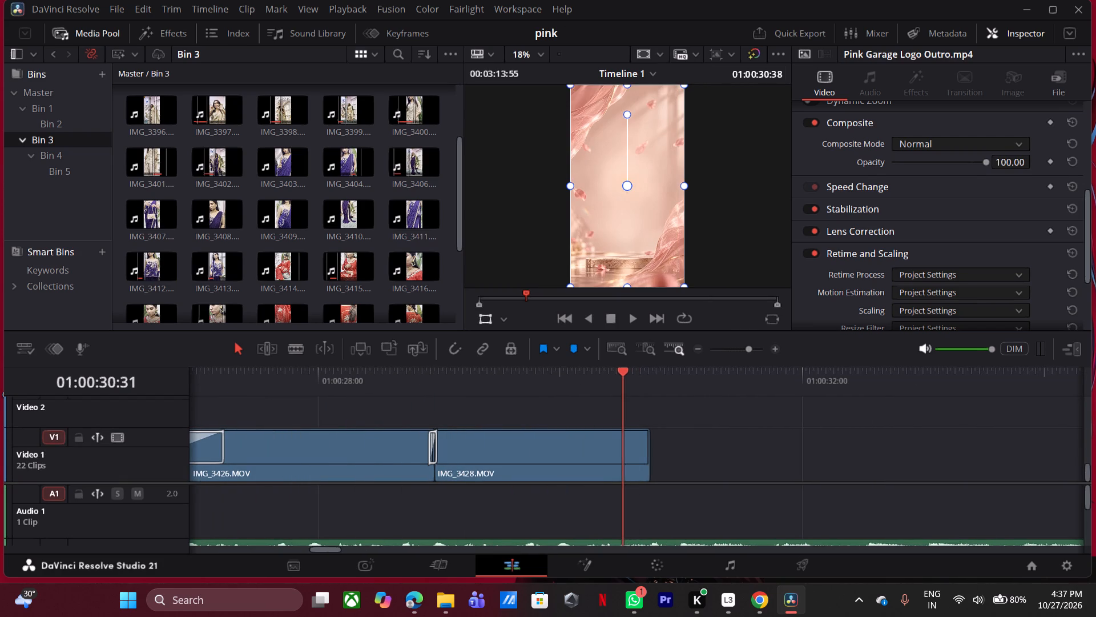
pyautogui.scroll(4, 687, 432)
pyautogui.moveTo(675, 440); pyautogui.dragTo(718, 438)
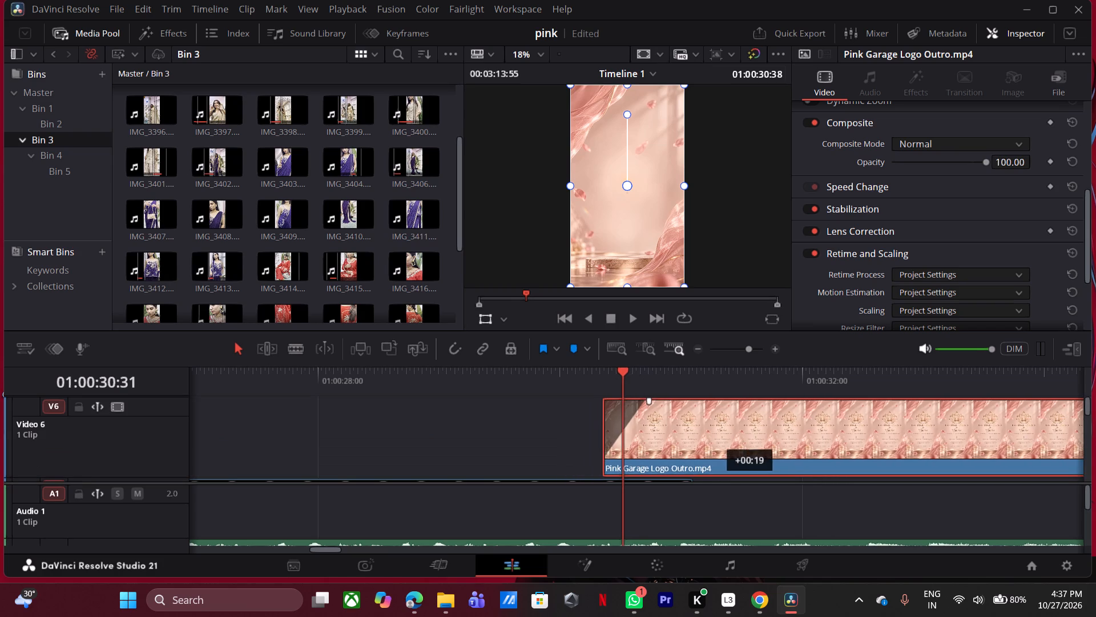
# Play from just before the outro to its end to check how it follows the last clip.
pyautogui.click(517, 382)
pyautogui.press('space')
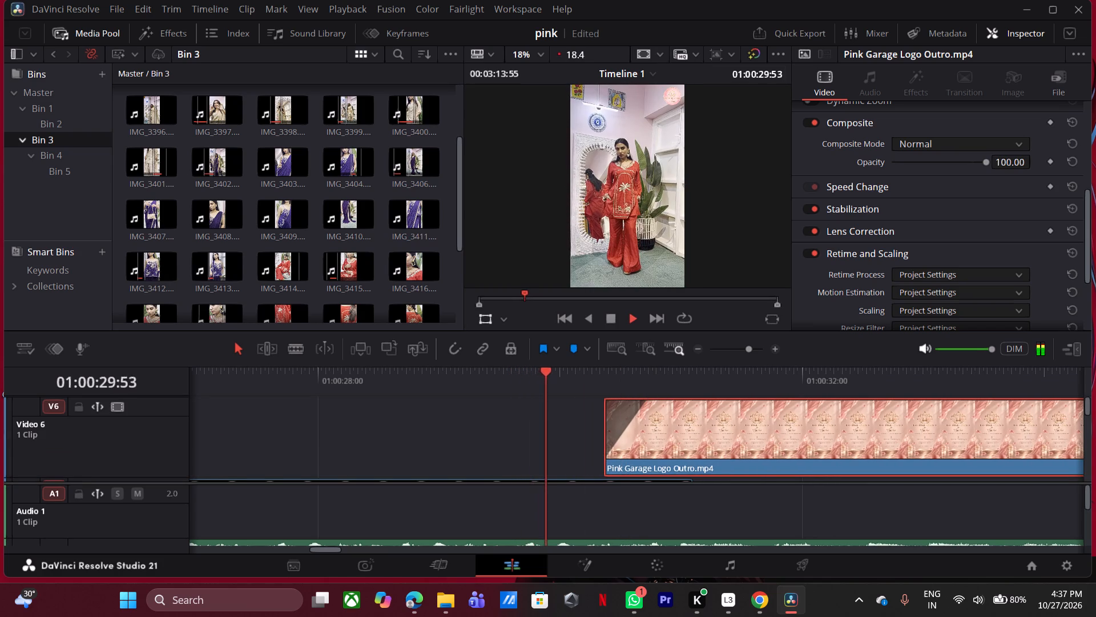
pyautogui.press('space')
pyautogui.press('space')
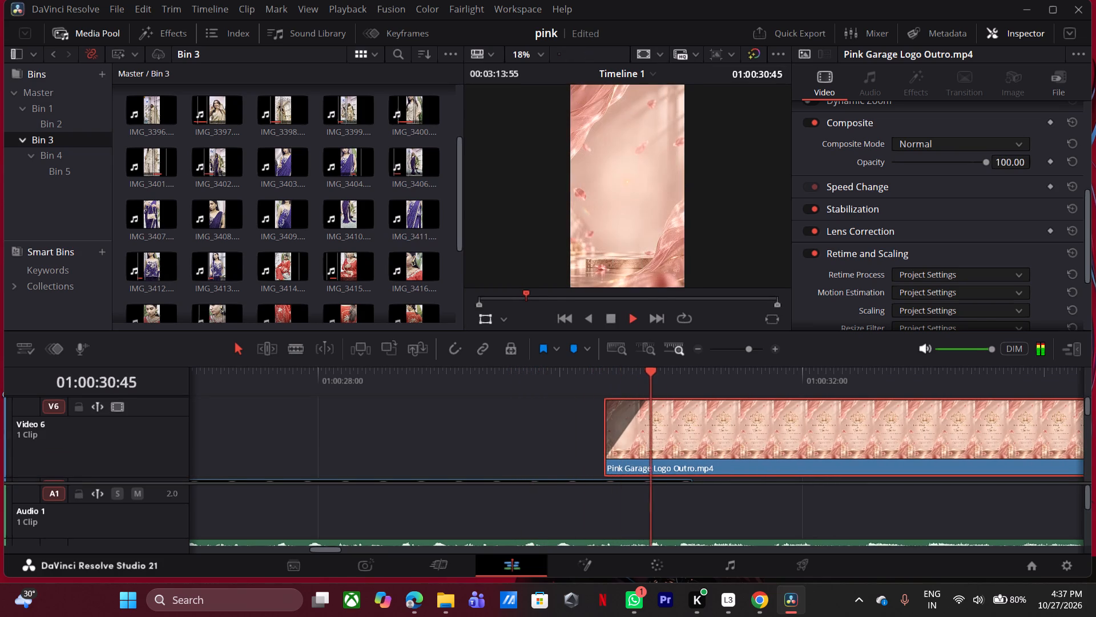
pyautogui.doubleClick(697, 348)
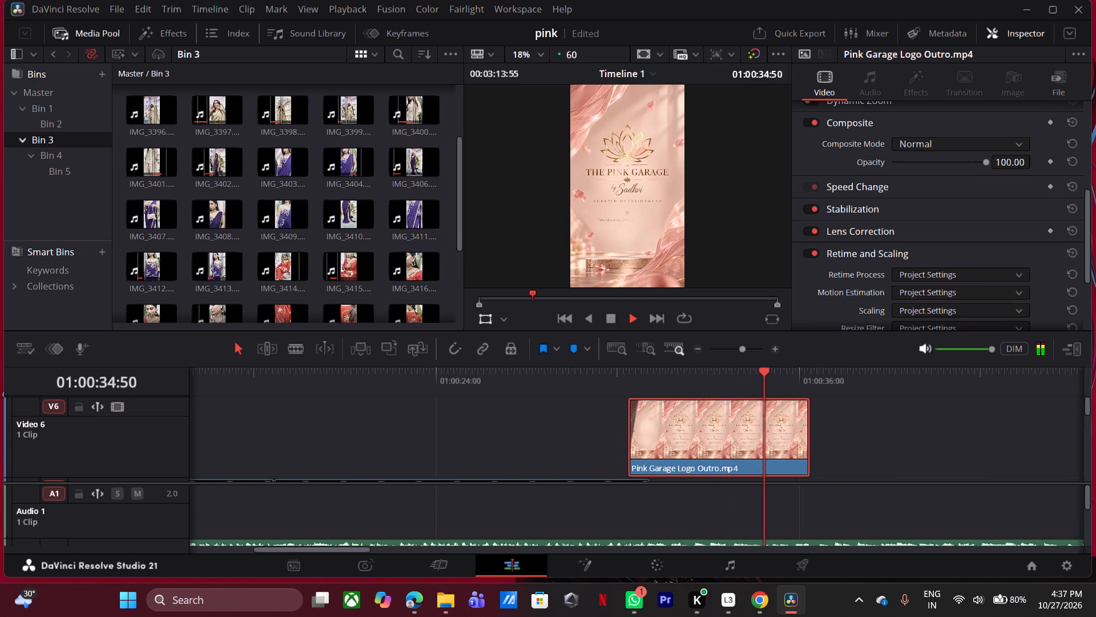
pyautogui.press('space')
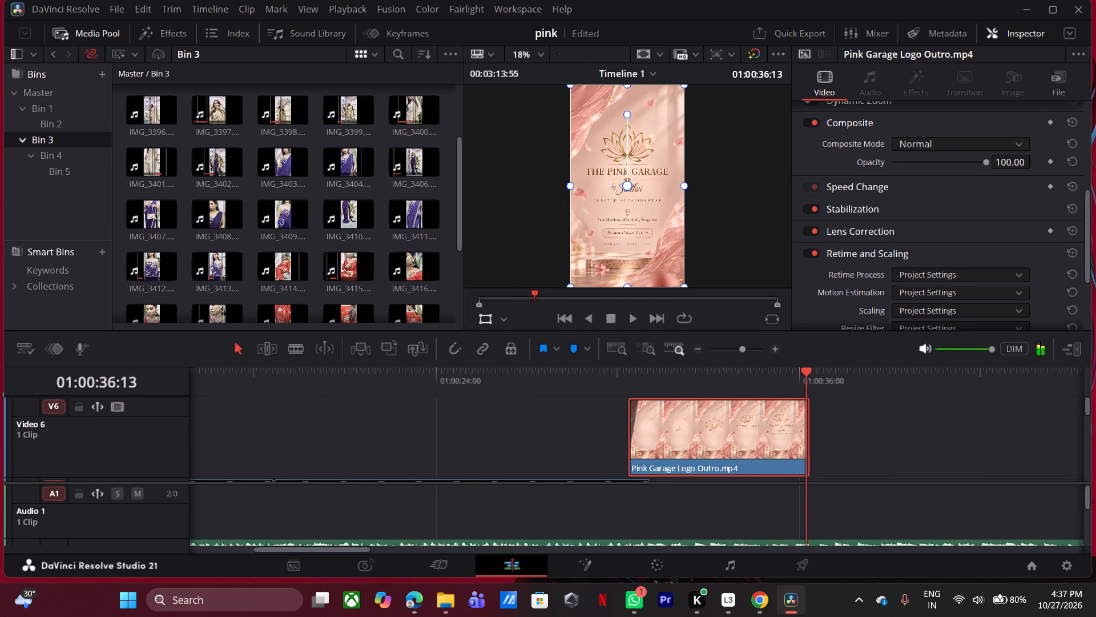
# Split the song on Audio 2 at 01:00:36:13, near the outro's end, and delete the part that follows.
pyautogui.click(819, 538)
pyautogui.click(820, 544)
pyautogui.scroll(-2, 828, 530)
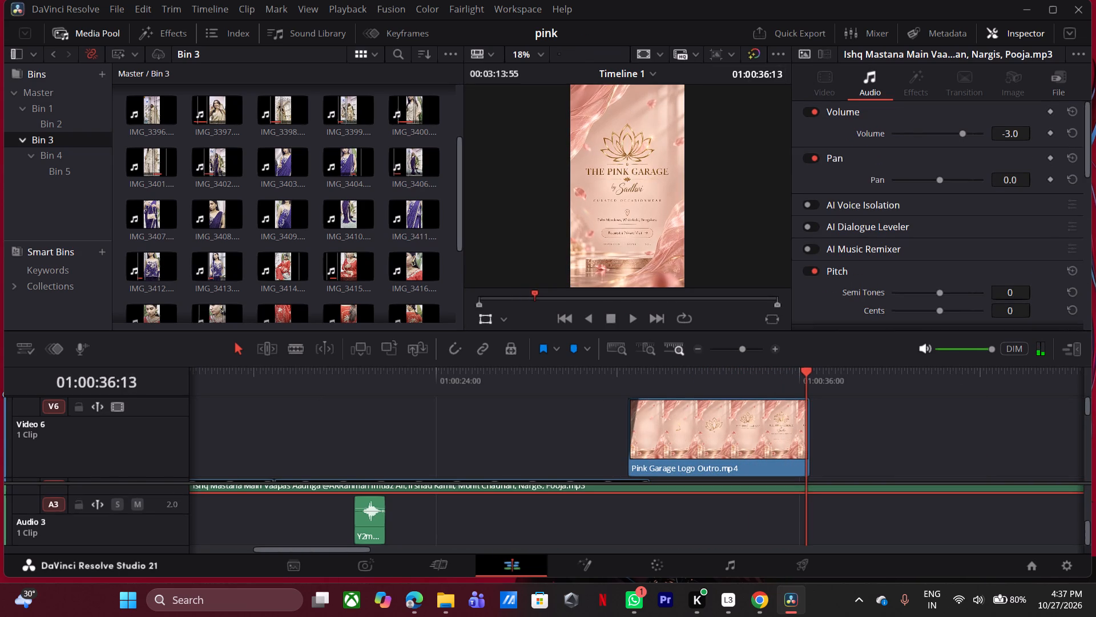
pyautogui.hotkey('ctrl', 'b')
pyautogui.scroll(1, 828, 530)
pyautogui.click(842, 539)
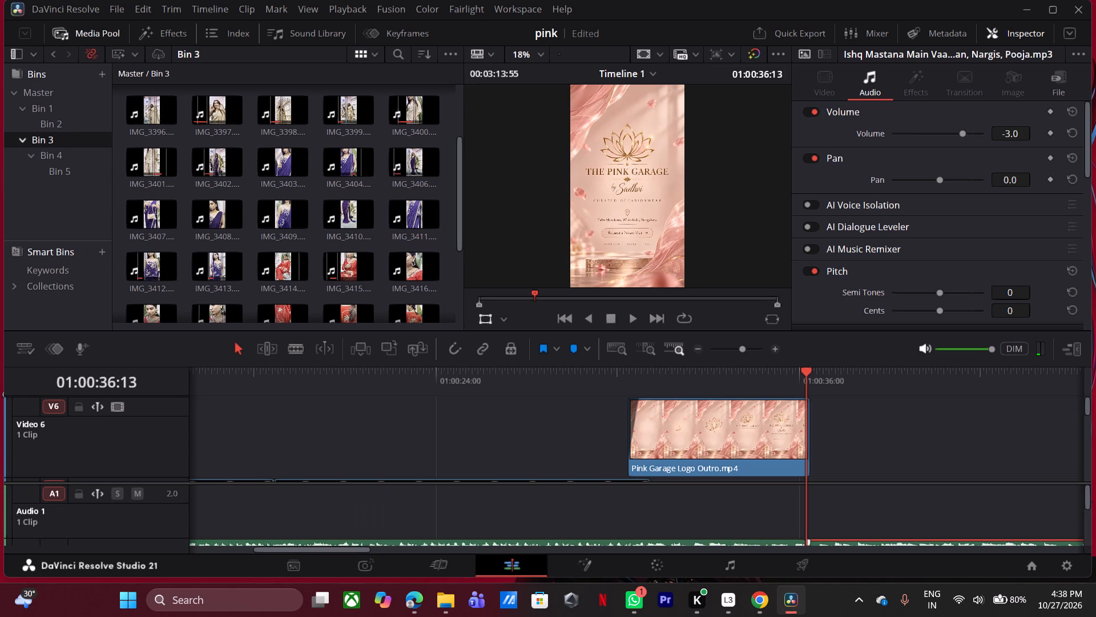
pyautogui.press('BackSpace')
# Trim the song's end on Audio 2 slightly and give it a fade-out of about 5 seconds under the outro.
pyautogui.click(803, 544)
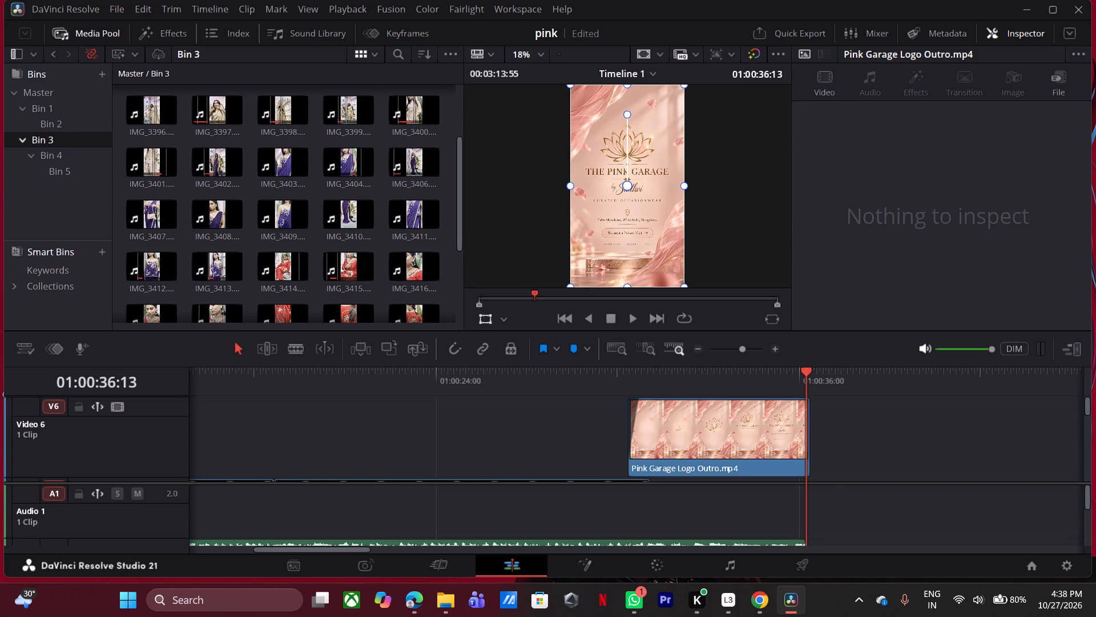
pyautogui.moveTo(833, 483); pyautogui.dragTo(836, 459)
pyautogui.moveTo(798, 536); pyautogui.dragTo(785, 530)
pyautogui.moveTo(789, 516); pyautogui.dragTo(637, 502)
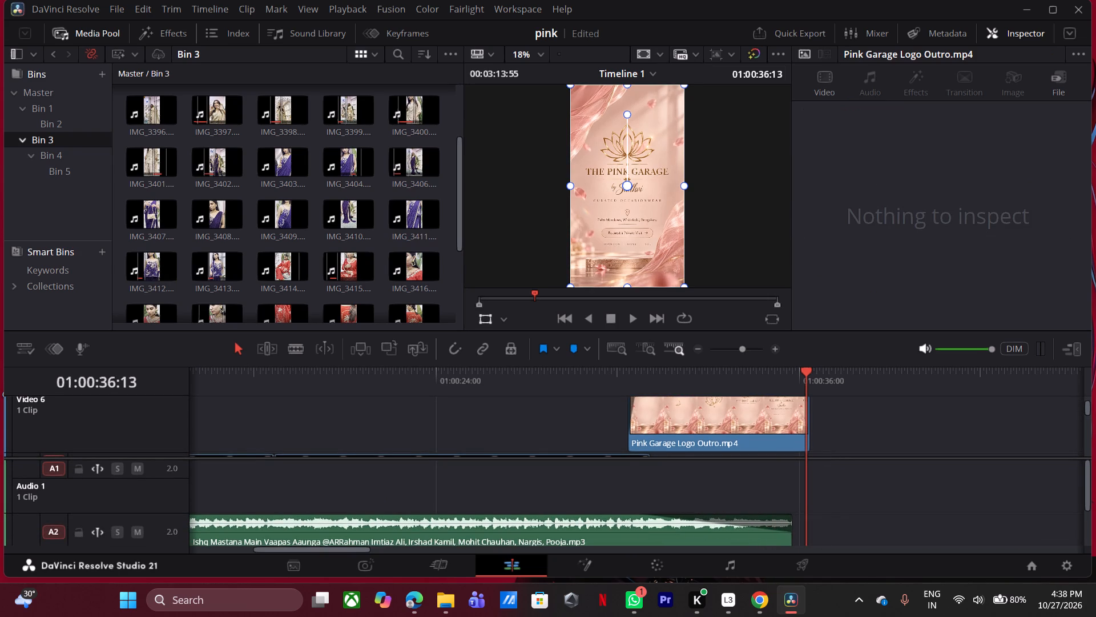
# Play the outro with the song's fade-out and trim the song's end back to about 01:00:35.
pyautogui.click(623, 384)
pyautogui.press('space')
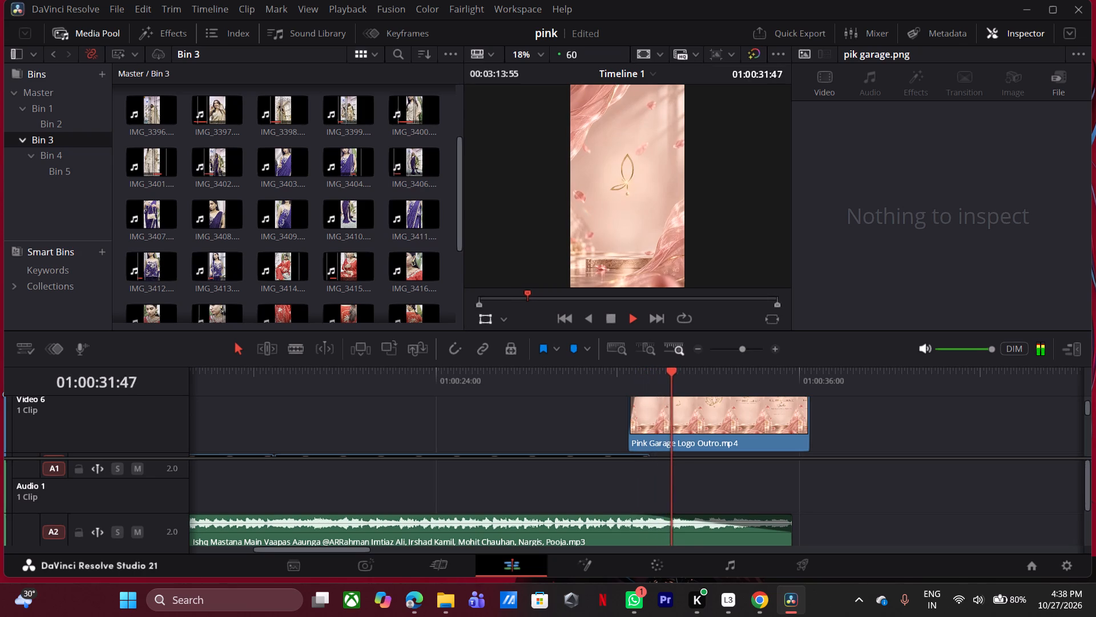
pyautogui.moveTo(791, 539); pyautogui.dragTo(767, 545)
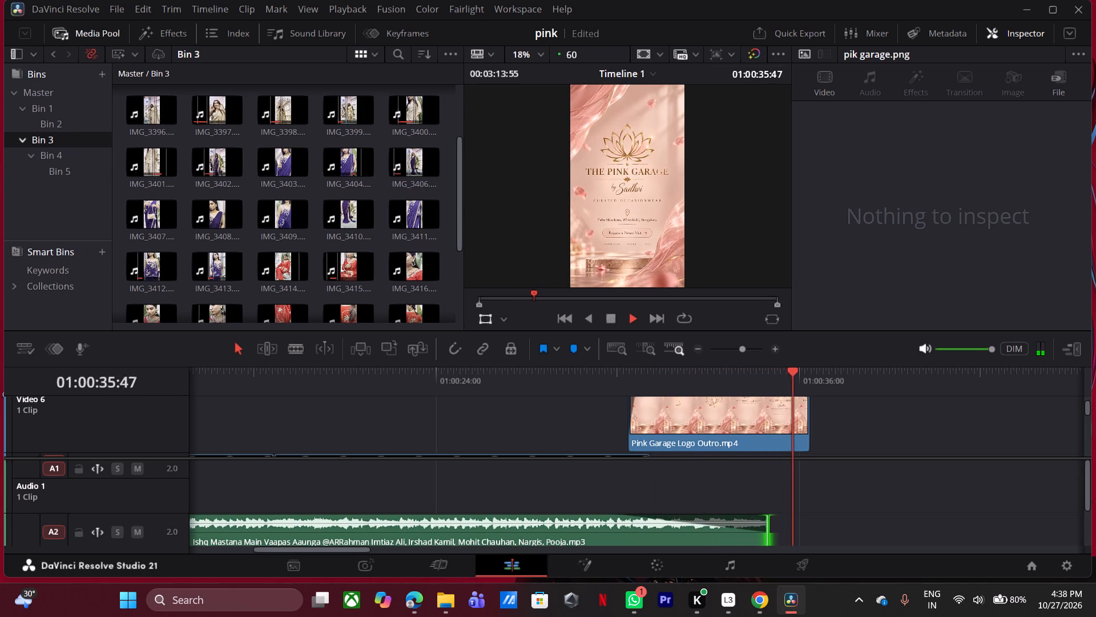
# Delete the leftover song segment farther along Audio 2, well past the outro.
pyautogui.tripleClick(697, 351)
pyautogui.press('space')
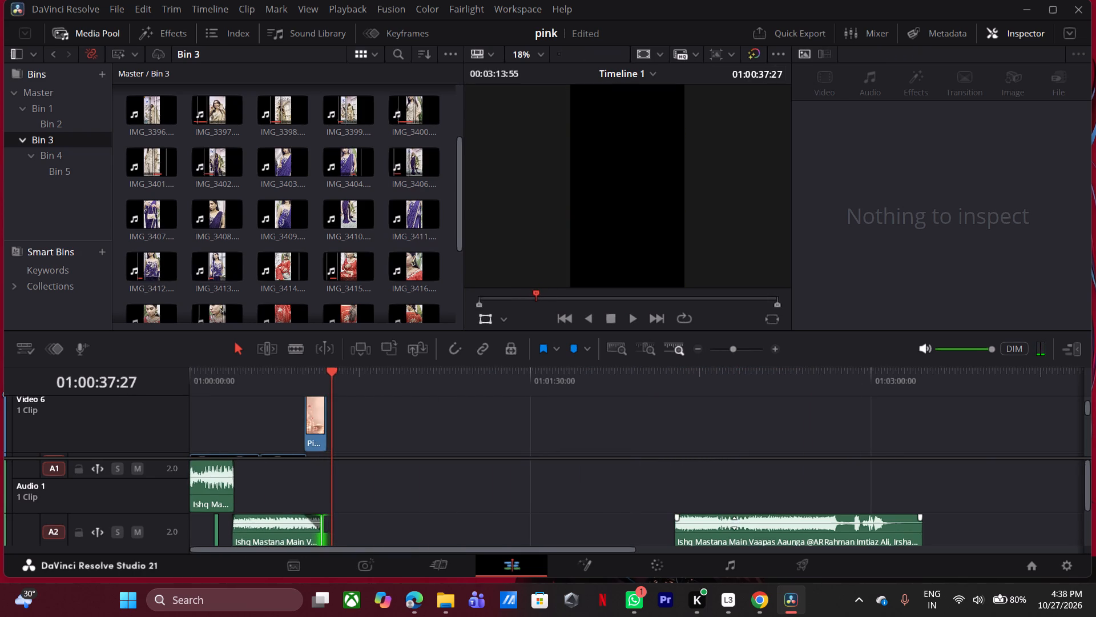
pyautogui.click(734, 523)
pyautogui.click(735, 542)
pyautogui.press('BackSpace')
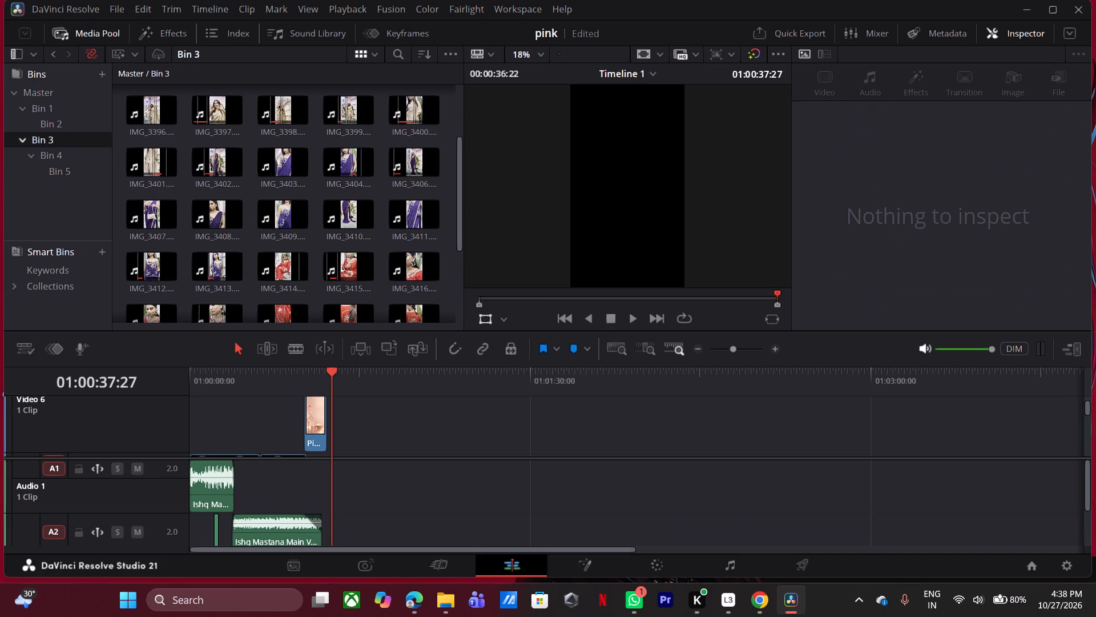
# Play the ending of the outro and return the playhead to the timeline start at 01:00:00:00.
pyautogui.click(320, 381)
pyautogui.press('space')
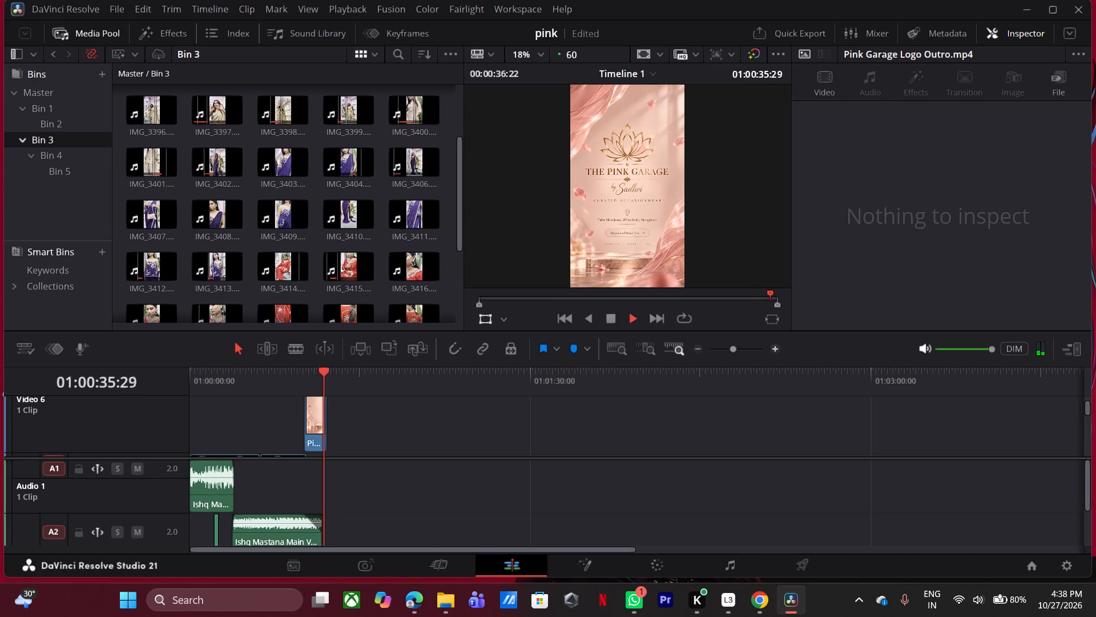
pyautogui.doubleClick(772, 352)
pyautogui.moveTo(356, 379); pyautogui.dragTo(234, 385)
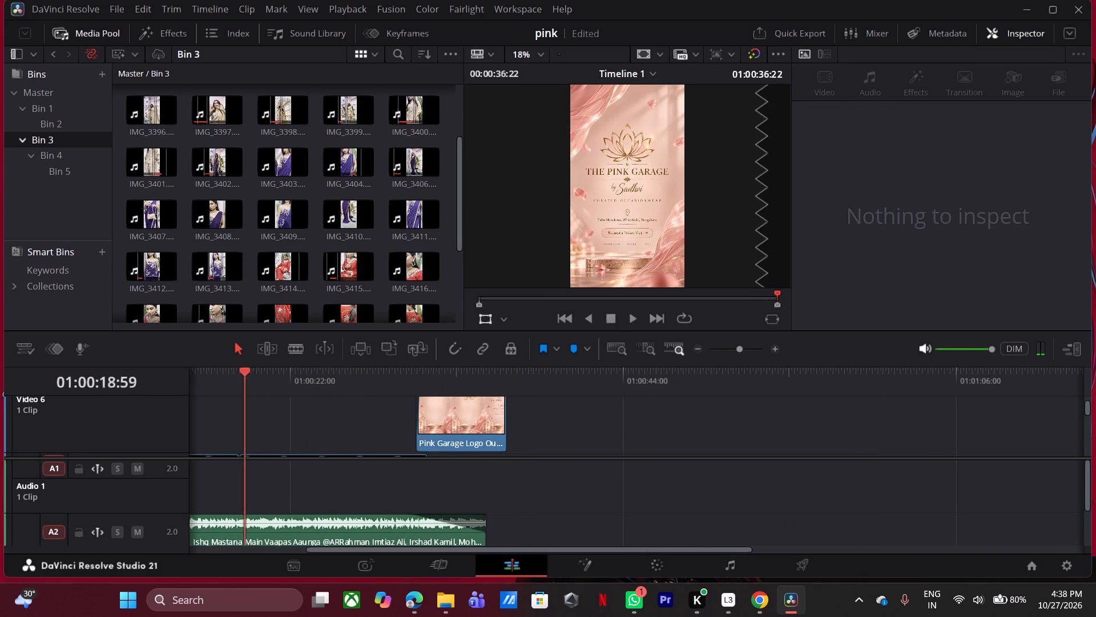
pyautogui.moveTo(234, 385); pyautogui.dragTo(186, 394)
pyautogui.scroll(-5, 374, 418)
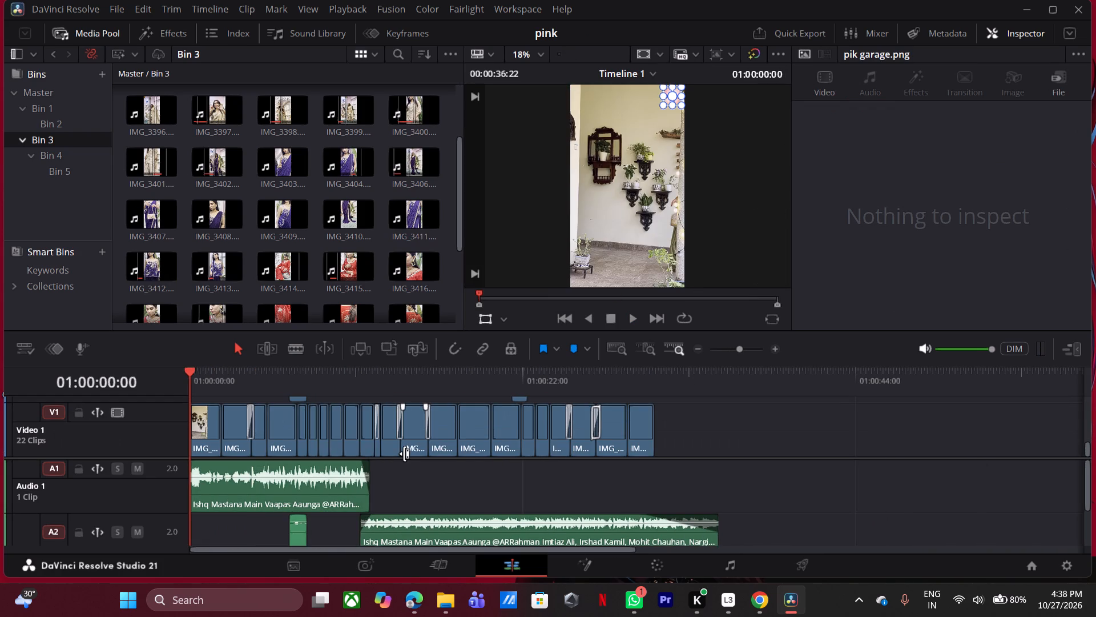
# Play the edit from the start, and replay the opening through the first transition at about 01:00:04:07.
pyautogui.moveTo(402, 458); pyautogui.dragTo(401, 484)
pyautogui.press('space')
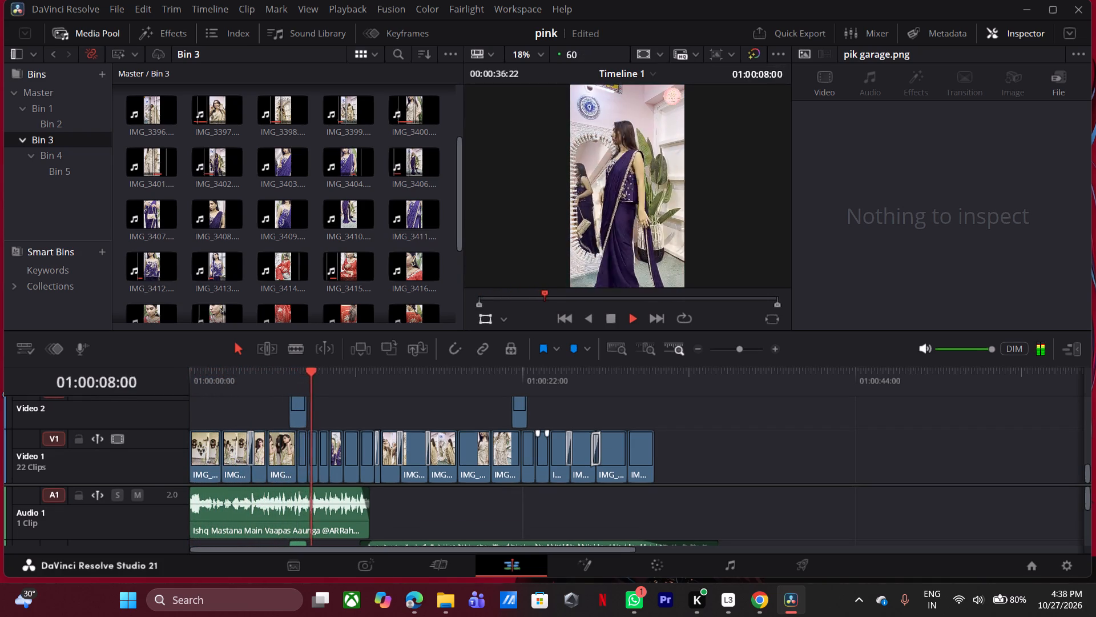
pyautogui.press('space')
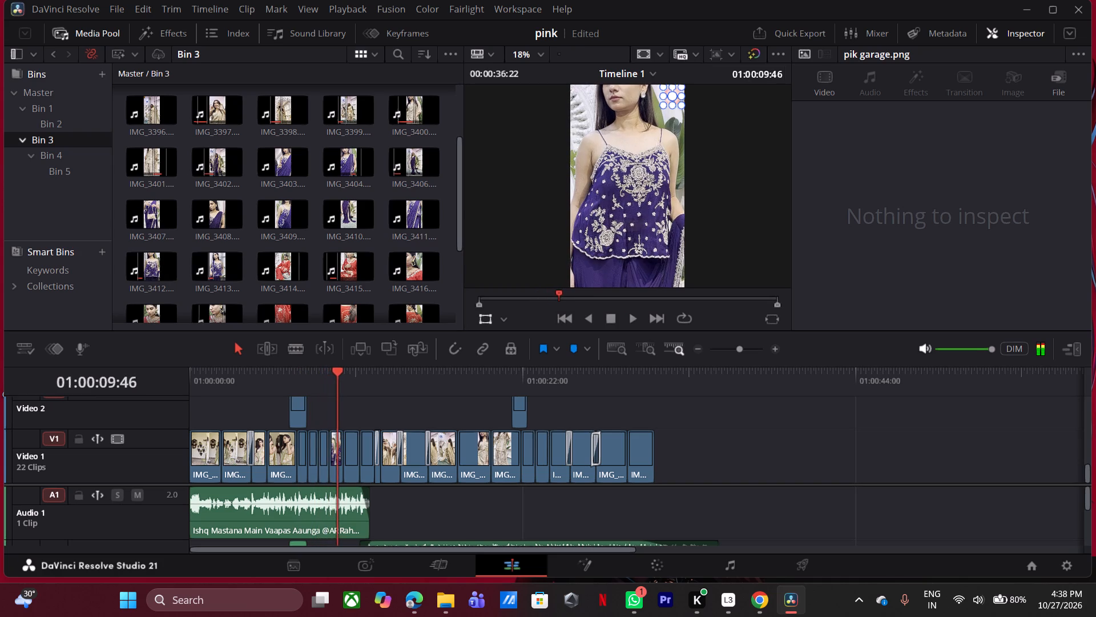
pyautogui.moveTo(191, 379); pyautogui.dragTo(208, 384)
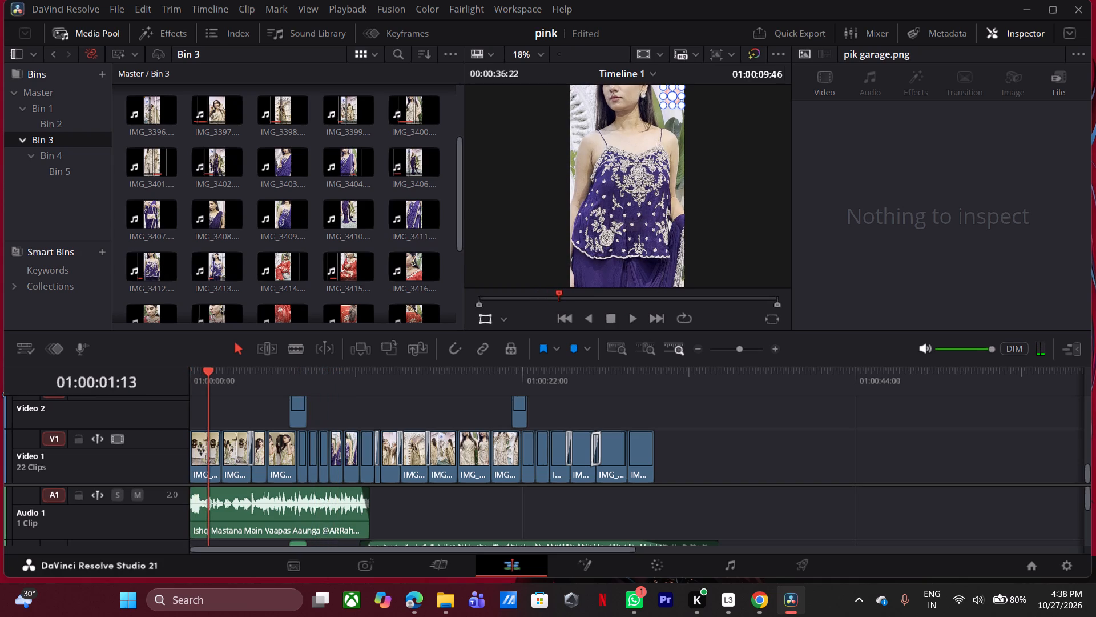
pyautogui.moveTo(209, 382); pyautogui.dragTo(219, 382)
pyautogui.press('space')
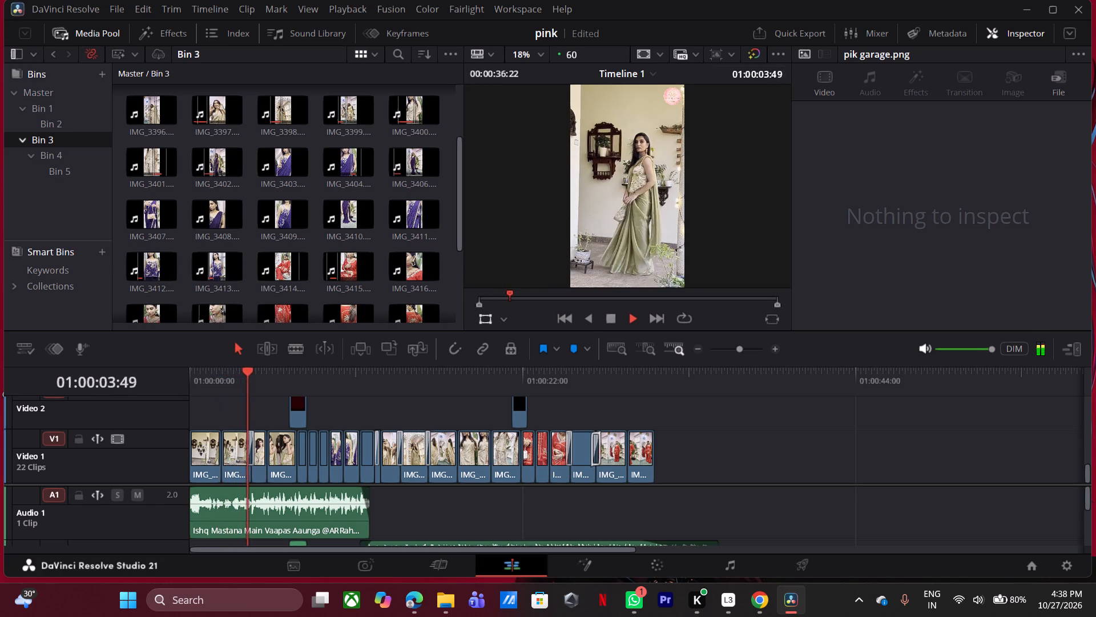
pyautogui.press('space')
# Delete the IMG_3388.MOV and IMG_3391.MOV clips on Video 1 after the second IMG_3387.MOV clip.
pyautogui.doubleClick(775, 345)
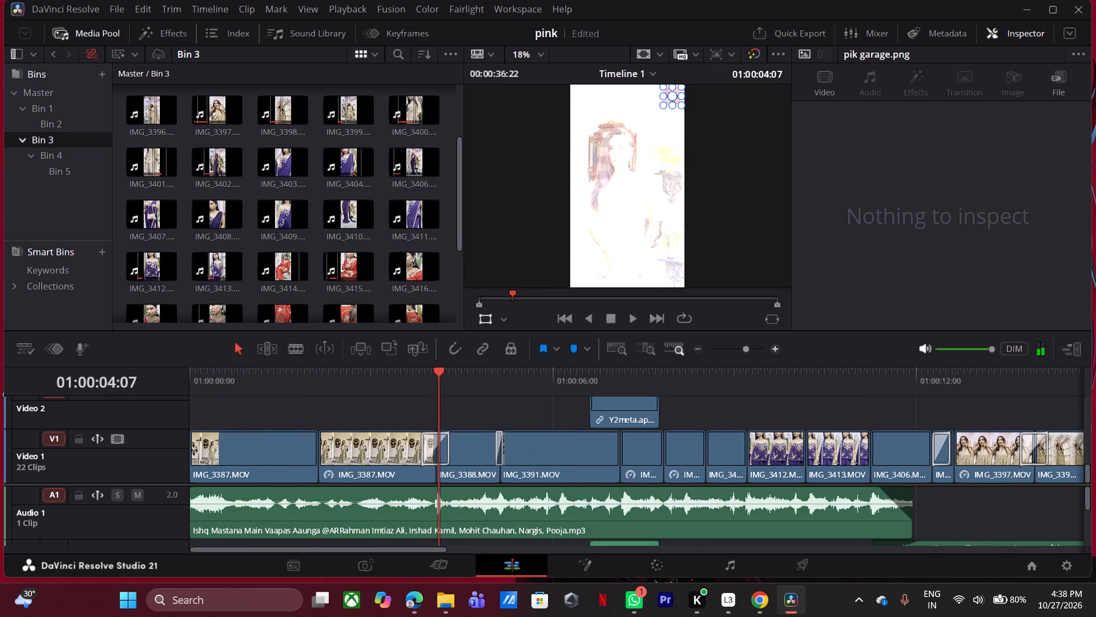
pyautogui.moveTo(469, 411); pyautogui.dragTo(541, 442)
pyautogui.press('BackSpace')
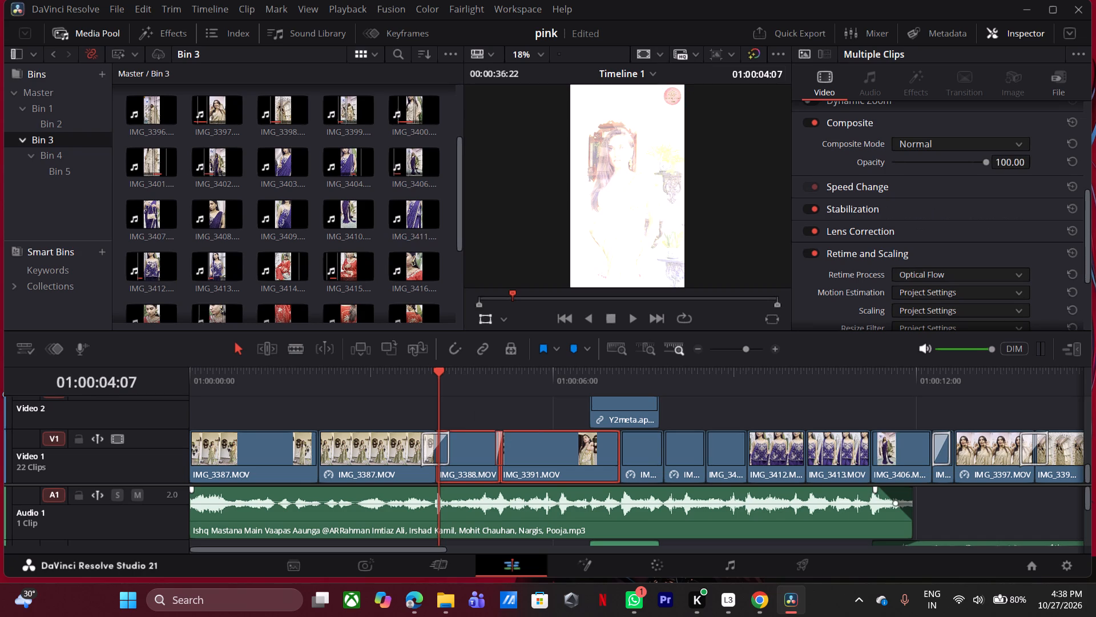
# Preview the purple saree clips and move both IMG_3402.MOV clips with their light-leak overlay back to the second IMG_3387.MOV clip's end.
pyautogui.click(637, 372)
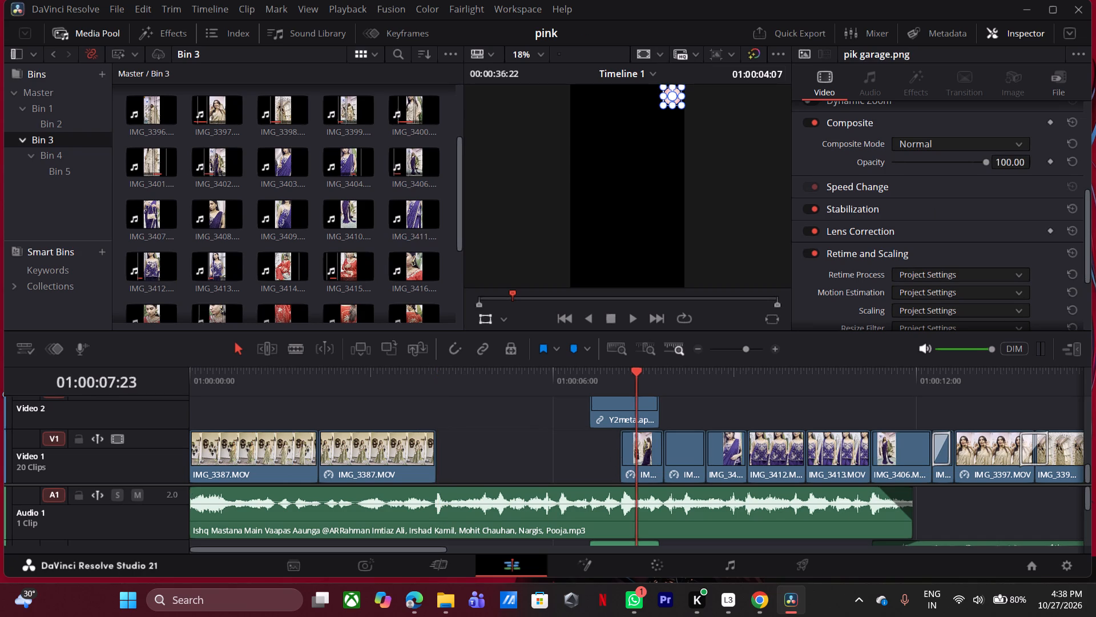
pyautogui.press('space')
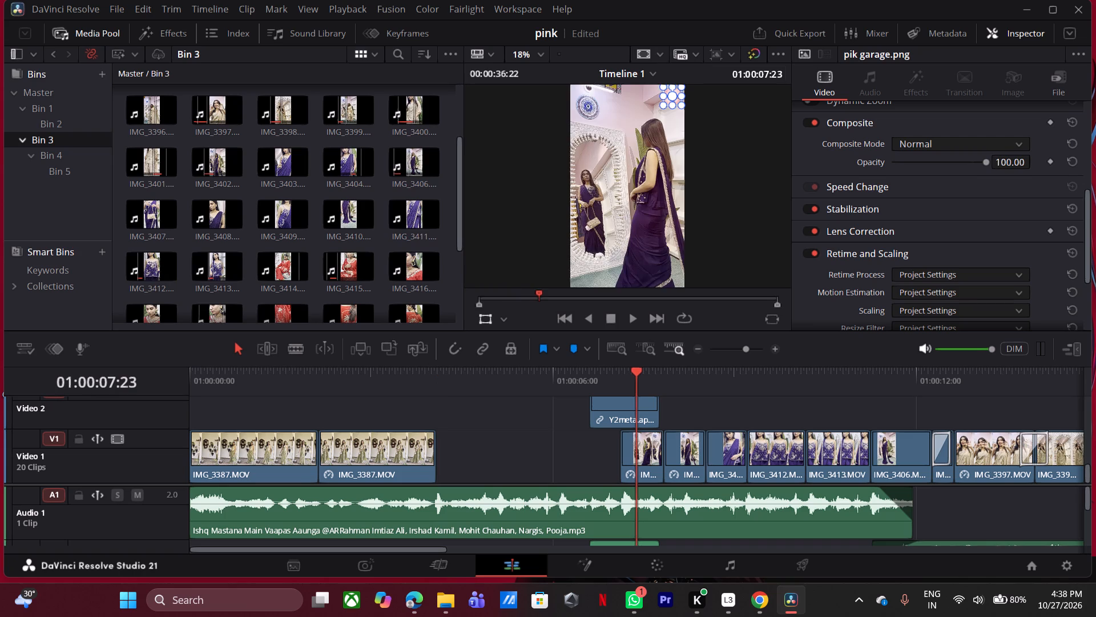
pyautogui.press('space')
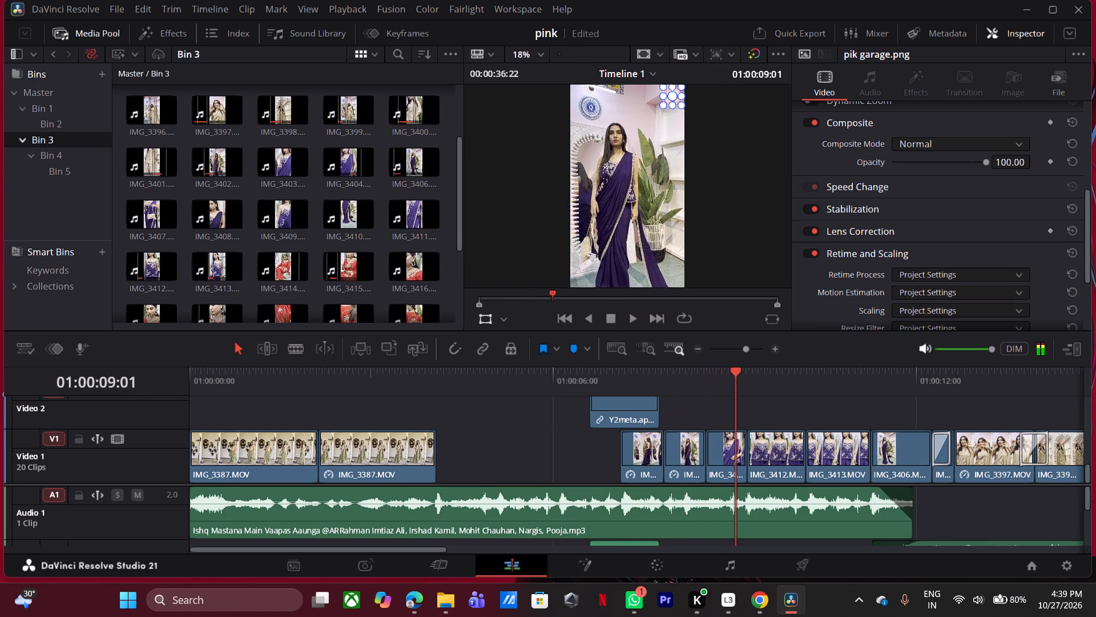
pyautogui.click(645, 450)
pyautogui.keyDown('ctrl'); pyautogui.click(680, 464); pyautogui.keyUp('ctrl')
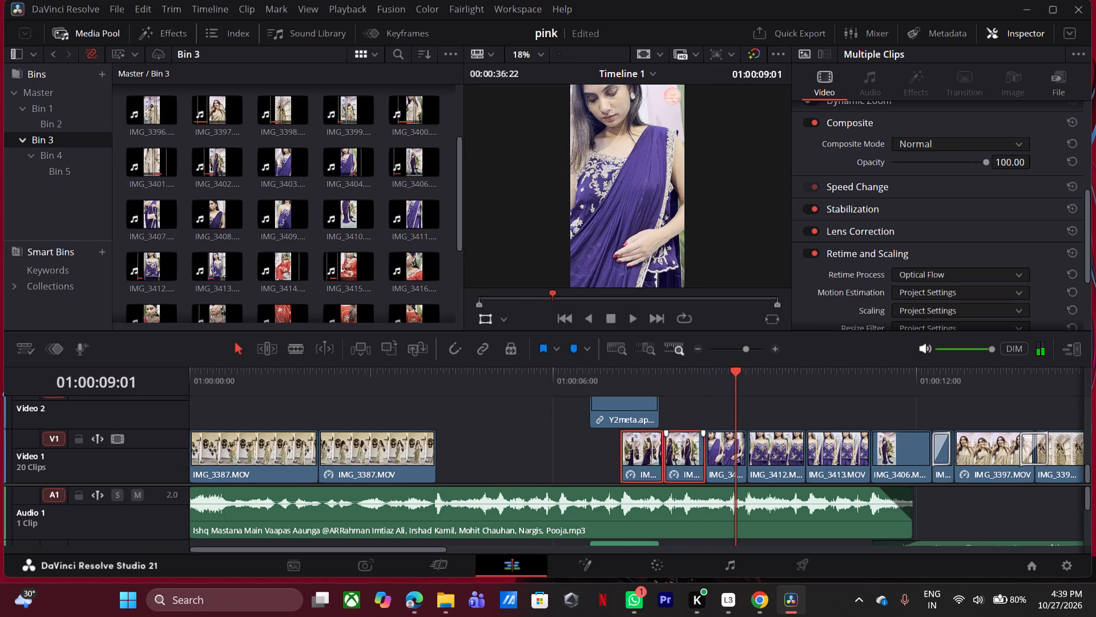
pyautogui.keyDown('ctrl'); pyautogui.click(621, 415); pyautogui.keyUp('ctrl')
pyautogui.moveTo(646, 457); pyautogui.dragTo(475, 459)
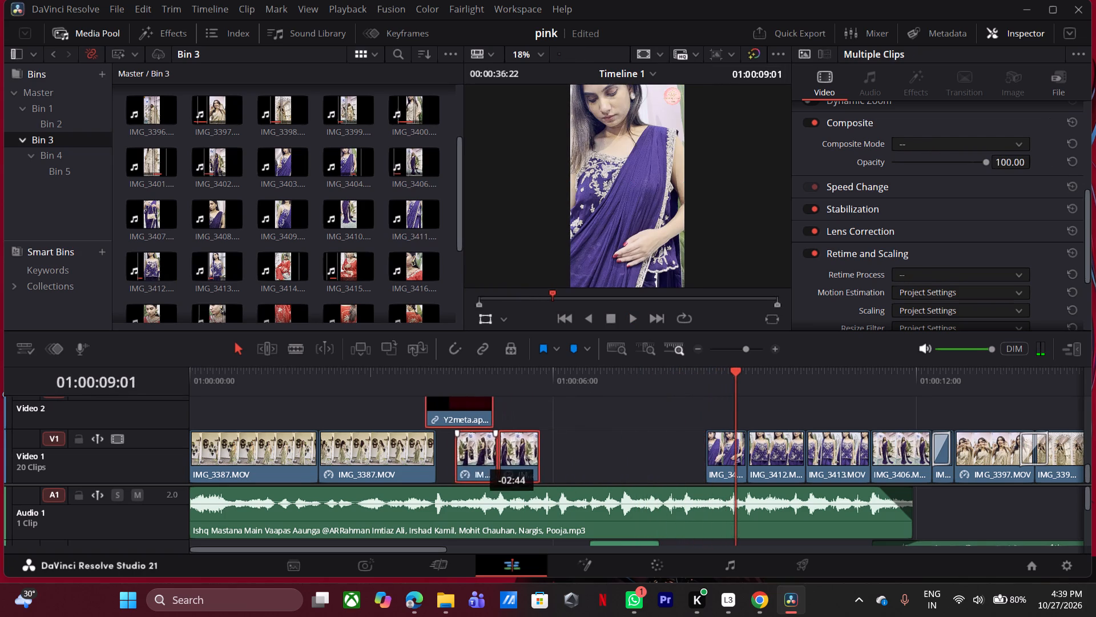
pyautogui.moveTo(475, 459); pyautogui.dragTo(462, 465)
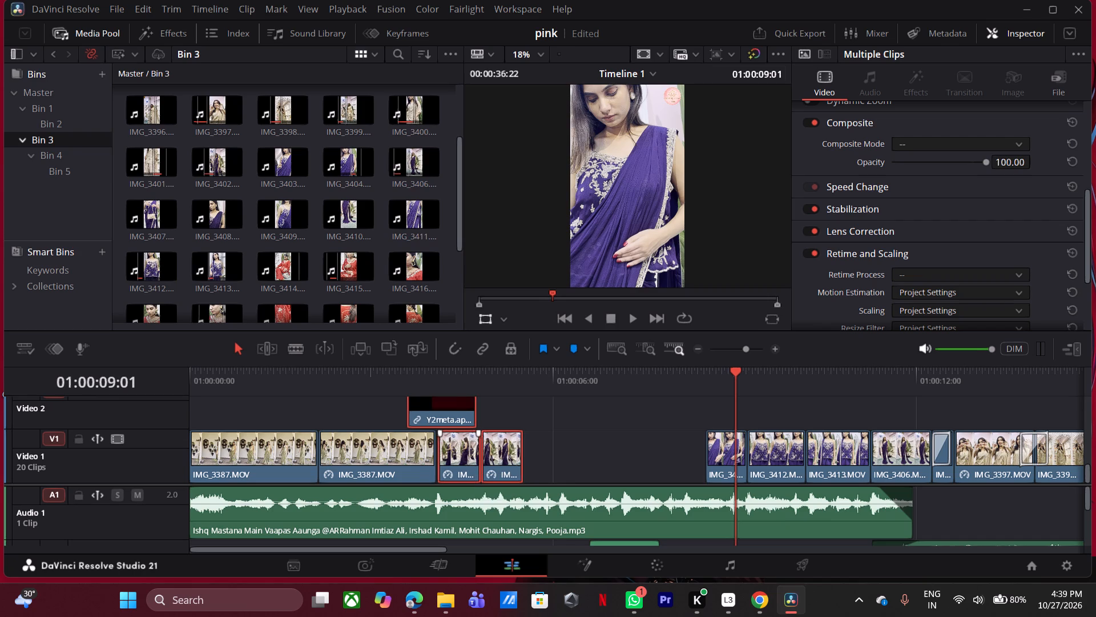
# Move the light-leak overlay's audio back beneath the relocated overlay, placing it on Audio 3.
pyautogui.scroll(-1, 648, 539)
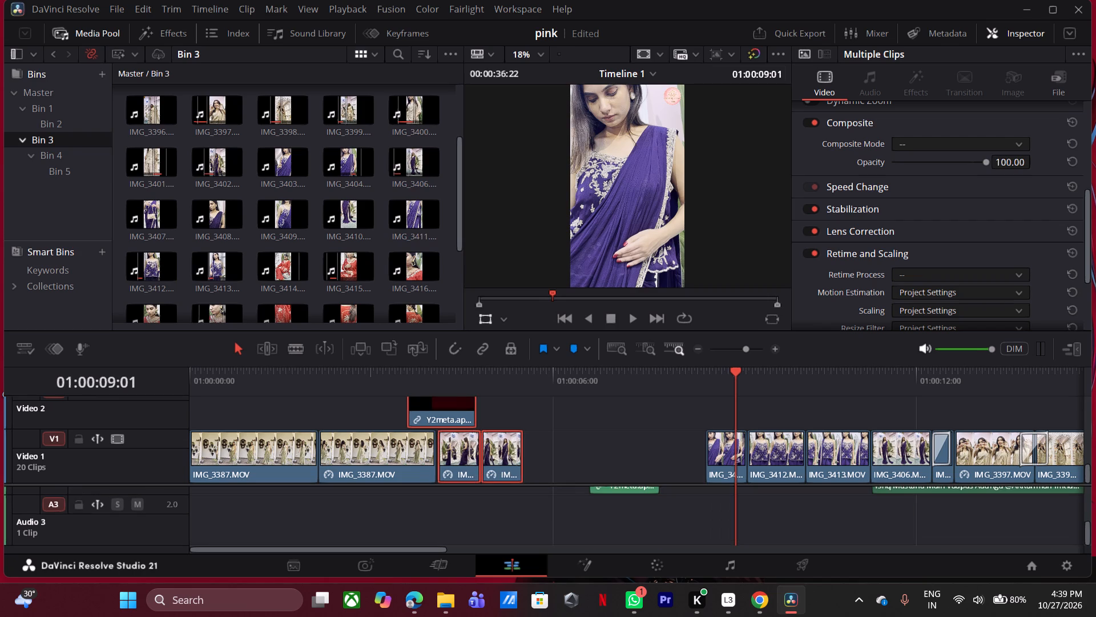
pyautogui.moveTo(627, 491); pyautogui.dragTo(434, 504)
pyautogui.click(434, 386)
# Shift the two IMG_3402.MOV clips and the overlay slightly earlier to close the small gap after IMG_3387.MOV.
pyautogui.tripleClick(775, 350)
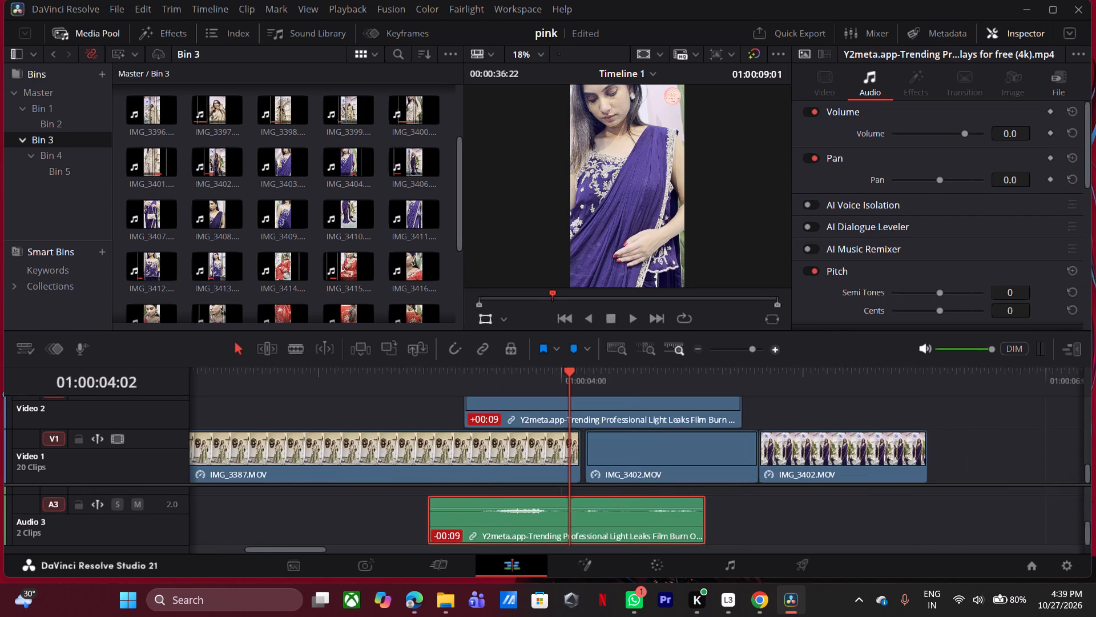
pyautogui.click(801, 415)
pyautogui.keyDown('ctrl'); pyautogui.click(807, 443); pyautogui.keyUp('ctrl')
pyautogui.keyDown('ctrl'); pyautogui.click(1041, 459); pyautogui.keyUp('ctrl')
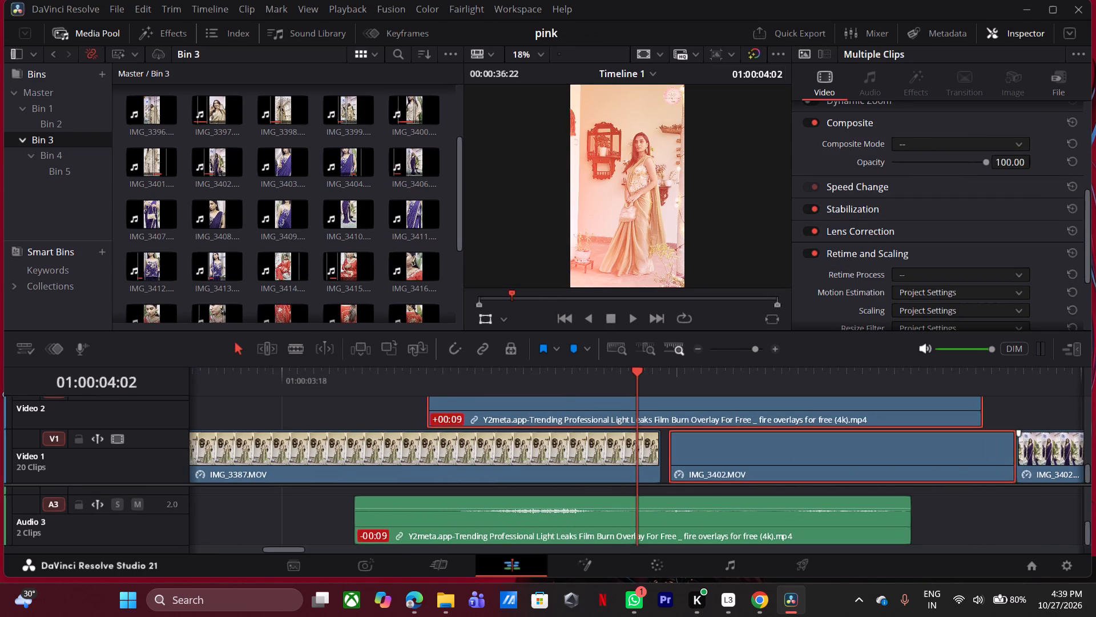
pyautogui.moveTo(763, 458); pyautogui.dragTo(753, 459)
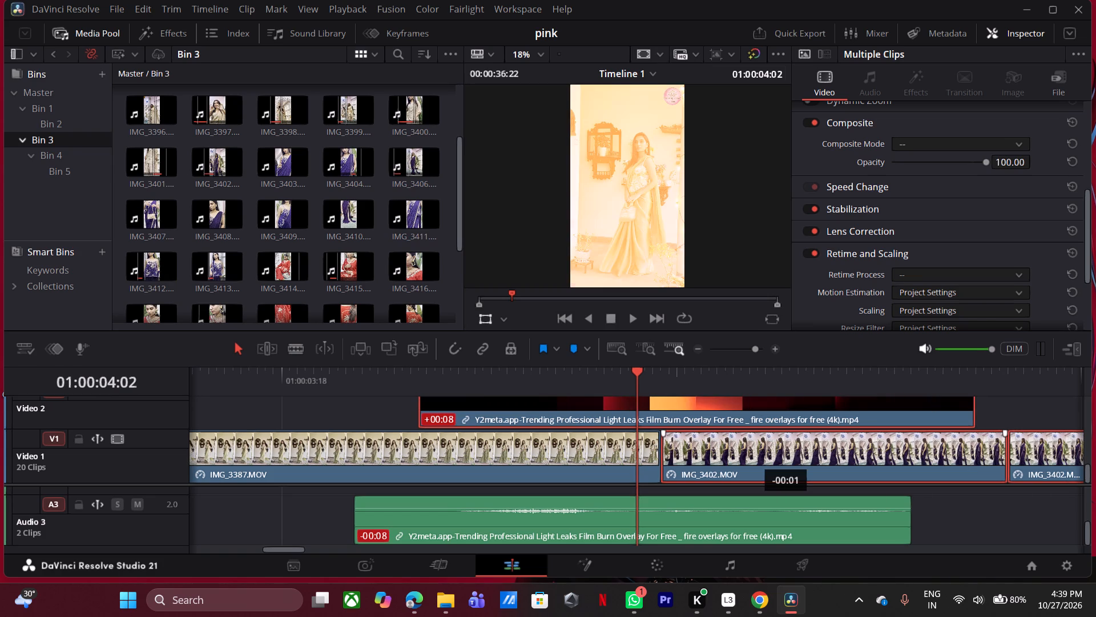
pyautogui.moveTo(753, 459); pyautogui.dragTo(753, 459)
# Move the overlay's audio up to Audio 2 and align it in sync with the overlay on Video 2.
pyautogui.click(934, 520)
pyautogui.moveTo(763, 530); pyautogui.dragTo(771, 504)
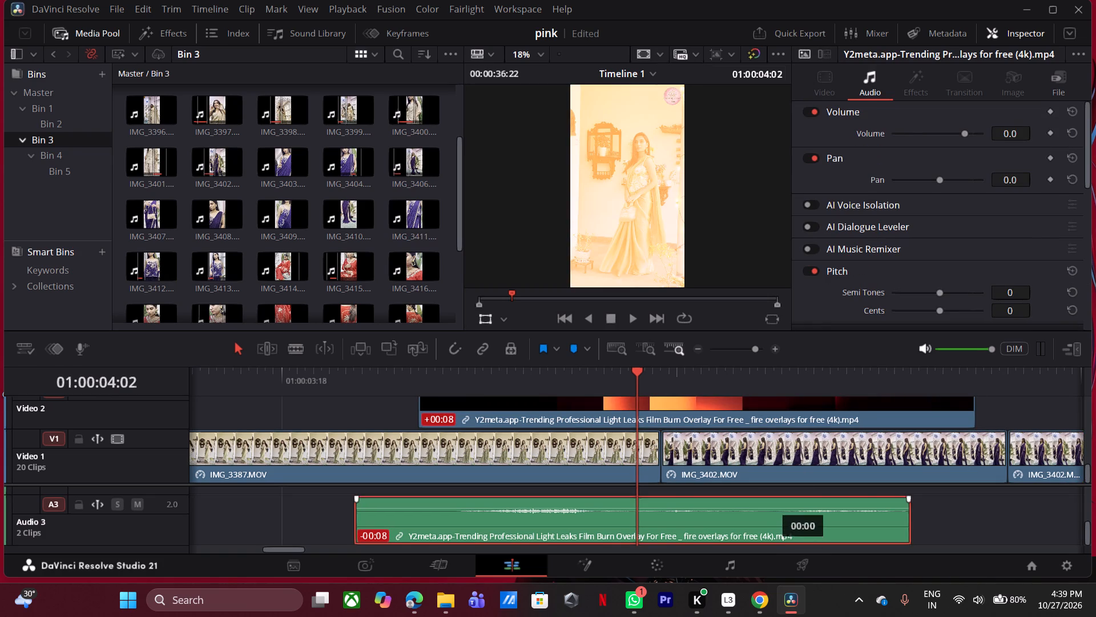
pyautogui.moveTo(771, 504); pyautogui.dragTo(827, 507)
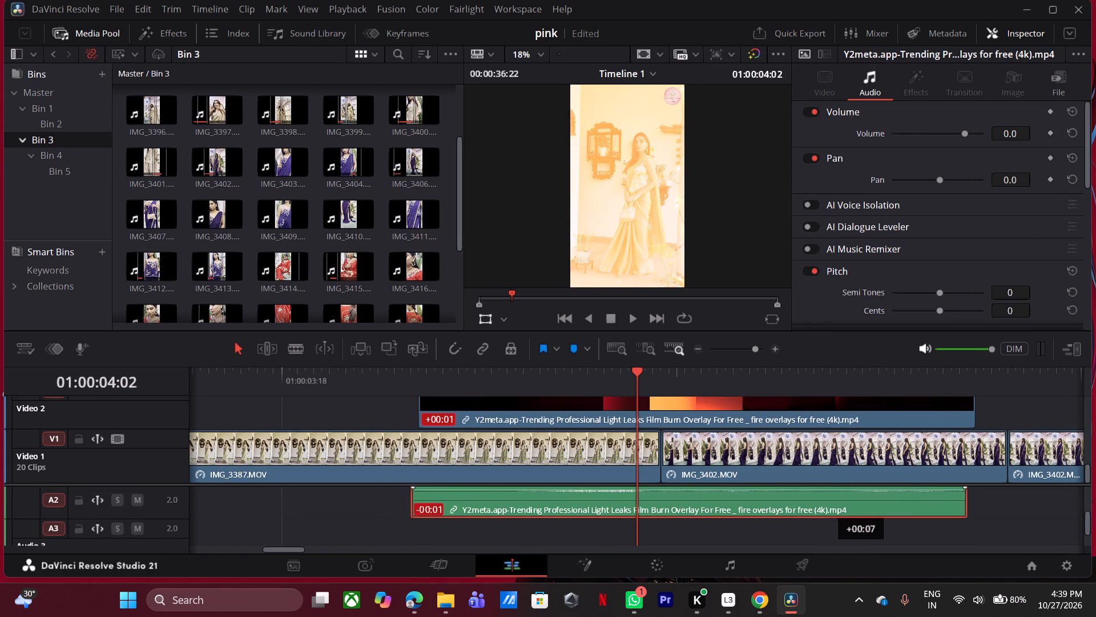
pyautogui.moveTo(827, 507); pyautogui.dragTo(831, 506)
# Play the new cut and extend the second IMG_3402.MOV clip's end to about 01:00:06:19.
pyautogui.doubleClick(699, 349)
pyautogui.press('space')
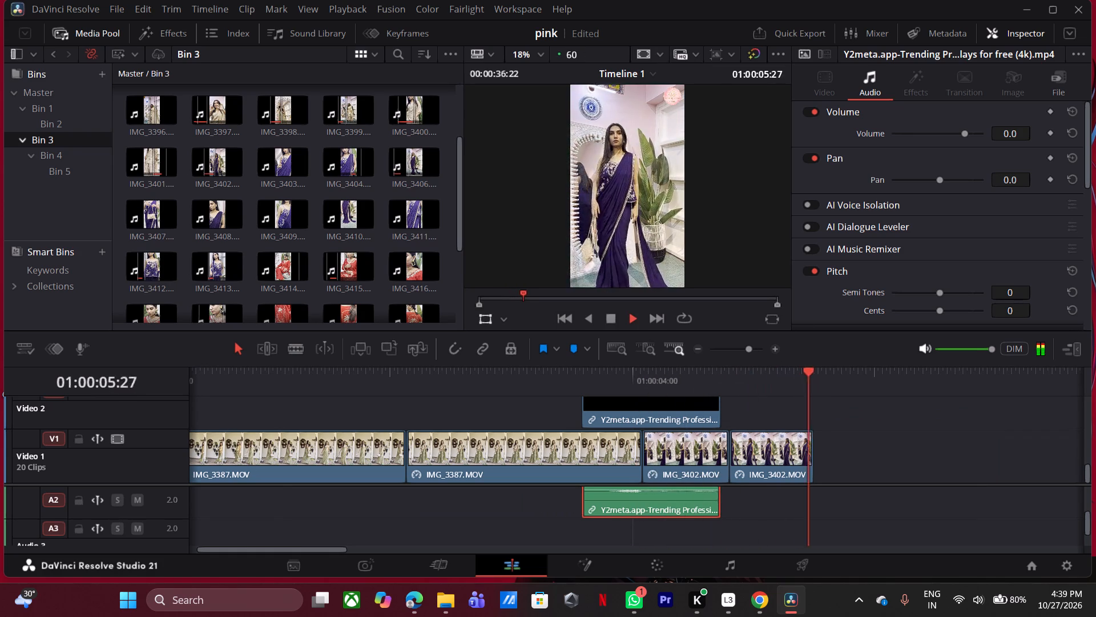
pyautogui.press('space')
pyautogui.press('space')
pyautogui.press('space')
pyautogui.moveTo(809, 455); pyautogui.dragTo(902, 459)
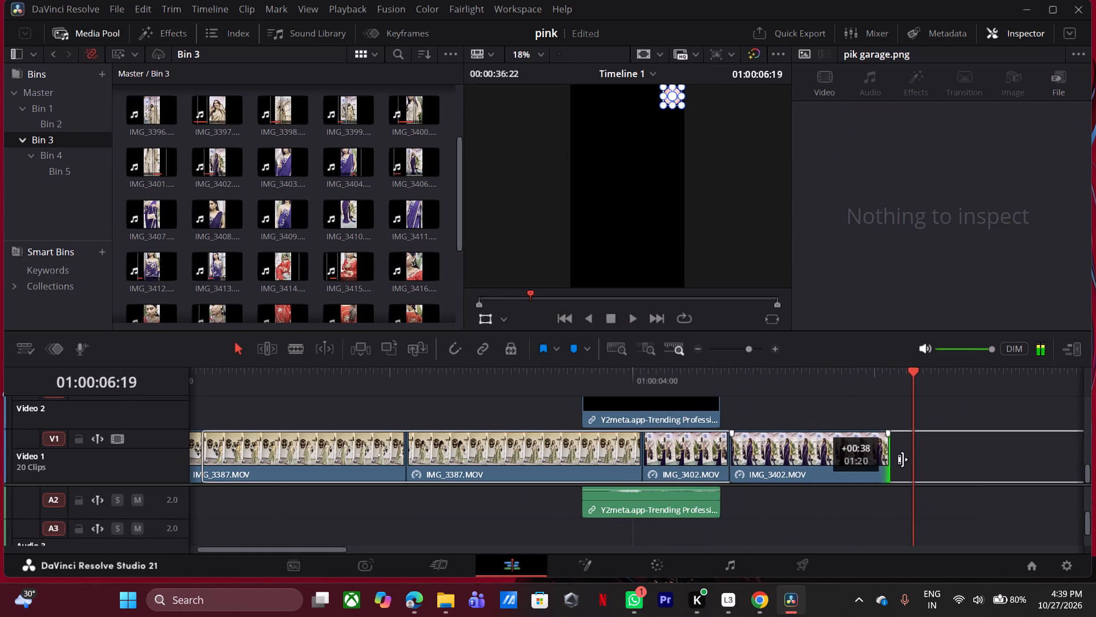
pyautogui.moveTo(902, 459); pyautogui.dragTo(908, 460)
# Replay the lengthened IMG_3402.MOV clip against the song and extend its end slightly further, to about 01:00:06:30.
pyautogui.scroll(2, 915, 500)
pyautogui.click(737, 383)
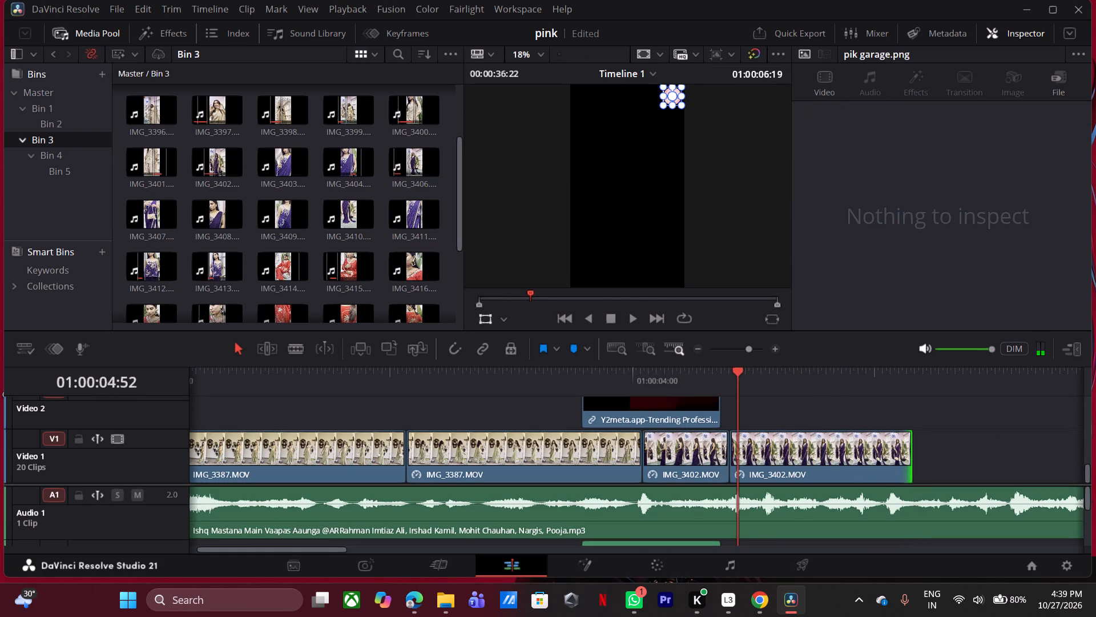
pyautogui.press('space')
pyautogui.press('space')
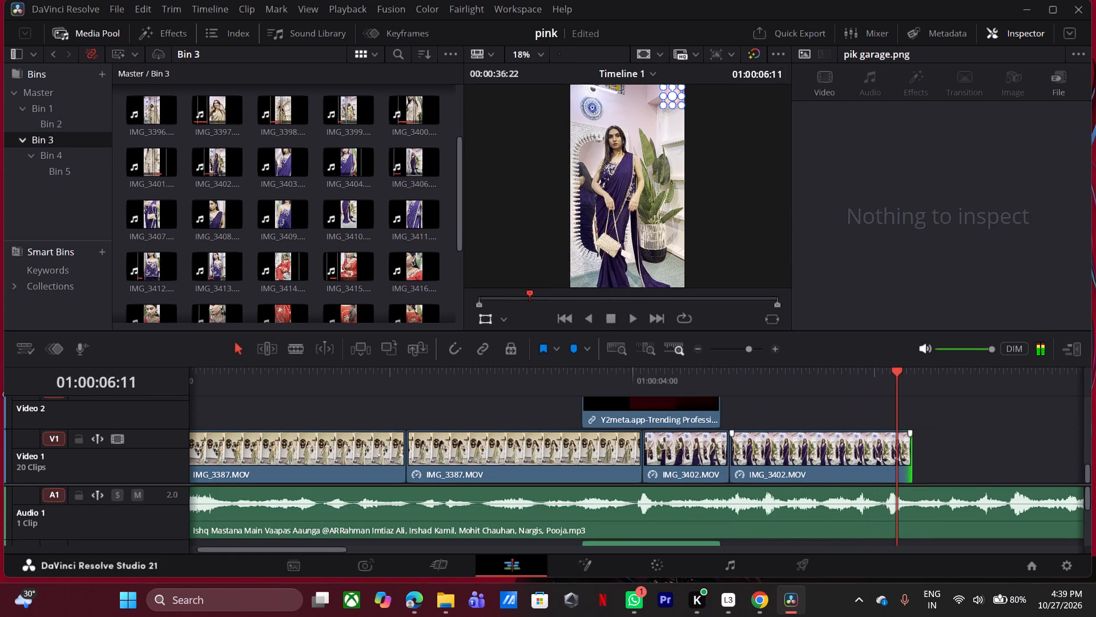
pyautogui.press('space')
pyautogui.press('space')
pyautogui.moveTo(909, 457); pyautogui.dragTo(933, 463)
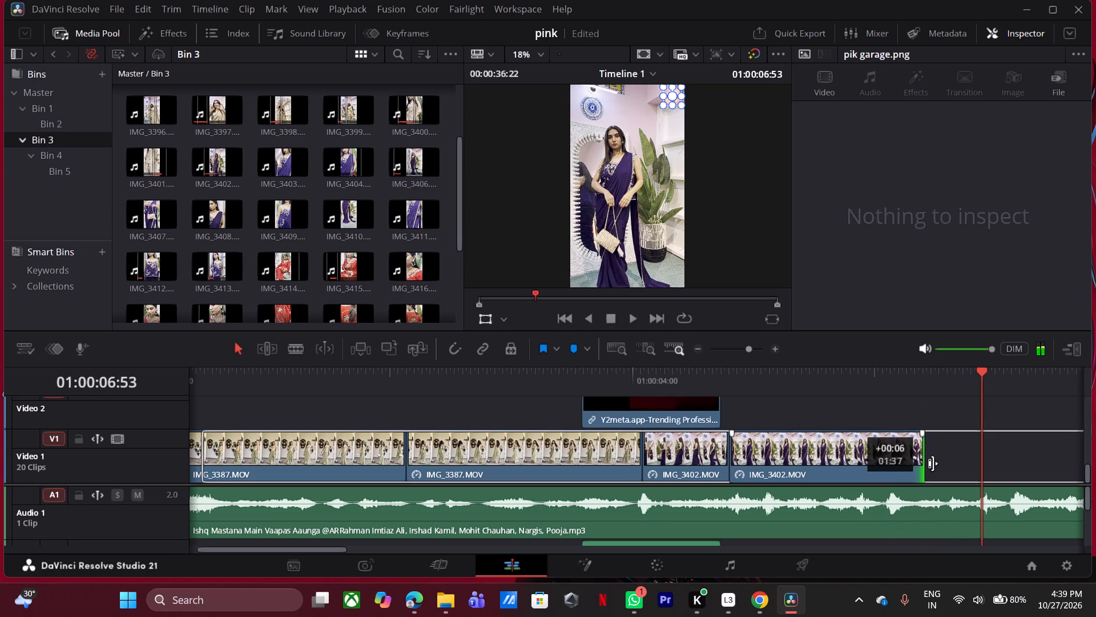
pyautogui.moveTo(933, 463); pyautogui.dragTo(943, 465)
# Delete the four purple saree clips after the gap on Video 1, through IMG_3406.MOV.
pyautogui.doubleClick(700, 348)
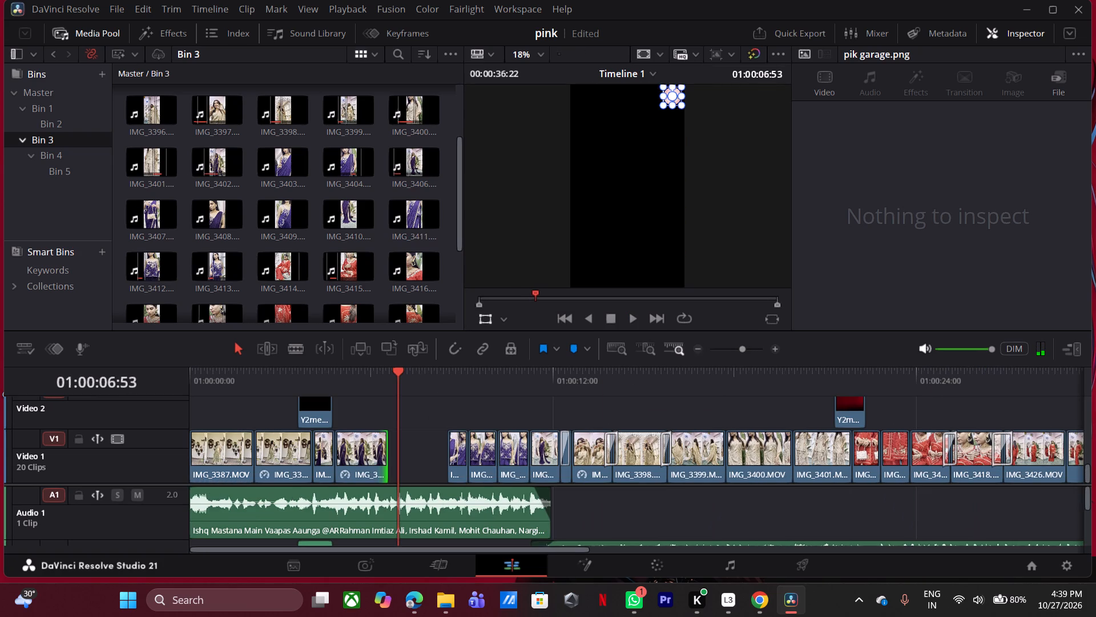
pyautogui.moveTo(453, 418); pyautogui.dragTo(475, 433)
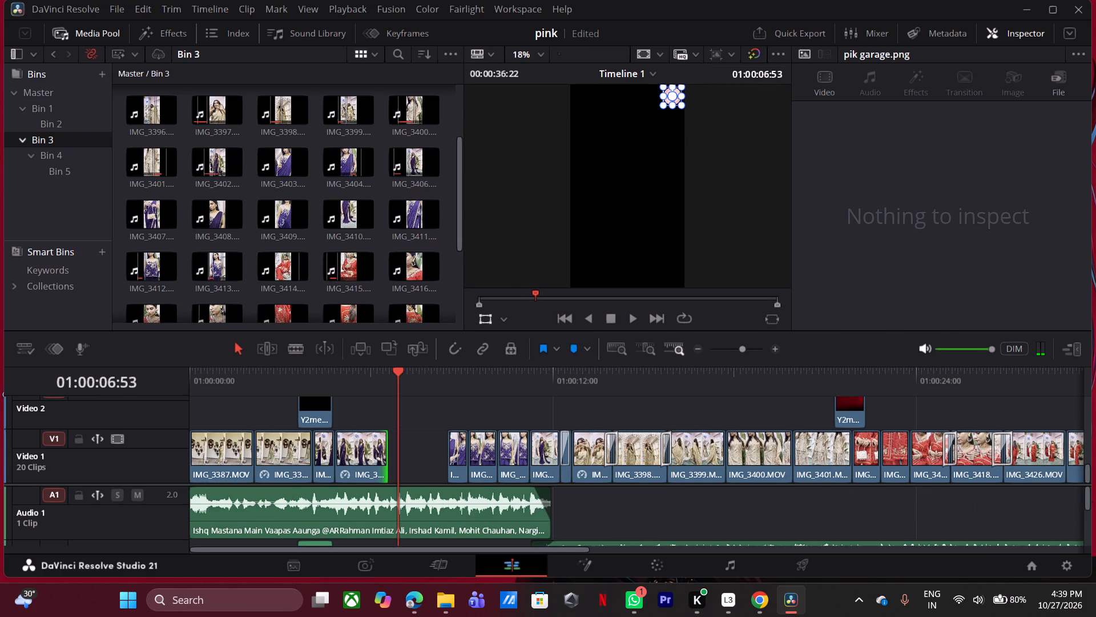
pyautogui.moveTo(475, 433); pyautogui.dragTo(538, 464)
pyautogui.press('BackSpace')
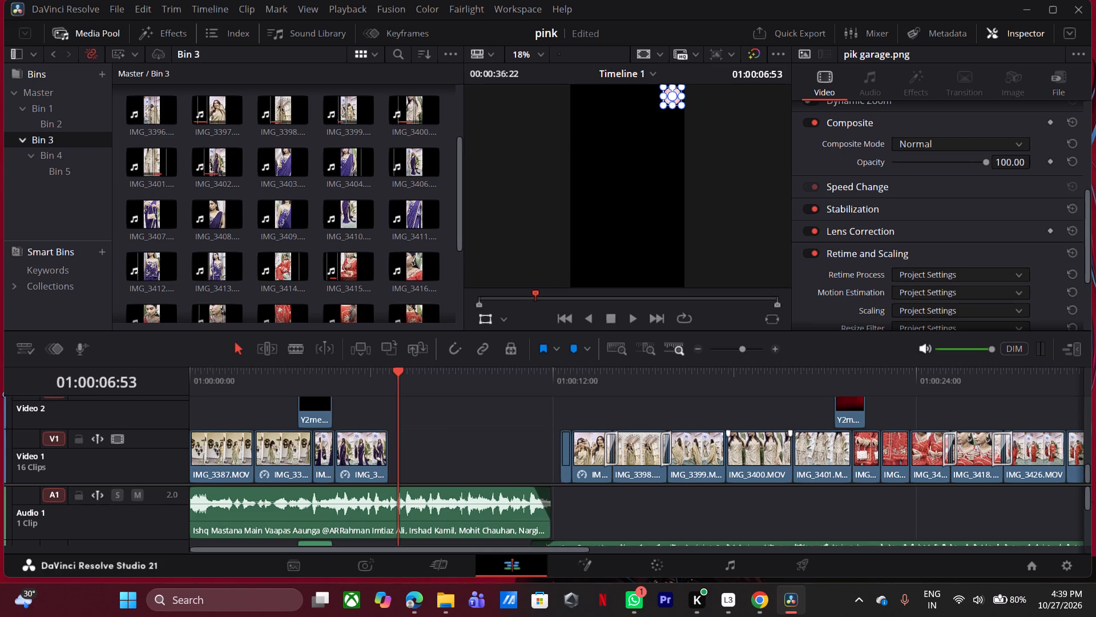
# Preview the beige outfit clips and move IMG_3399.MOV on Video 1 to directly follow the second IMG_3402.MOV clip.
pyautogui.click(636, 373)
pyautogui.press('space')
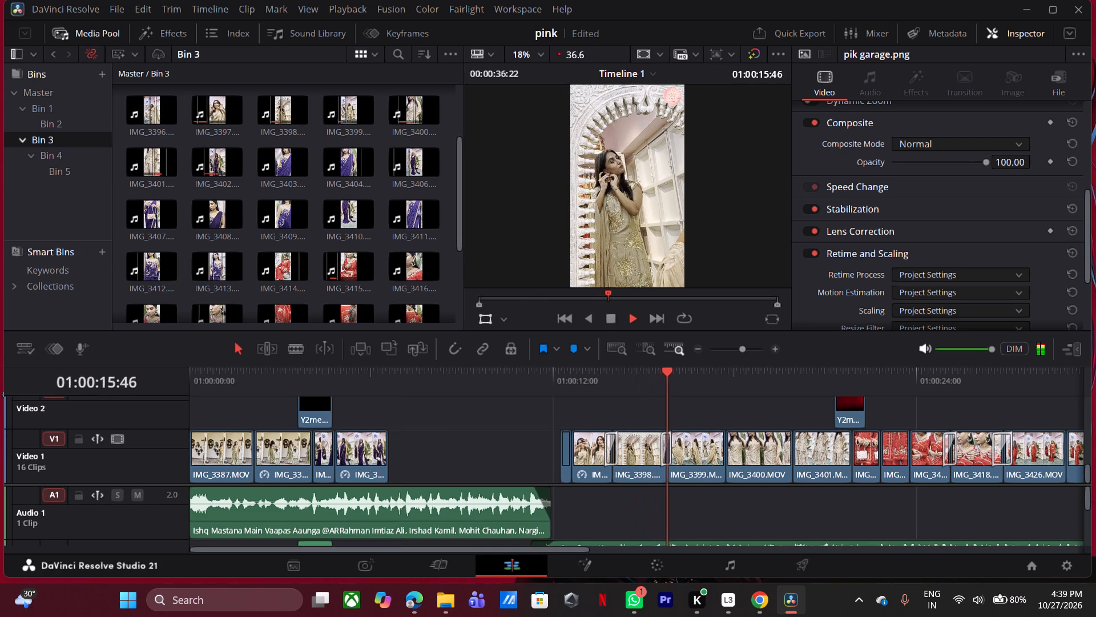
pyautogui.press('space')
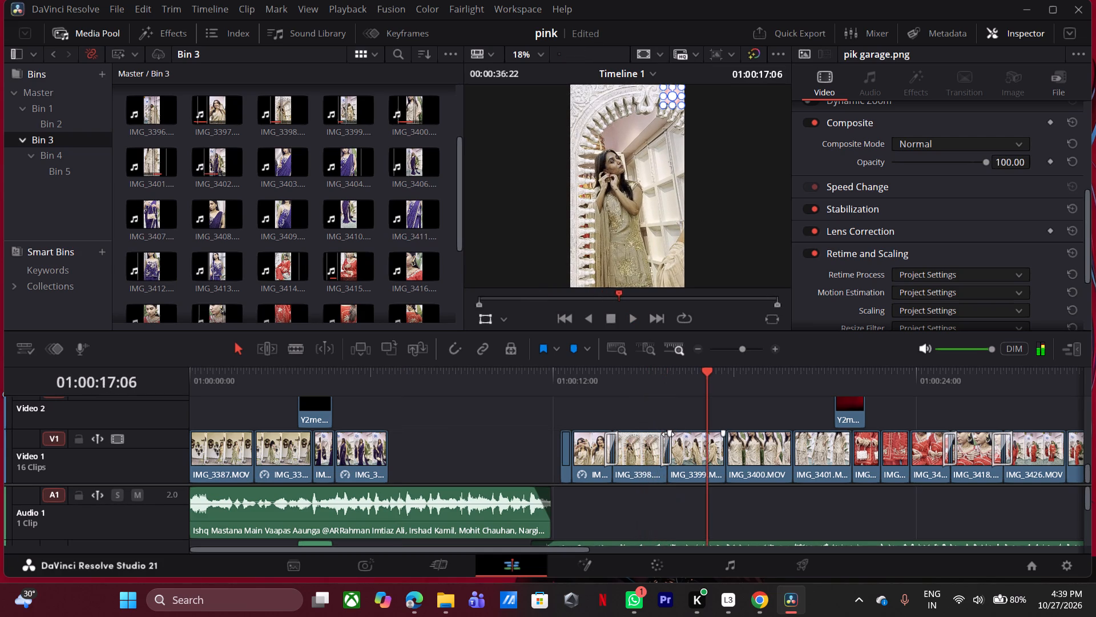
pyautogui.moveTo(699, 446); pyautogui.dragTo(581, 419)
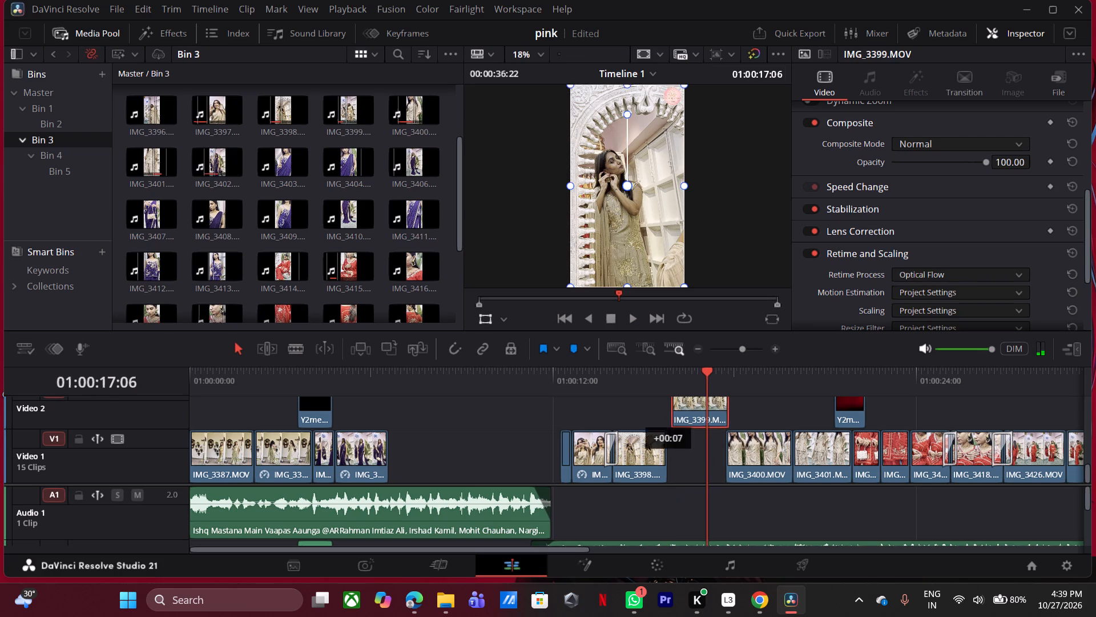
pyautogui.moveTo(581, 419); pyautogui.dragTo(418, 456)
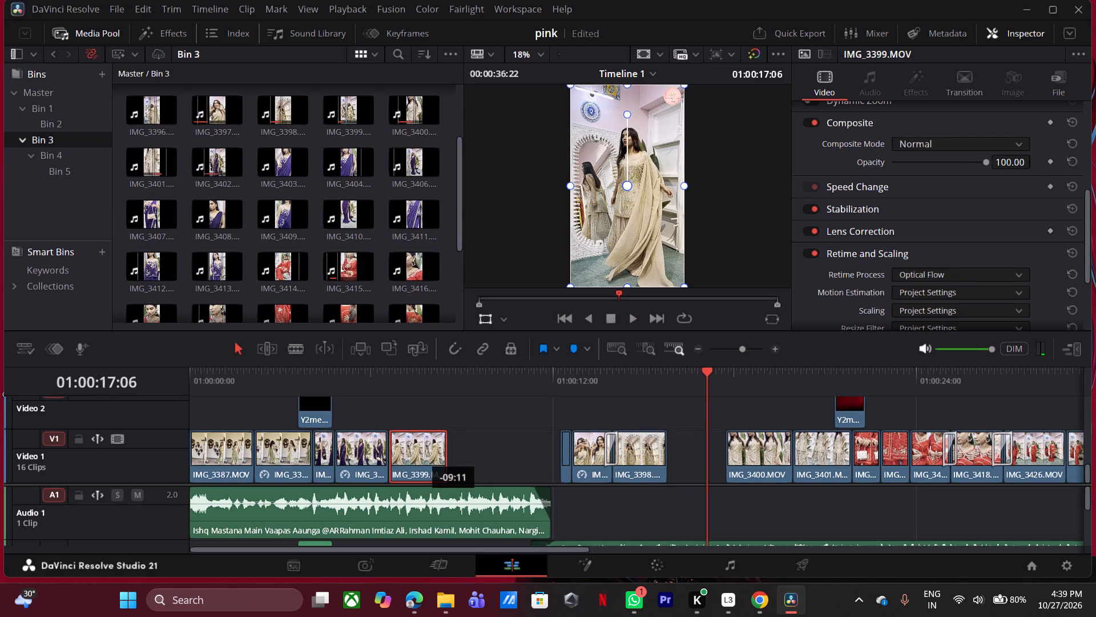
pyautogui.moveTo(418, 456); pyautogui.dragTo(417, 457)
# Play the cut into IMG_3399.MOV and extend that clip's end to about 01:00:10:00.
pyautogui.click(363, 379)
pyautogui.press('space')
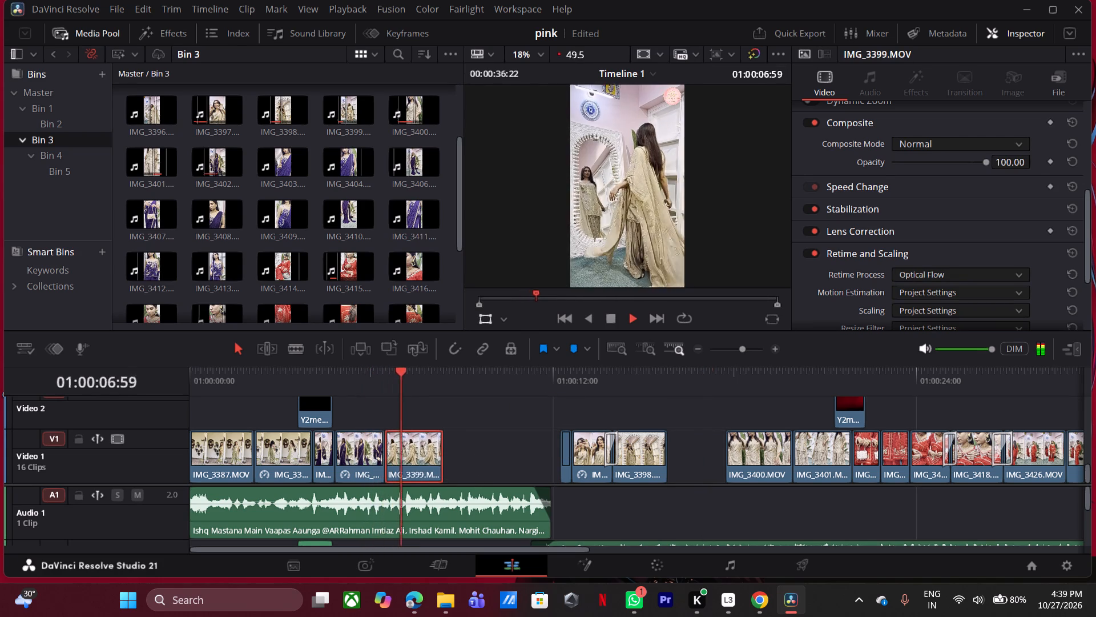
pyautogui.press('space')
pyautogui.moveTo(437, 455); pyautogui.dragTo(487, 460)
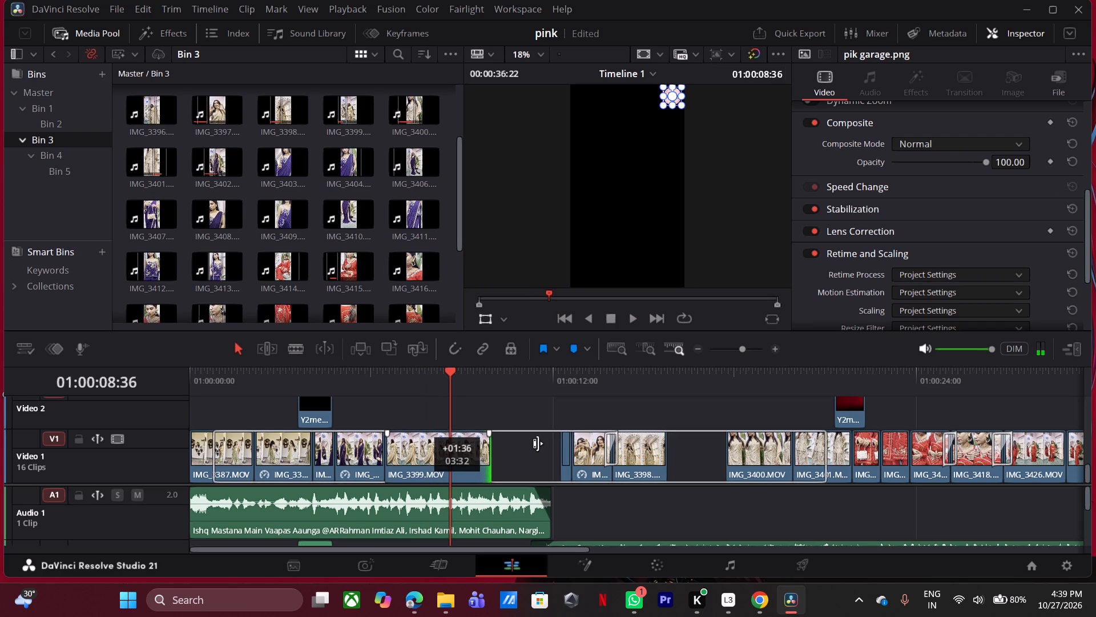
# Play the recut section from about 01:00:03:20 through the light-leak transition and the second IMG_3402.MOV clip.
pyautogui.click(291, 383)
pyautogui.press('space')
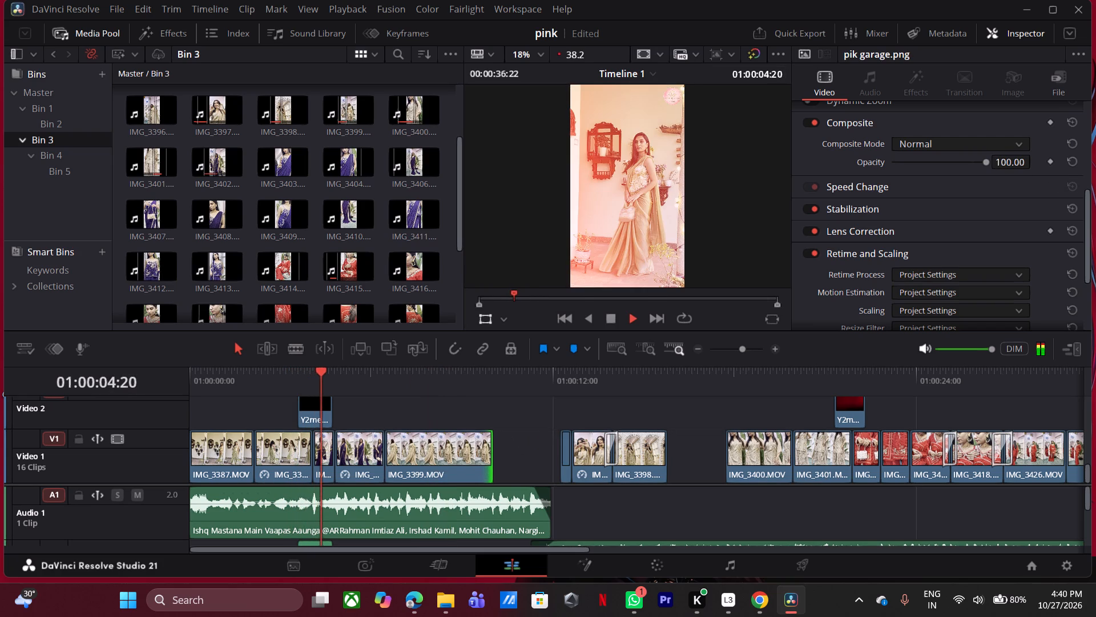
pyautogui.press('space')
# Delete the three clips left between the two gaps on Video 1, ending with IMG_3398.MOV.
pyautogui.moveTo(553, 412); pyautogui.dragTo(668, 457)
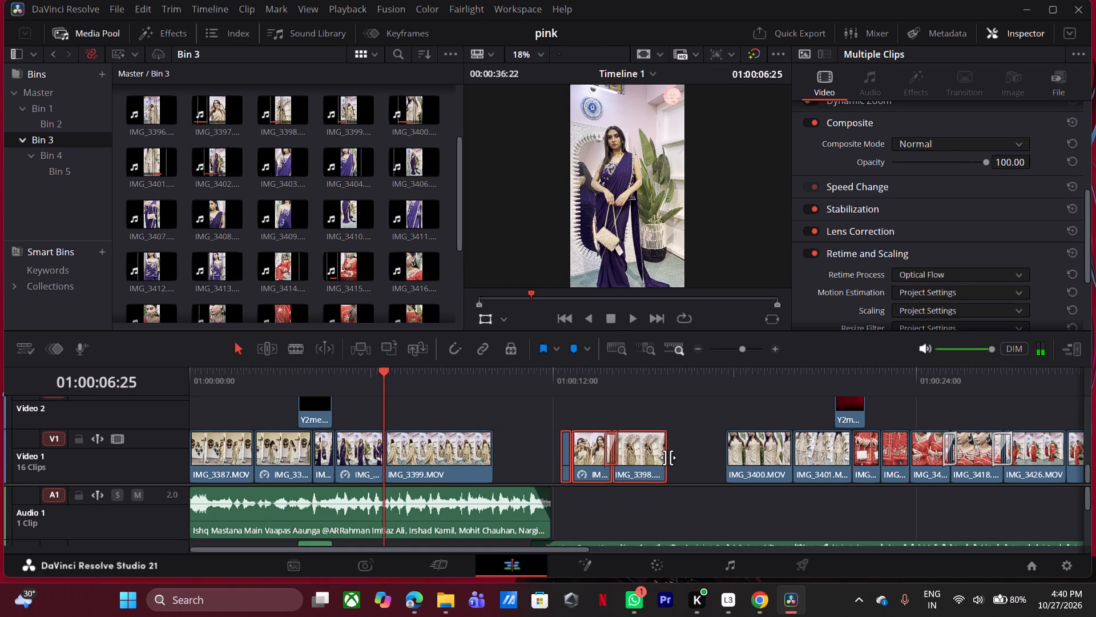
pyautogui.click(696, 348)
pyautogui.press('BackSpace')
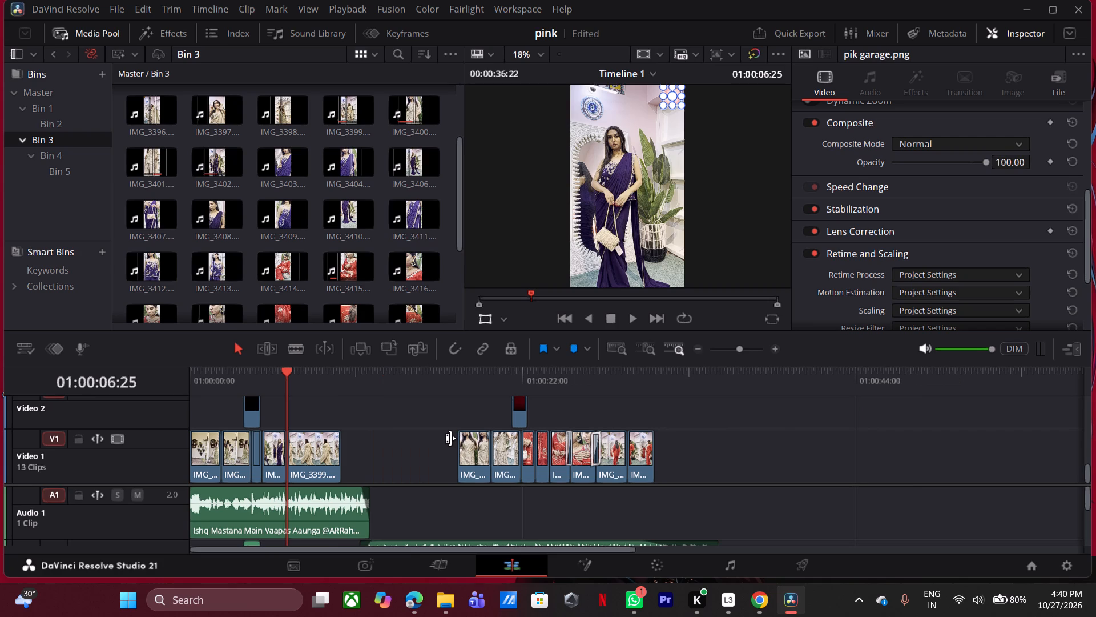
# Save the project and delete the two beige outfit clips directly before the red close-up clips on Video 1.
pyautogui.hotkey('ctrl', 's')
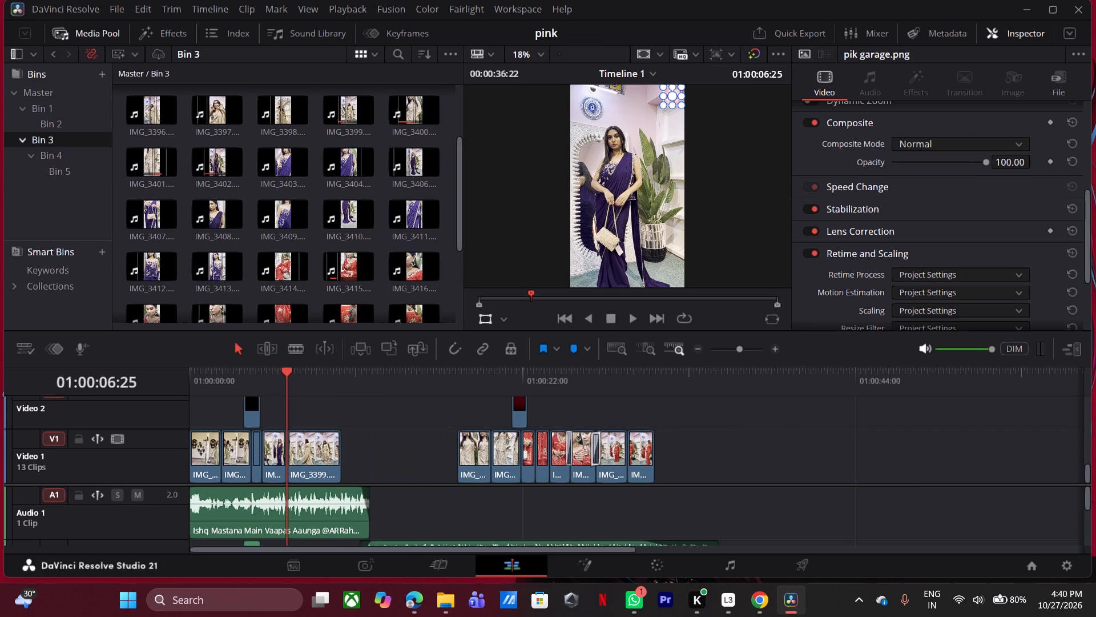
pyautogui.moveTo(460, 414); pyautogui.dragTo(508, 462)
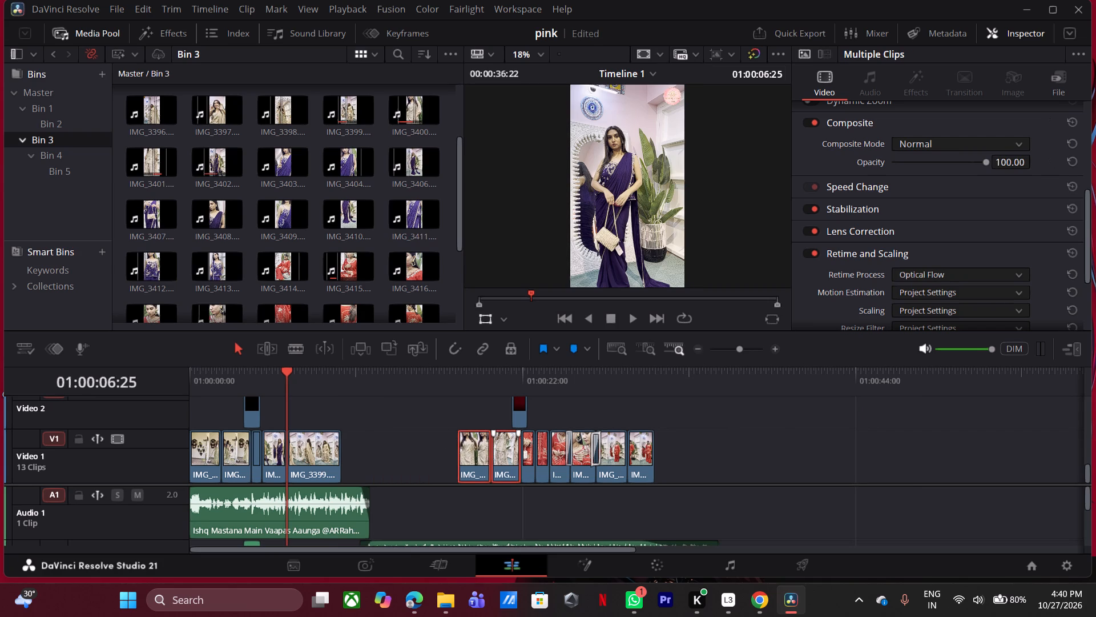
pyautogui.press('BackSpace')
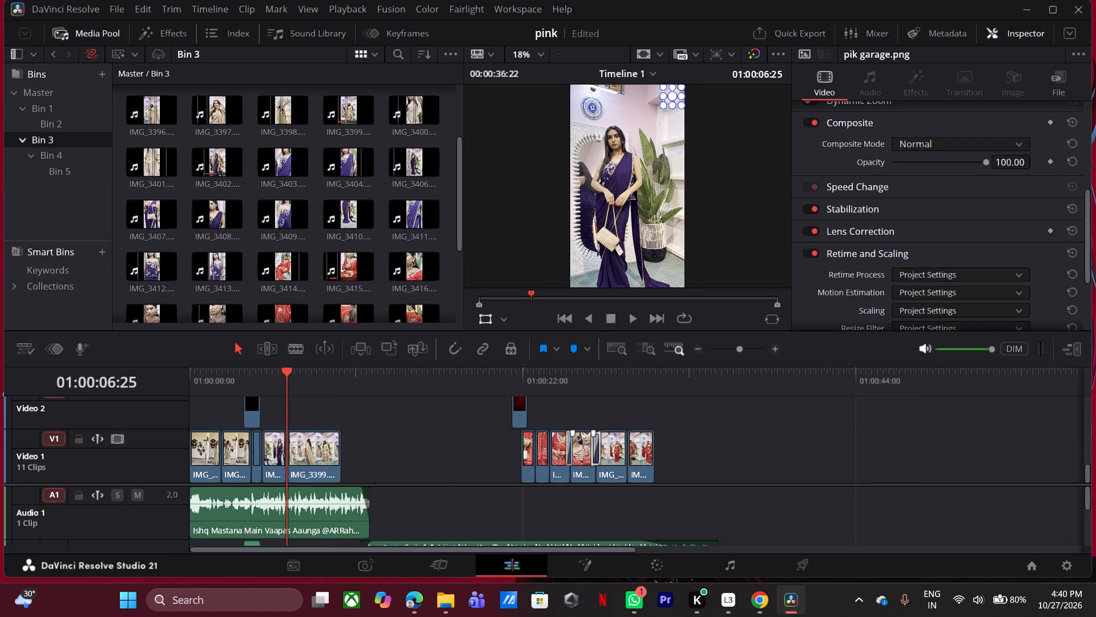
# Move the last two Video 1 clips, IMG_3426.MOV and IMG_3428.MOV, into the gap just after IMG_3399.MOV.
pyautogui.click(604, 420)
pyautogui.moveTo(604, 420); pyautogui.dragTo(647, 451)
pyautogui.moveTo(620, 417); pyautogui.dragTo(645, 455)
pyautogui.moveTo(645, 455); pyautogui.dragTo(642, 458)
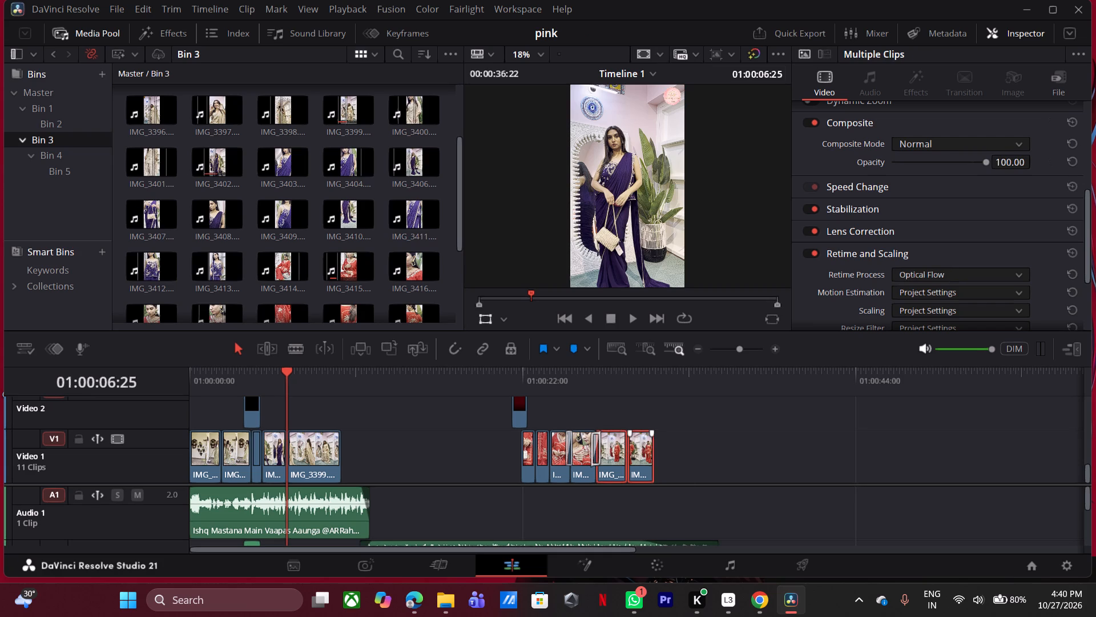
pyautogui.moveTo(642, 458); pyautogui.dragTo(387, 469)
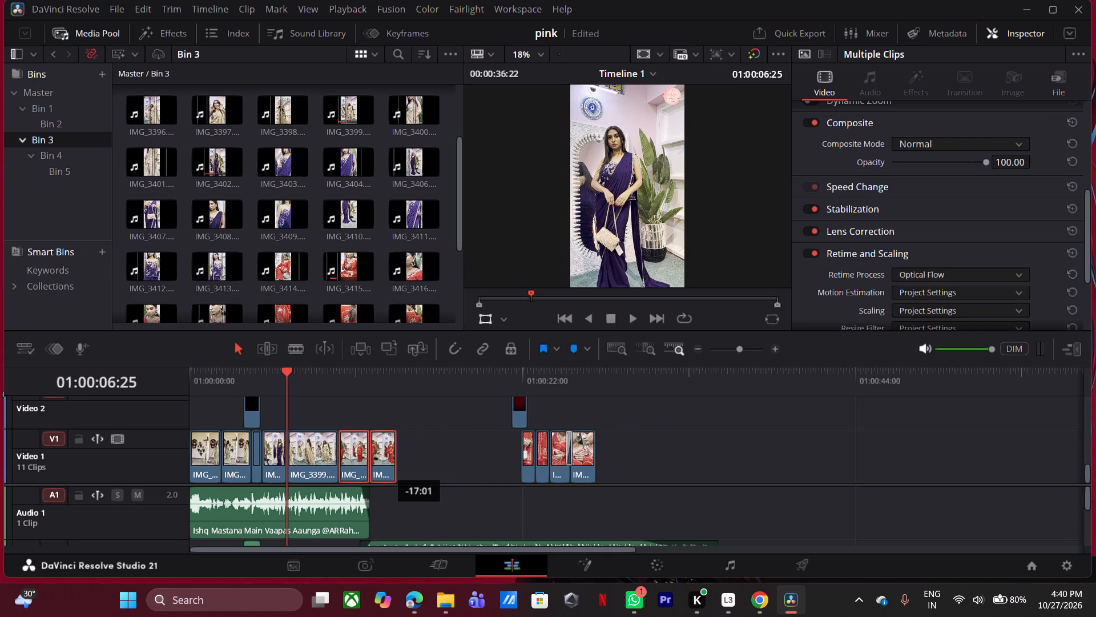
pyautogui.moveTo(387, 469); pyautogui.dragTo(390, 472)
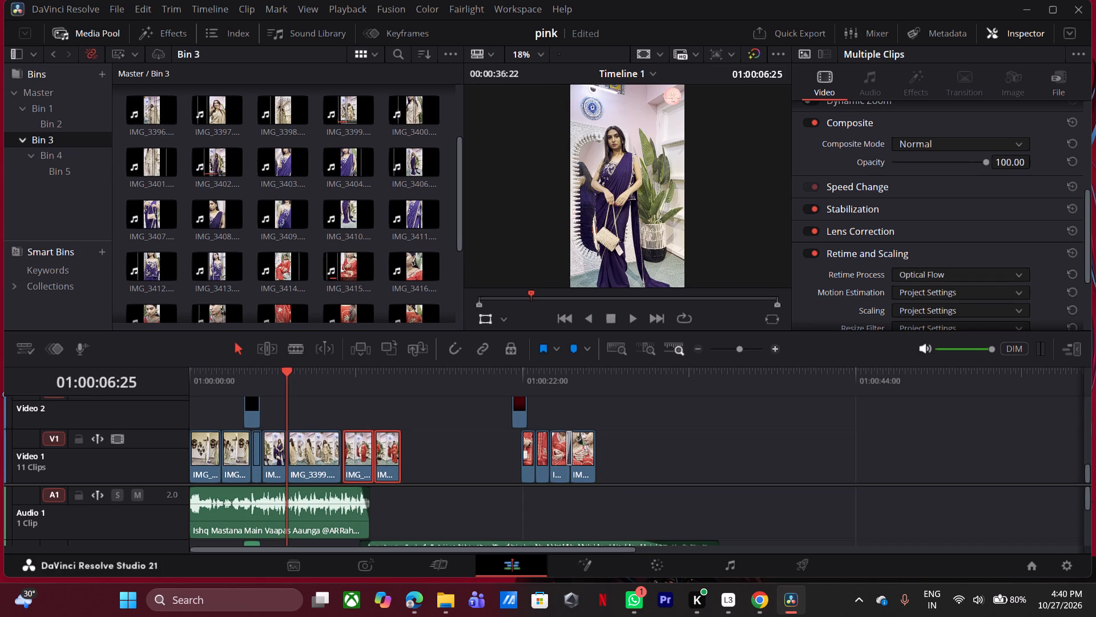
# Play the section from about 01:00:04:32 and shift IMG_3399.MOV, IMG_3426.MOV and IMG_3428.MOV later so IMG_3399.MOV starts at about 01:00:08:15.
pyautogui.click(772, 345)
pyautogui.click(327, 383)
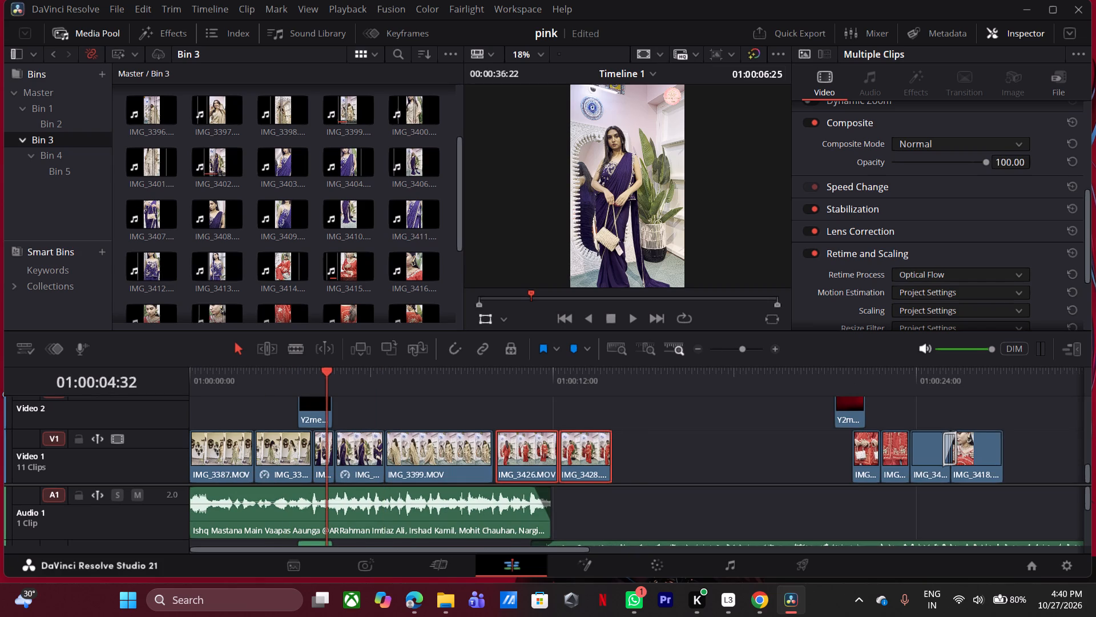
pyautogui.press('space')
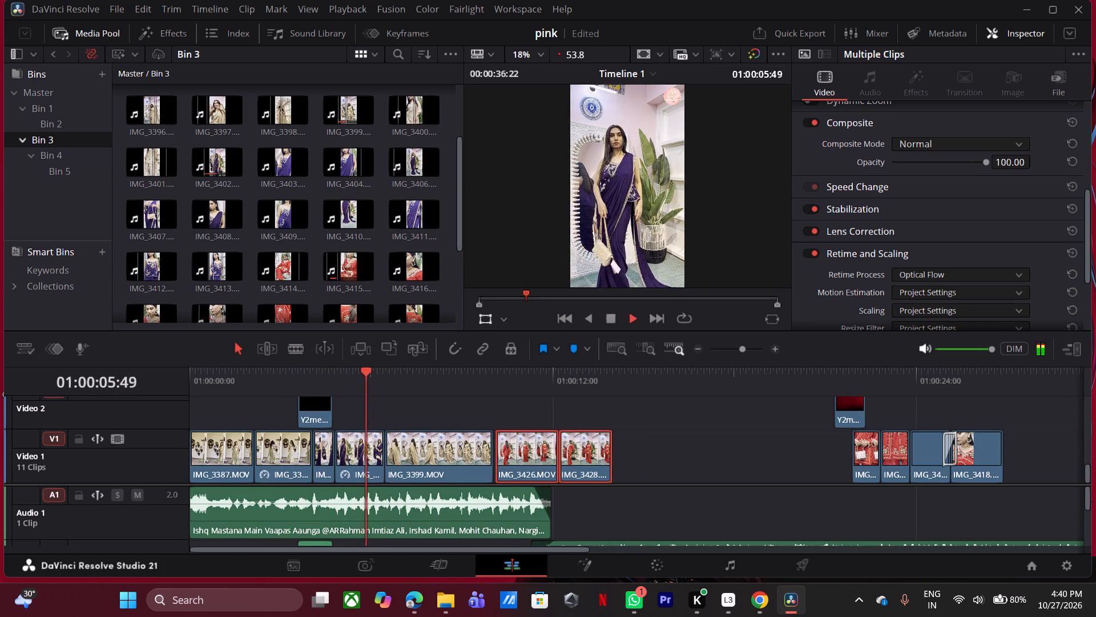
pyautogui.press('space')
pyautogui.moveTo(446, 423); pyautogui.dragTo(588, 460)
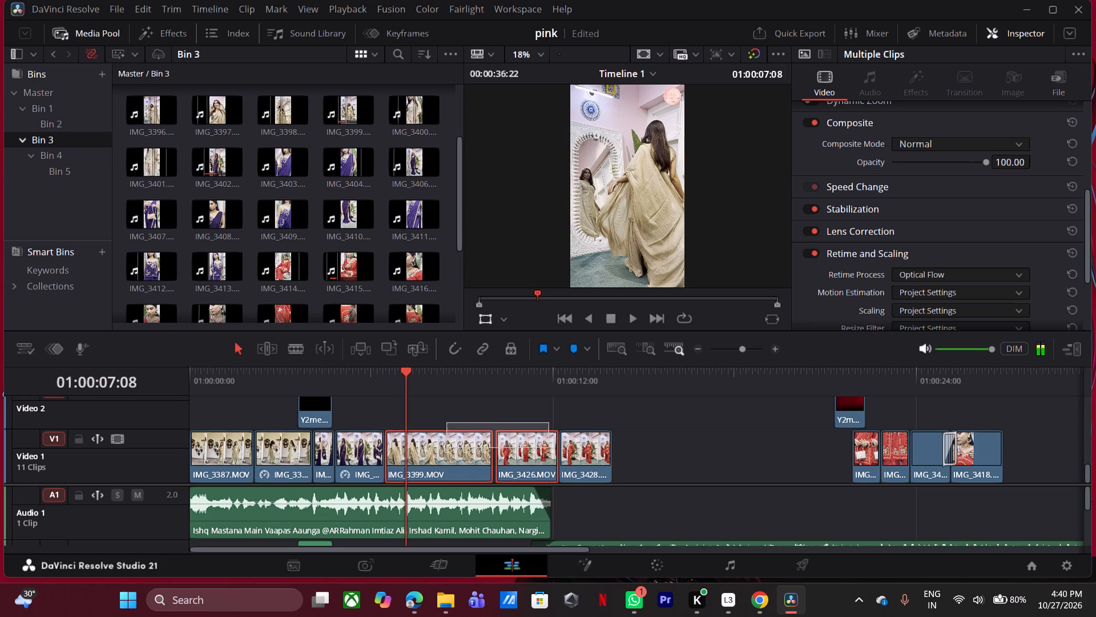
pyautogui.moveTo(588, 460); pyautogui.dragTo(596, 462)
pyautogui.moveTo(580, 454); pyautogui.dragTo(635, 457)
# Extend the end of the second IMG_3402.MOV clip across the gap to about 01:00:08:05, just short of IMG_3399.MOV.
pyautogui.press('space')
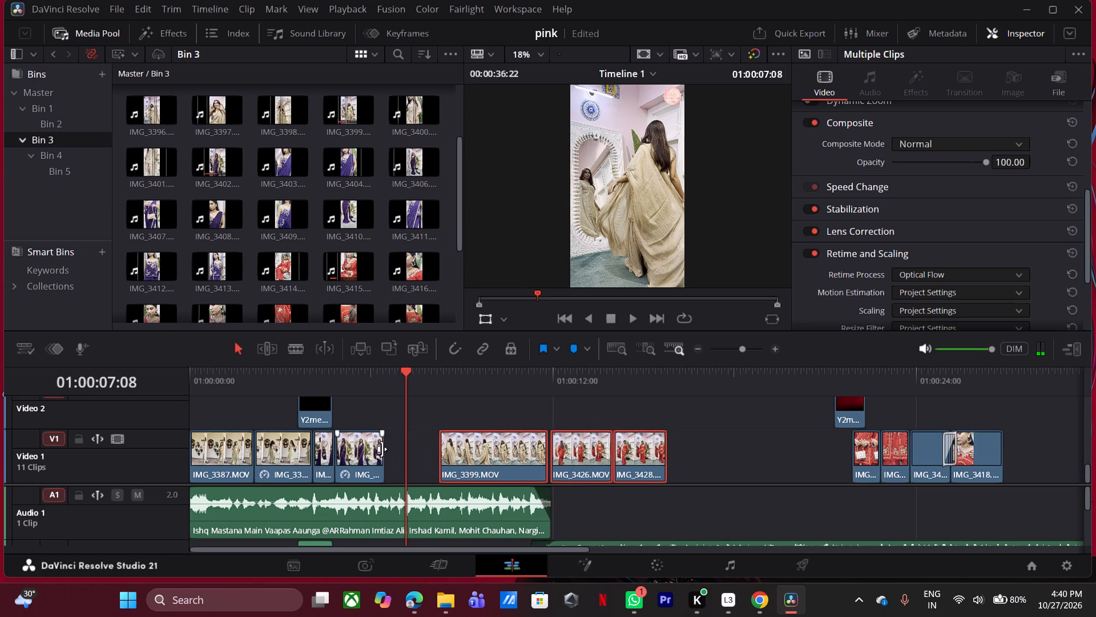
pyautogui.press('space')
pyautogui.doubleClick(409, 441)
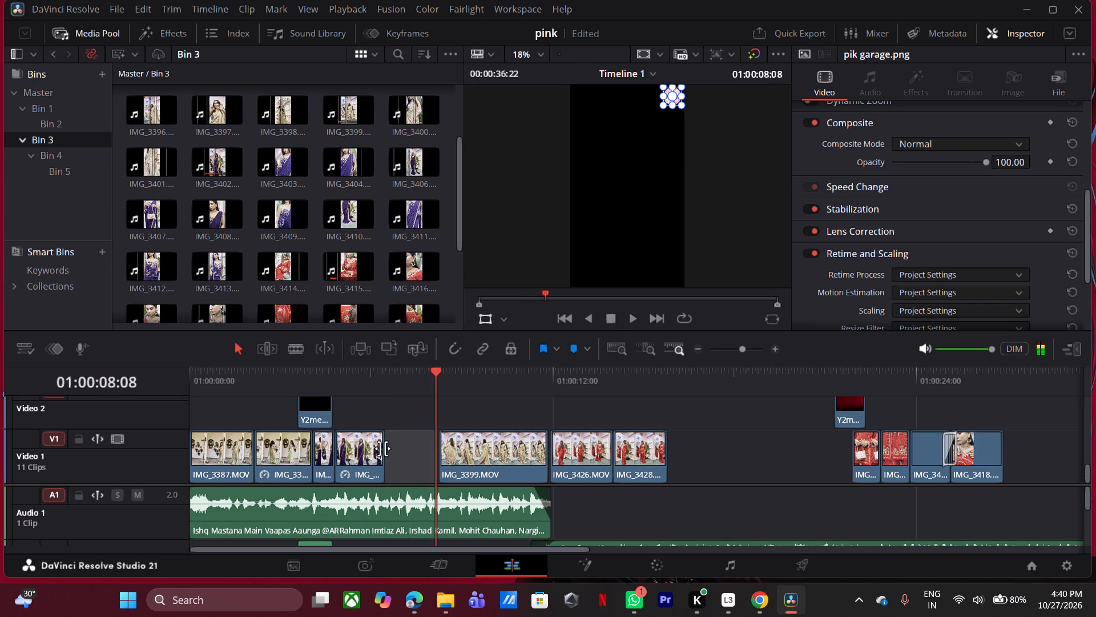
pyautogui.moveTo(382, 450); pyautogui.dragTo(434, 456)
pyautogui.click(364, 461)
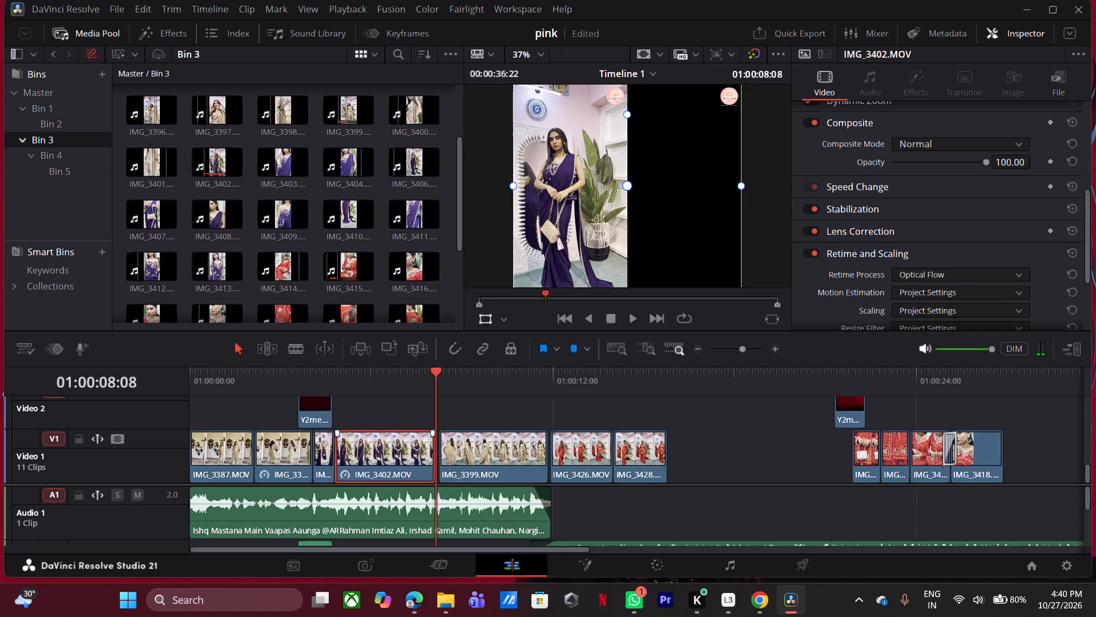
# Lower the clip speed of the extended IMG_3402.MOV clip, keeping Maintain Timing.
pyautogui.rightClick(390, 459)
pyautogui.click(482, 256)
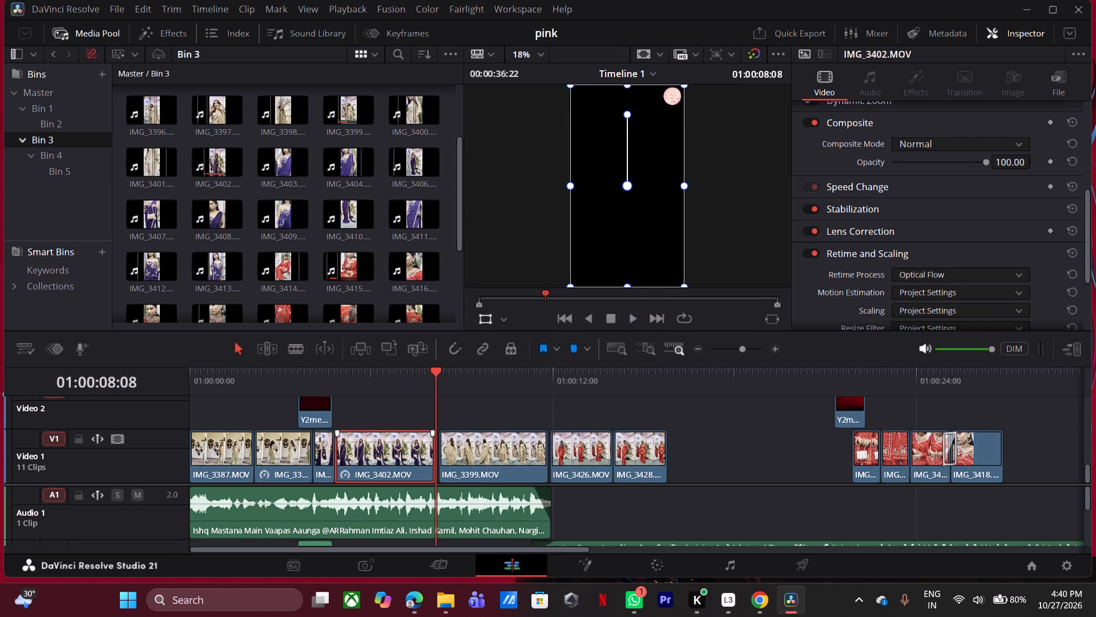
pyautogui.moveTo(374, 249); pyautogui.dragTo(366, 253)
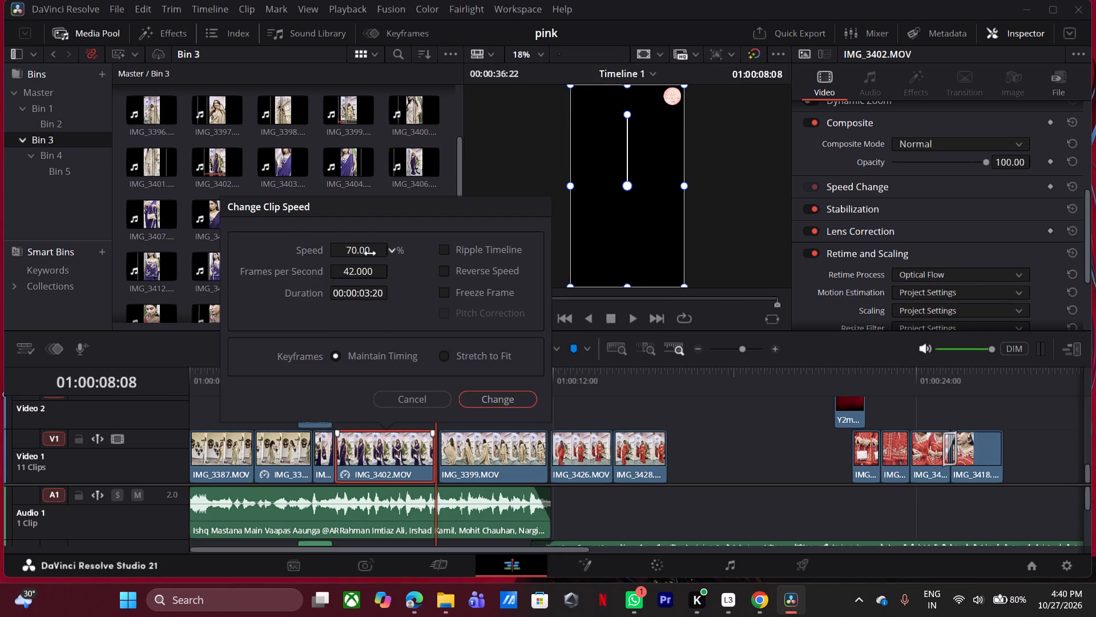
pyautogui.click(495, 399)
# Play the cut from IMG_3402.MOV into IMG_3399.MOV and extend IMG_3402.MOV's end to close the small remaining gap.
pyautogui.click(406, 378)
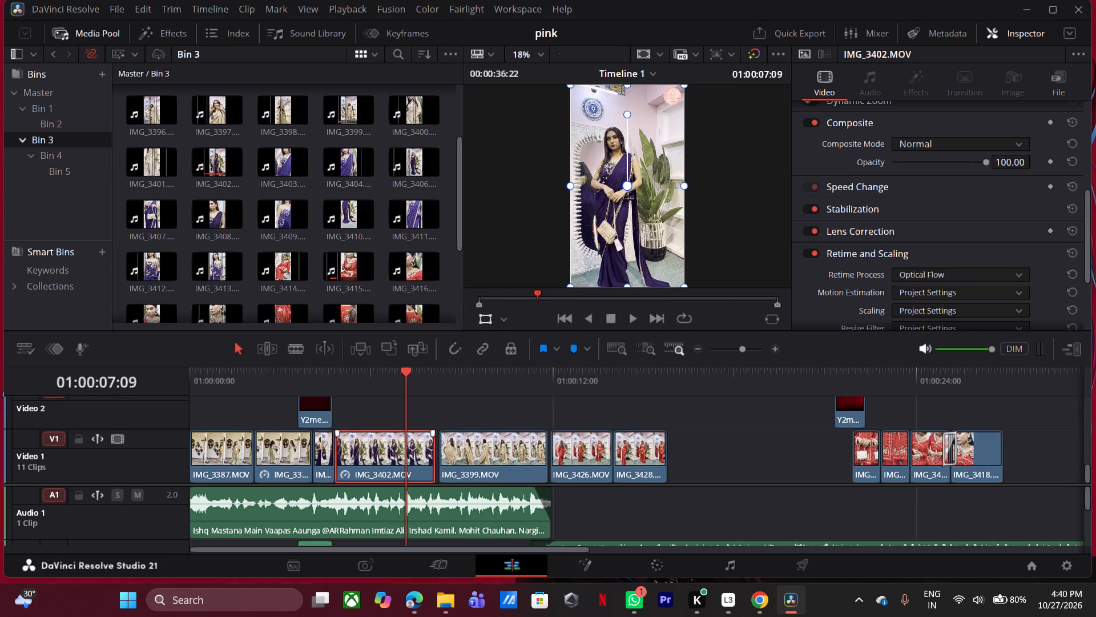
pyautogui.press('space')
pyautogui.press('space')
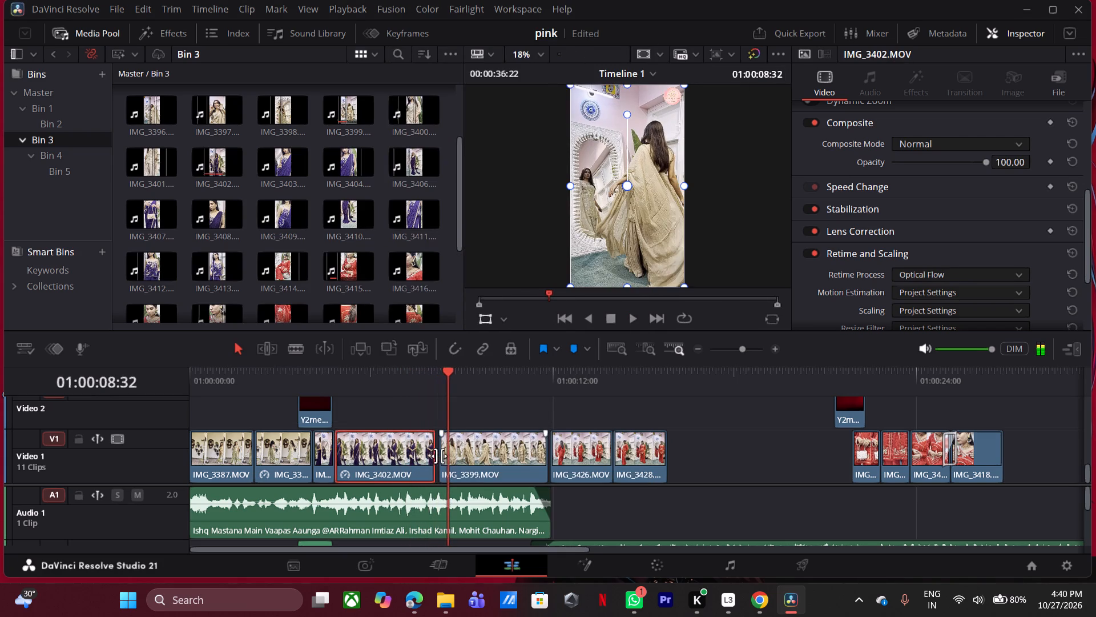
pyautogui.click(430, 453)
pyautogui.click(421, 376)
pyautogui.press('space')
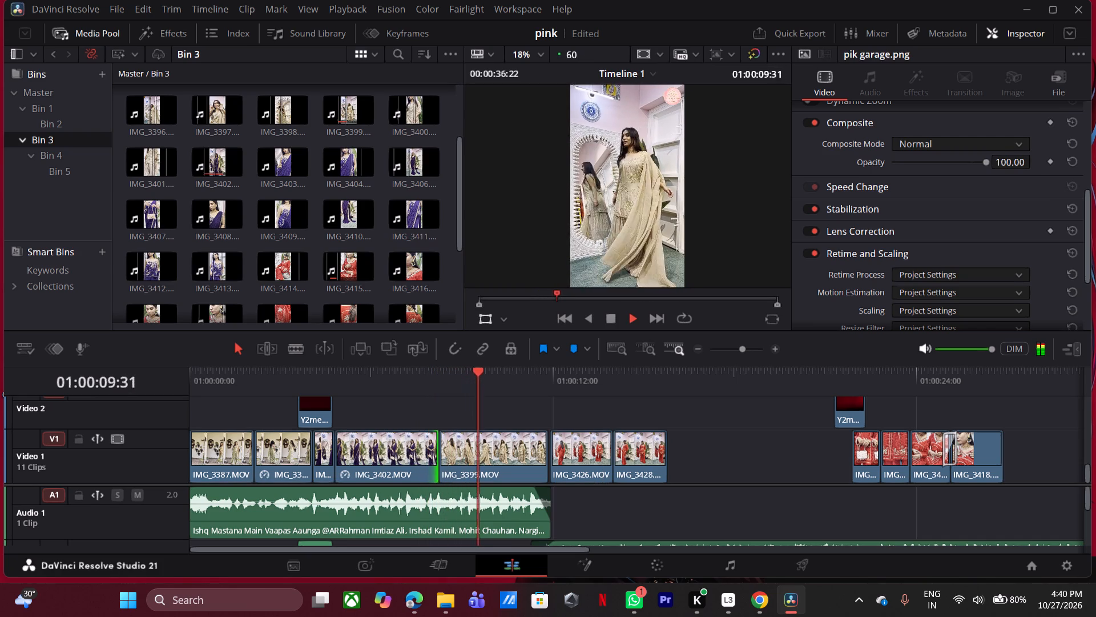
# Replay the start of IMG_3399.MOV and split that clip at 01:00:09:22.
pyautogui.click(421, 376)
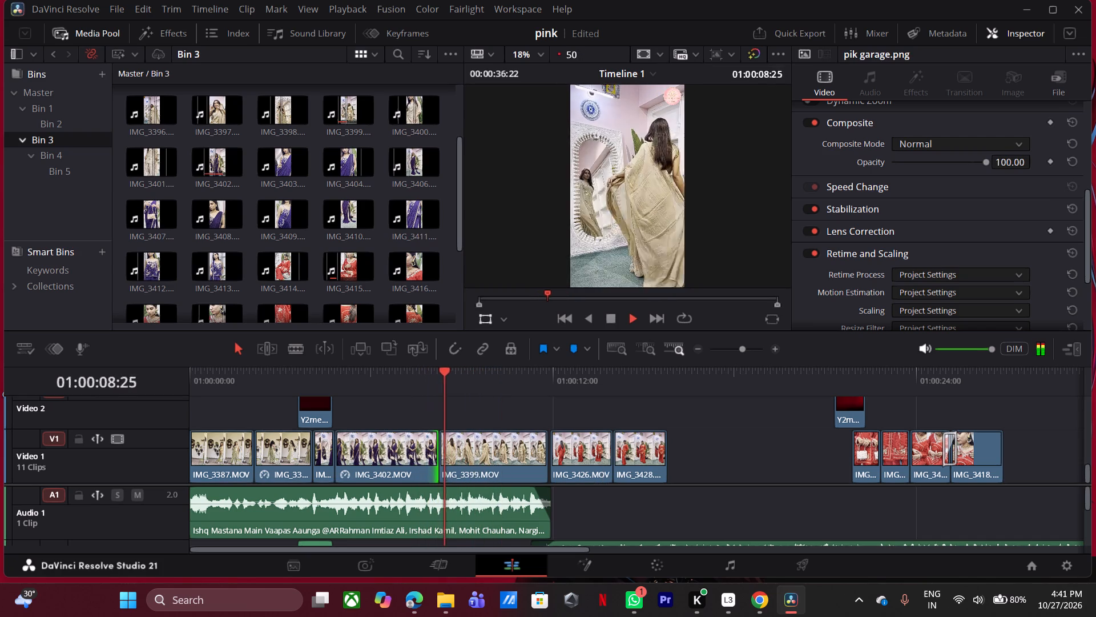
pyautogui.press('space')
pyautogui.click(503, 450)
pyautogui.hotkey('ctrl', 'b')
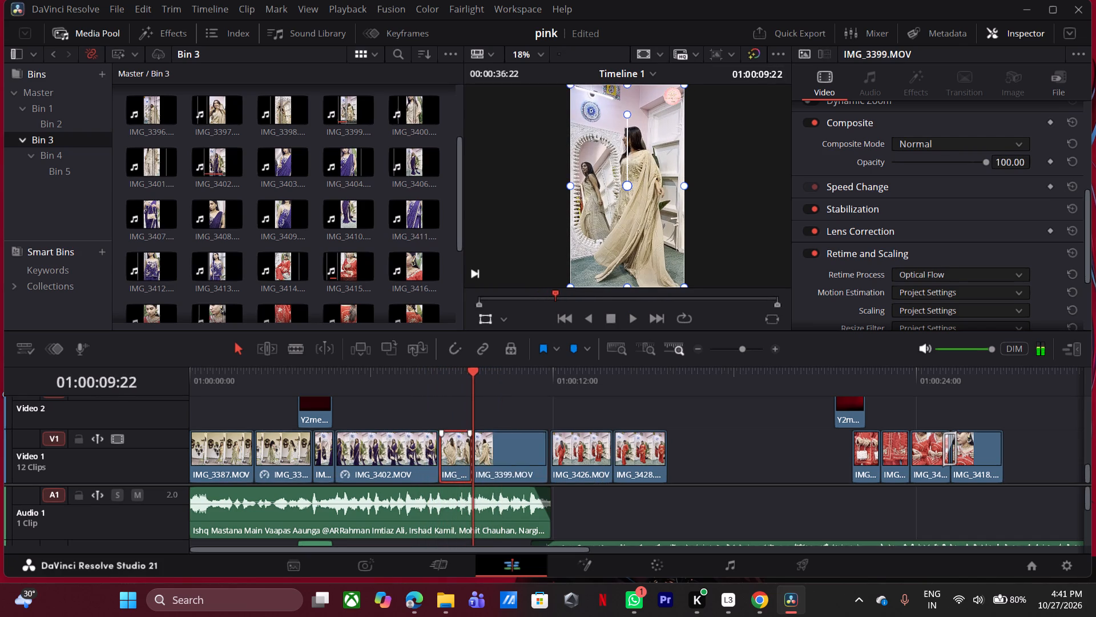
# Slow down the second part of IMG_3399.MOV through its clip speed, keeping Maintain Timing.
pyautogui.click(504, 452)
pyautogui.rightClick(504, 452)
pyautogui.click(579, 253)
pyautogui.moveTo(506, 252); pyautogui.dragTo(502, 252)
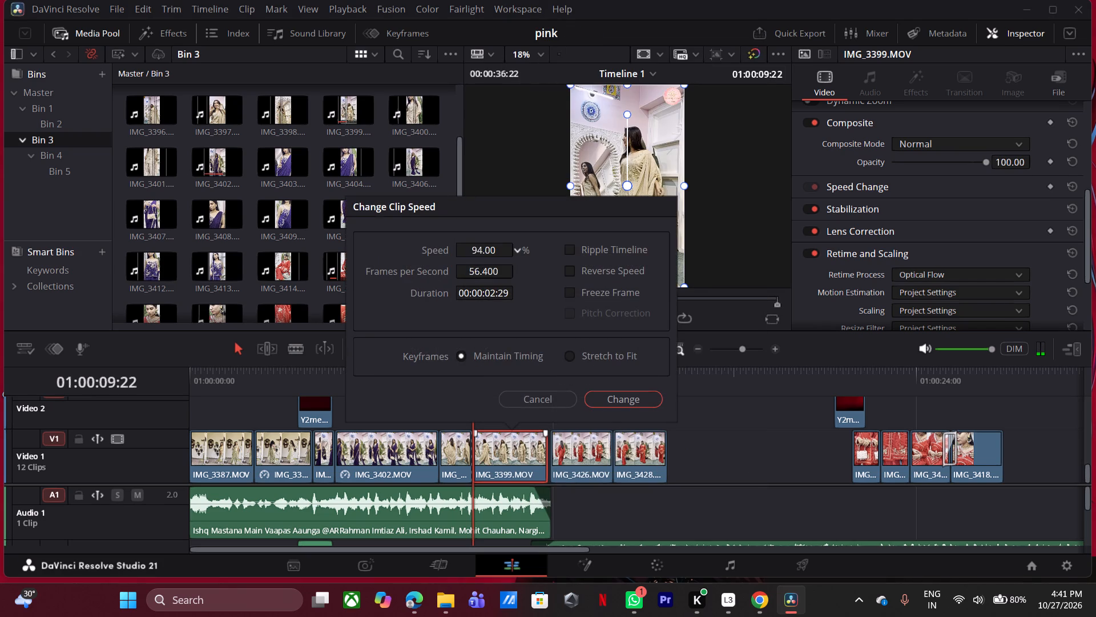
pyautogui.moveTo(502, 252); pyautogui.dragTo(483, 258)
pyautogui.click(603, 392)
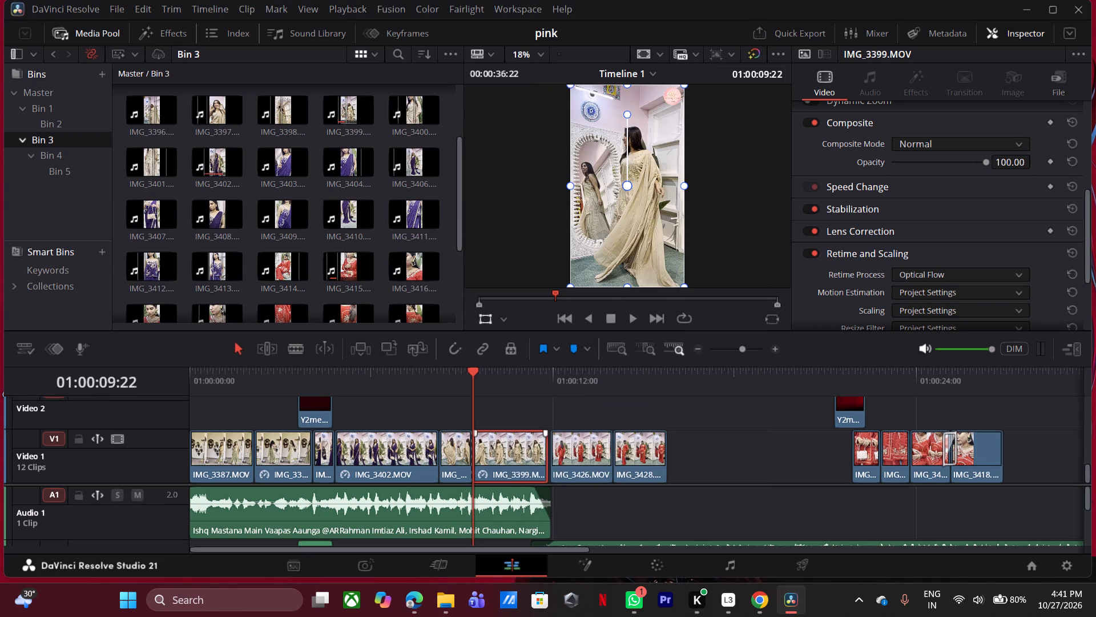
# Play from 01:00:09:22 into the red outfit and move IMG_3426.MOV and IMG_3428.MOV slightly earlier, right against IMG_3399.MOV.
pyautogui.press('space')
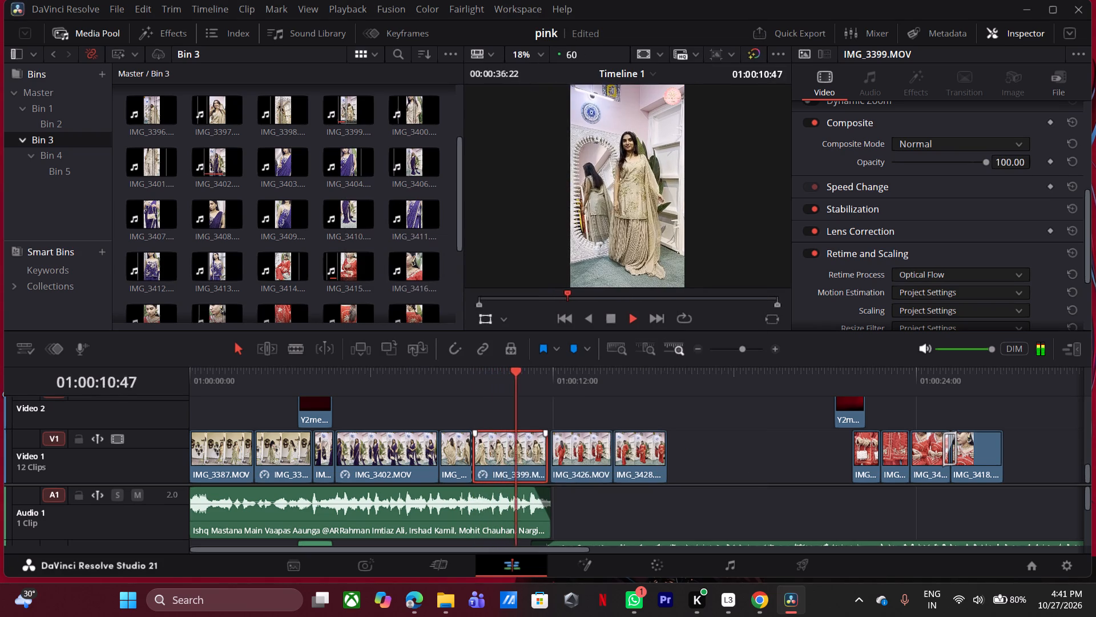
pyautogui.press('space')
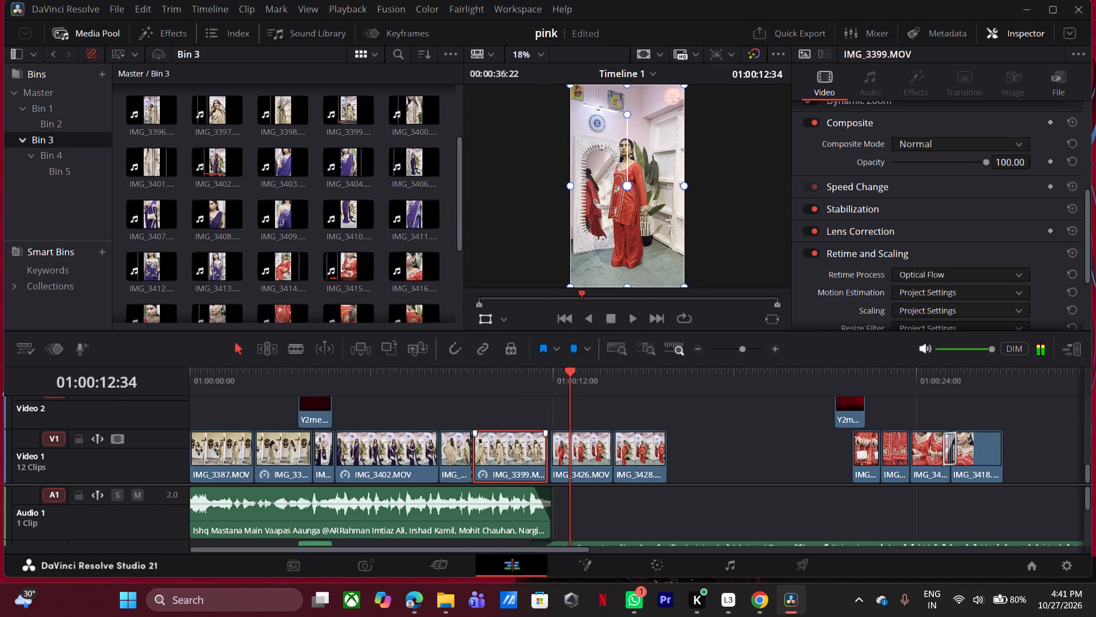
pyautogui.moveTo(590, 422); pyautogui.dragTo(632, 455)
pyautogui.click(773, 346)
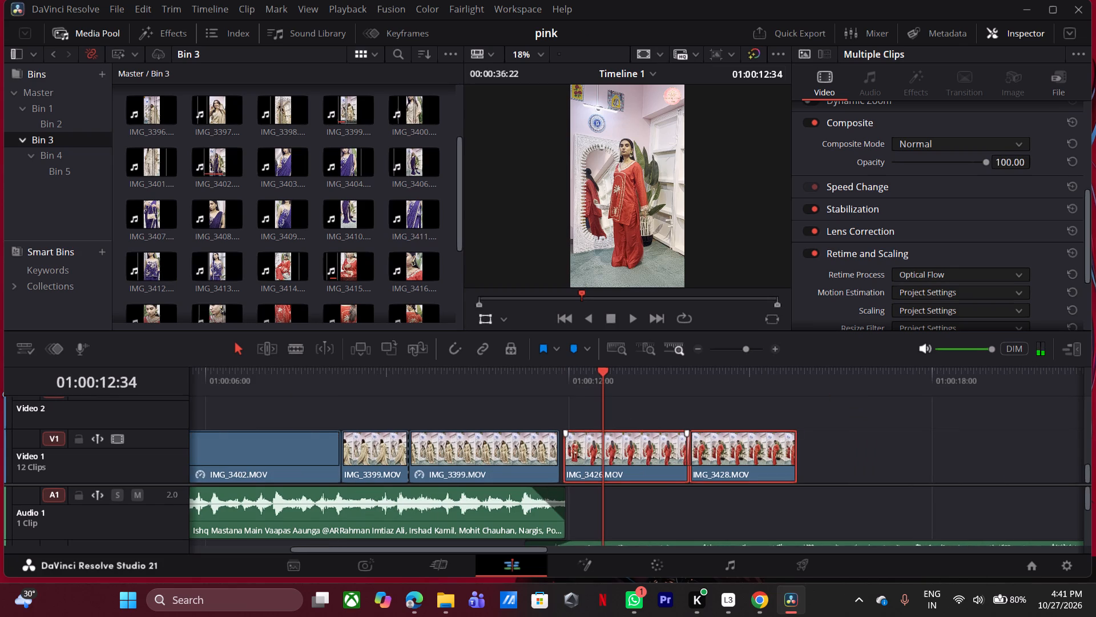
pyautogui.moveTo(632, 451); pyautogui.dragTo(626, 455)
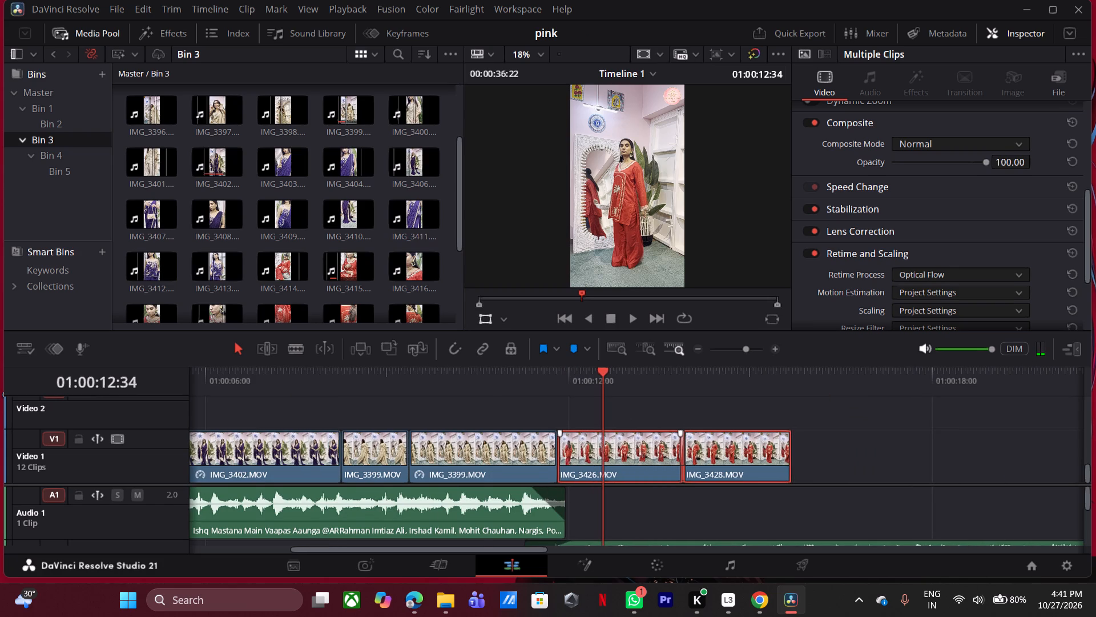
# Play the transition into the red outfit and split IMG_3426.MOV at 01:00:12:44.
pyautogui.click(483, 377)
pyautogui.press('space')
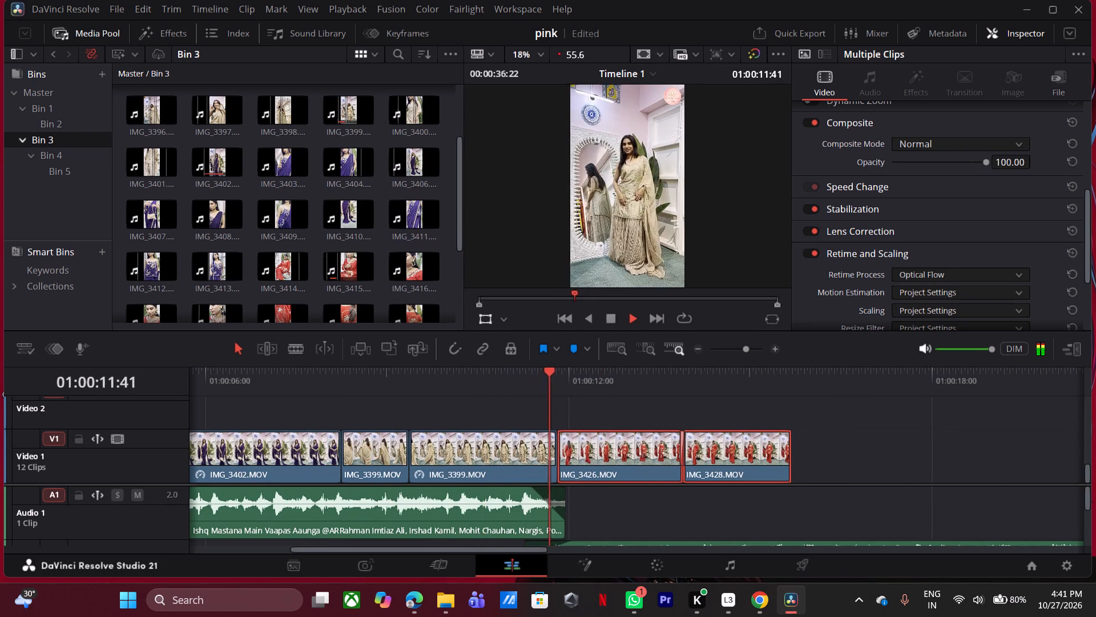
pyautogui.click(553, 379)
pyautogui.press('space')
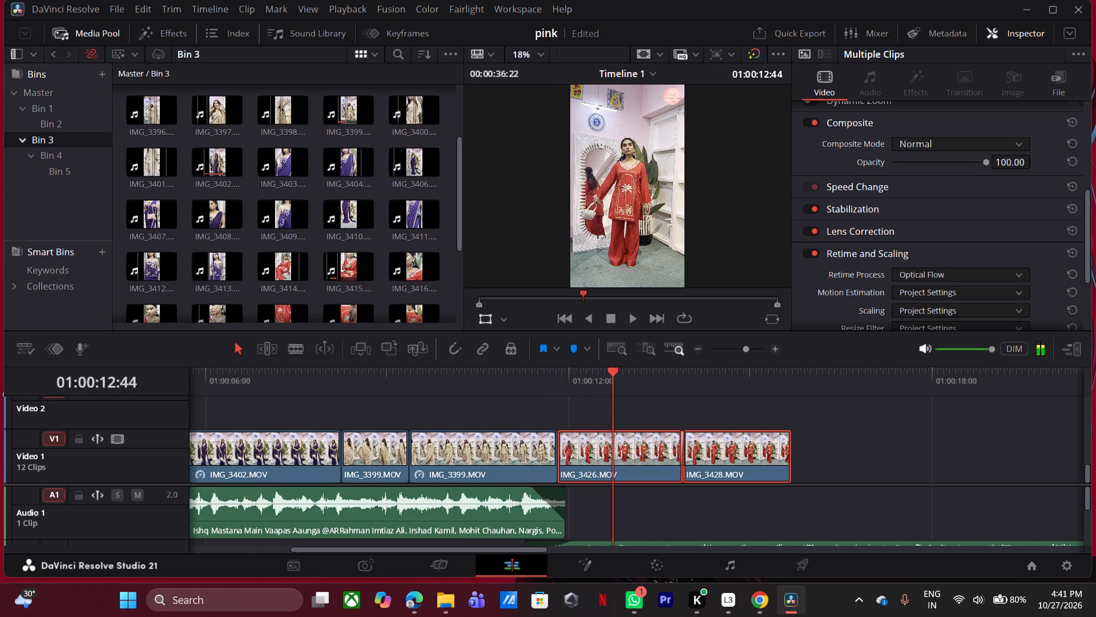
pyautogui.click(715, 409)
pyautogui.click(645, 464)
pyautogui.hotkey('ctrl', 'b')
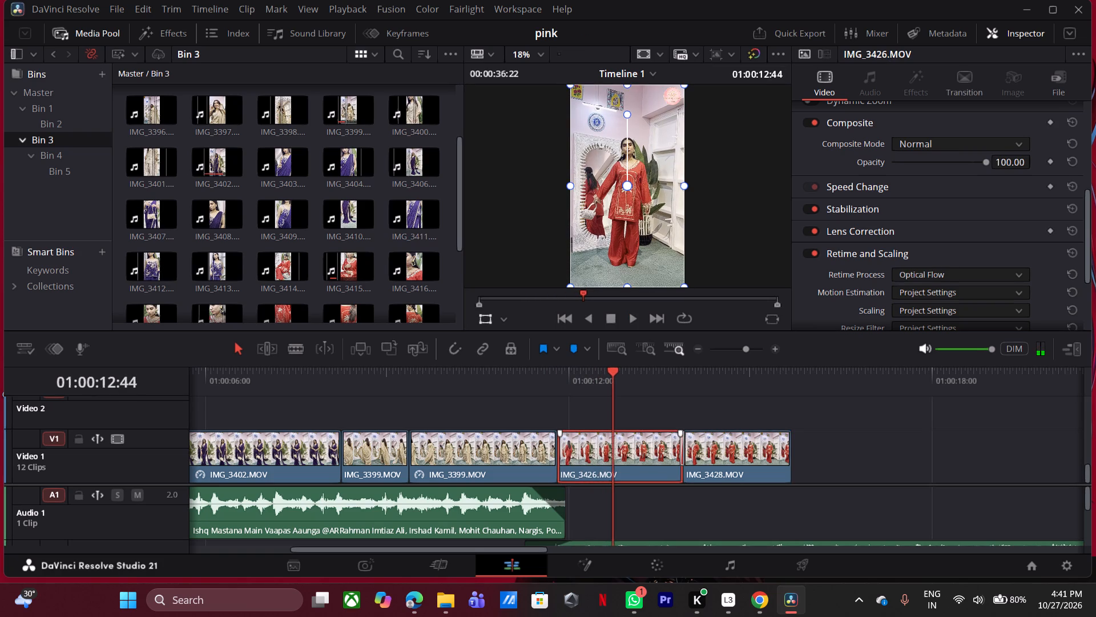
# Slow down the second part of IMG_3426.MOV through its clip speed, keeping Maintain Timing.
pyautogui.click(645, 464)
pyautogui.rightClick(645, 464)
pyautogui.click(716, 258)
pyautogui.moveTo(634, 254); pyautogui.dragTo(623, 253)
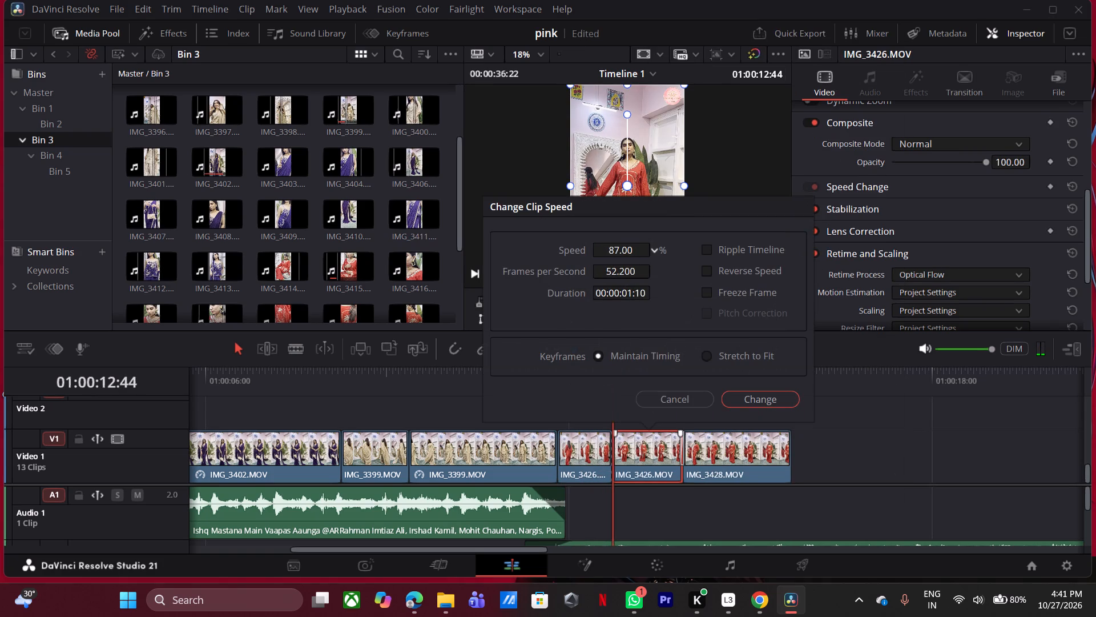
pyautogui.moveTo(623, 253); pyautogui.dragTo(611, 263)
pyautogui.click(759, 402)
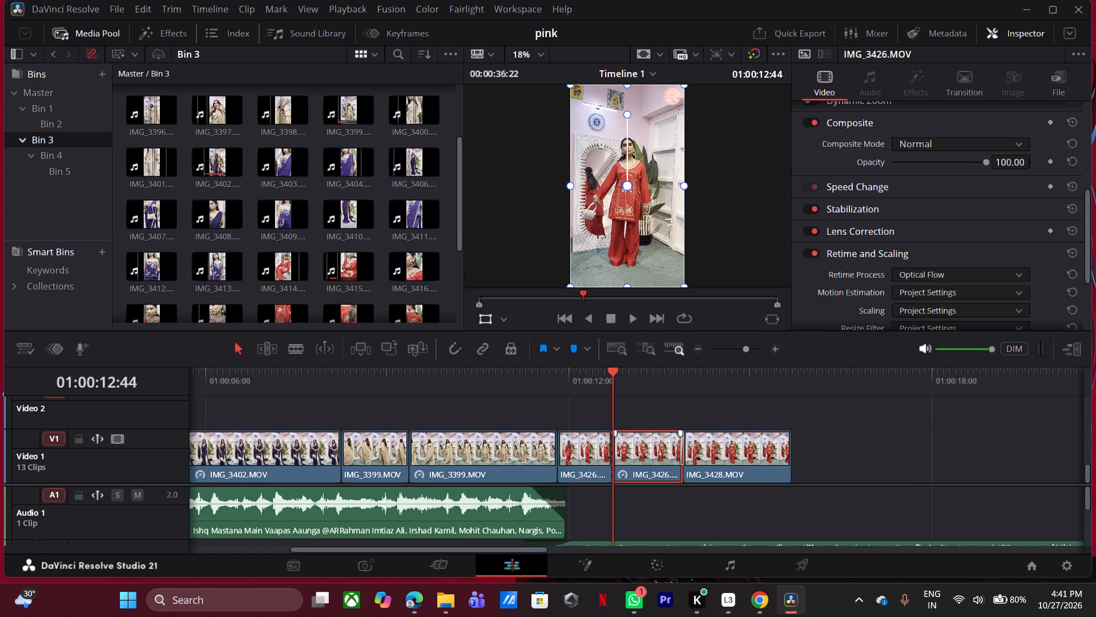
# Play the slowed IMG_3426.MOV part and remove the Cross Dissolve between it and IMG_3428.MOV.
pyautogui.click(599, 376)
pyautogui.press('space')
pyautogui.click(558, 370)
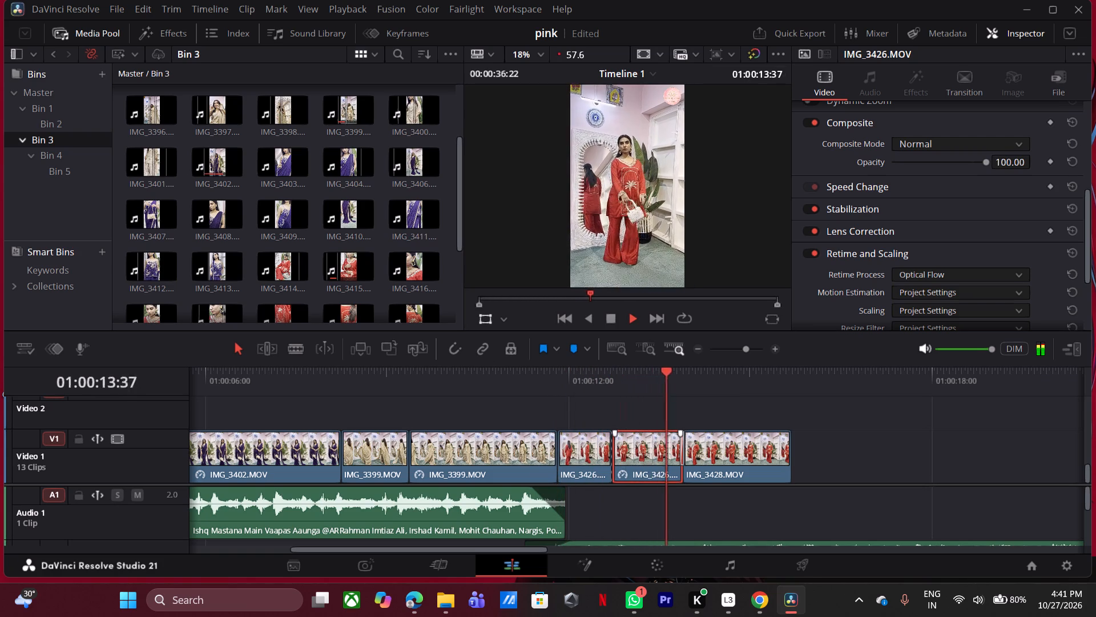
pyautogui.press('space')
pyautogui.click(697, 454)
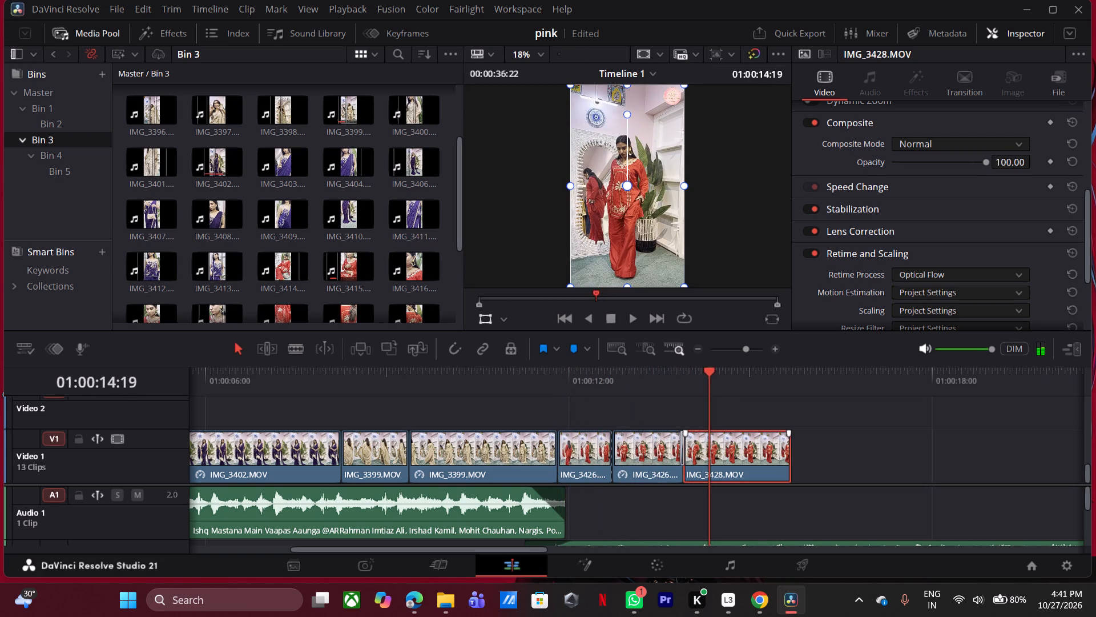
pyautogui.click(683, 454)
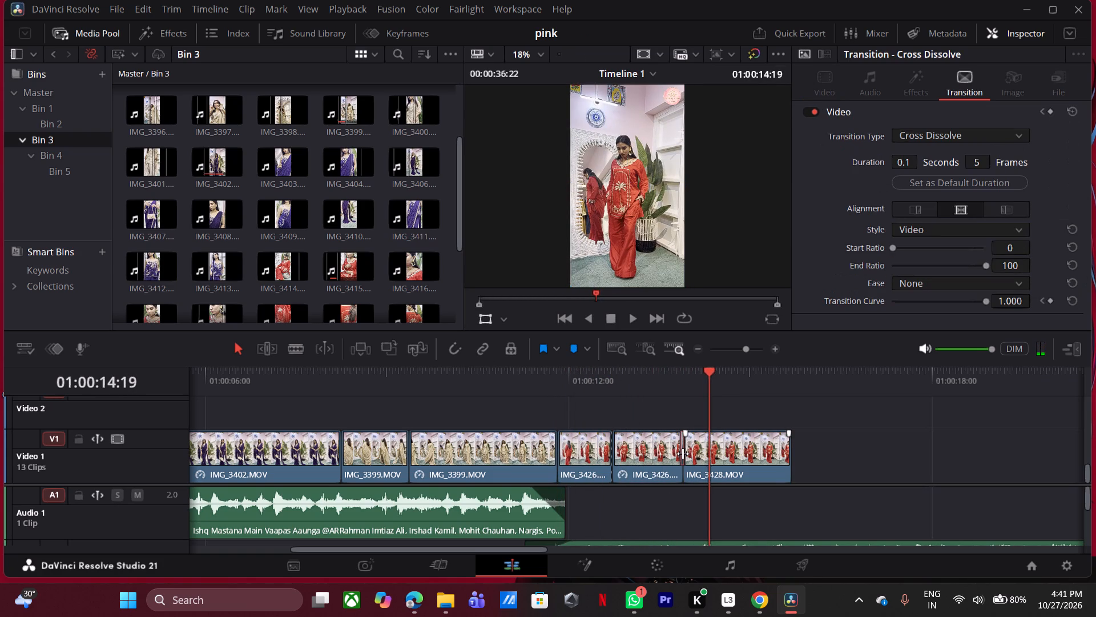
pyautogui.hotkey('ctrl', 'x')
# Extend the second IMG_3426.MOV part's end to about 01:00:14:45 and place IMG_3428.MOV directly after it.
pyautogui.moveTo(725, 461); pyautogui.dragTo(800, 468)
pyautogui.moveTo(684, 466); pyautogui.dragTo(750, 468)
pyautogui.moveTo(793, 467); pyautogui.dragTo(771, 468)
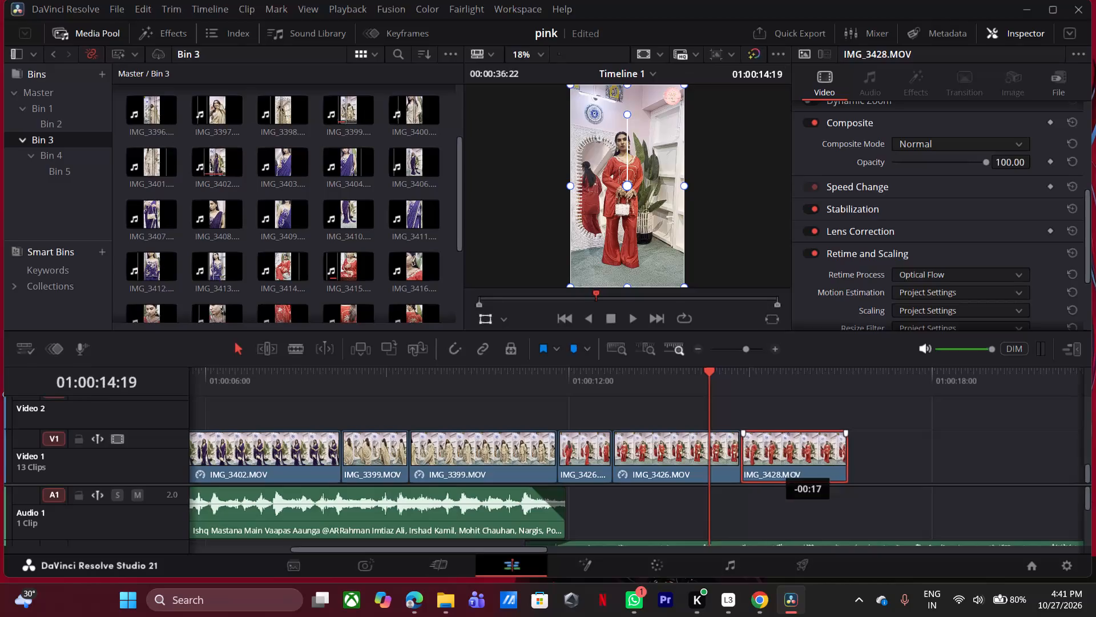
pyautogui.moveTo(771, 468); pyautogui.dragTo(771, 470)
# Play through IMG_3428.MOV and extend its end to about 01:00:17:12.
pyautogui.click(628, 378)
pyautogui.press('space')
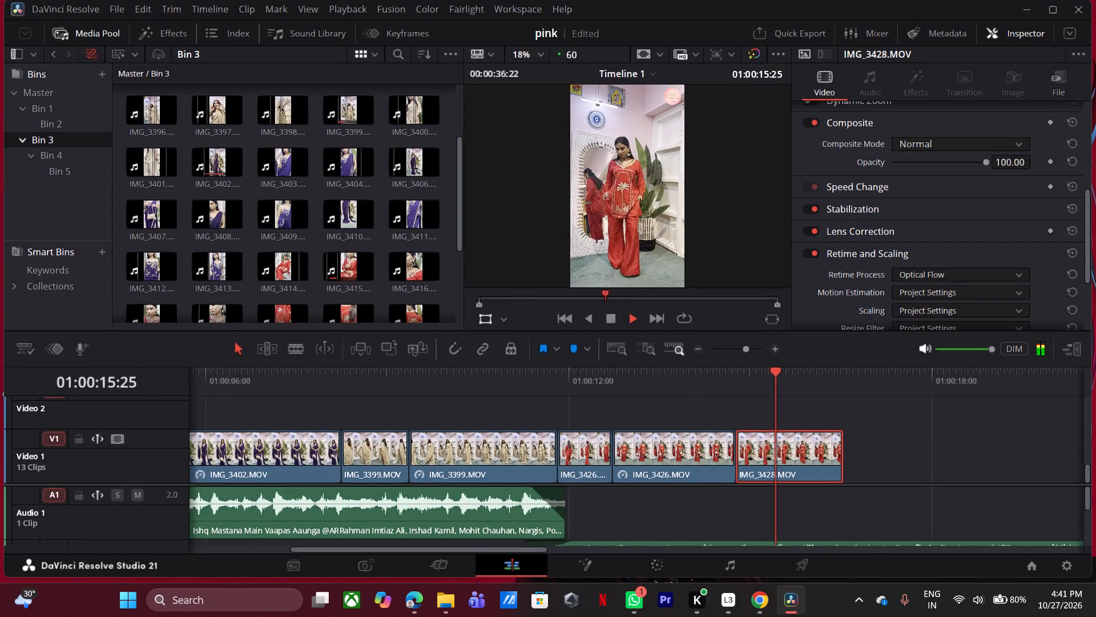
pyautogui.press('space')
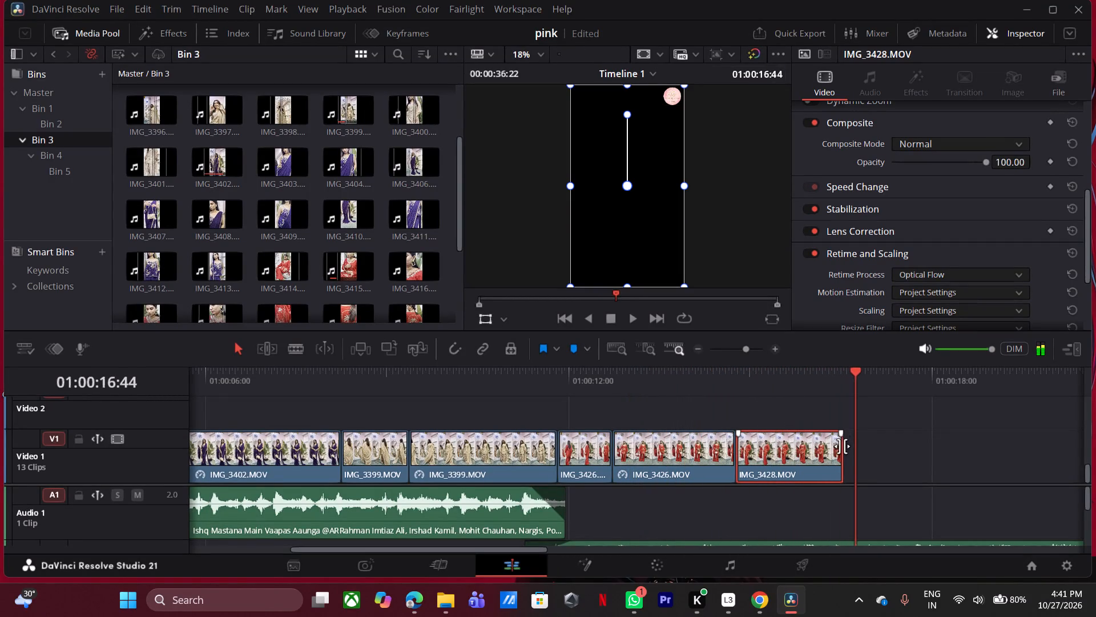
pyautogui.moveTo(842, 446); pyautogui.dragTo(886, 447)
# Delete the group of leftover red-outfit clips after the gap on Video 1.
pyautogui.doubleClick(699, 350)
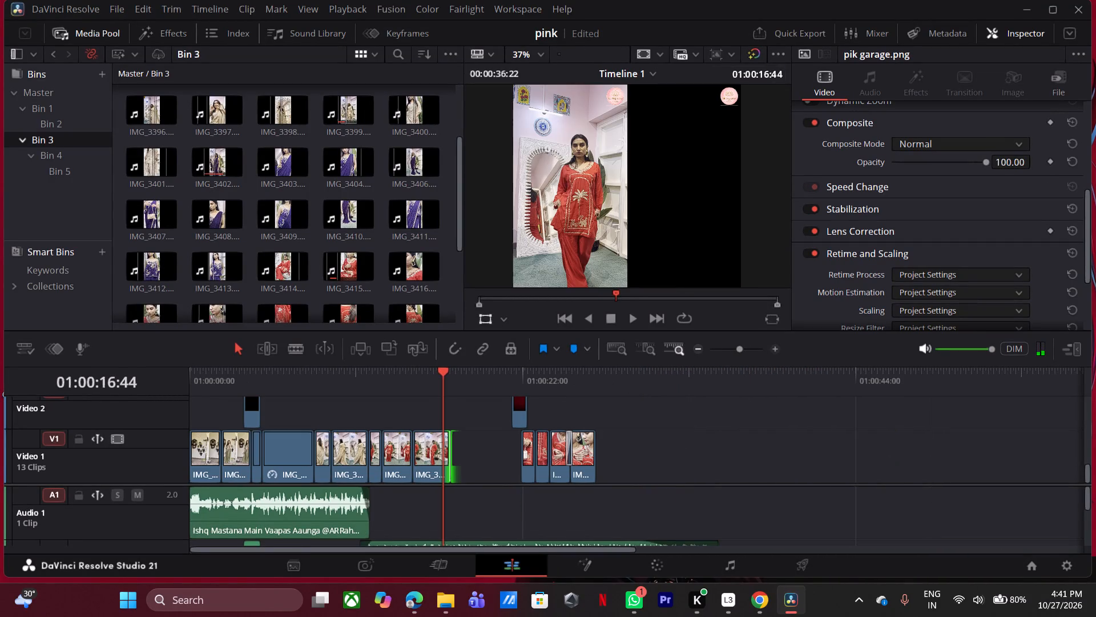
pyautogui.moveTo(637, 456); pyautogui.dragTo(502, 460)
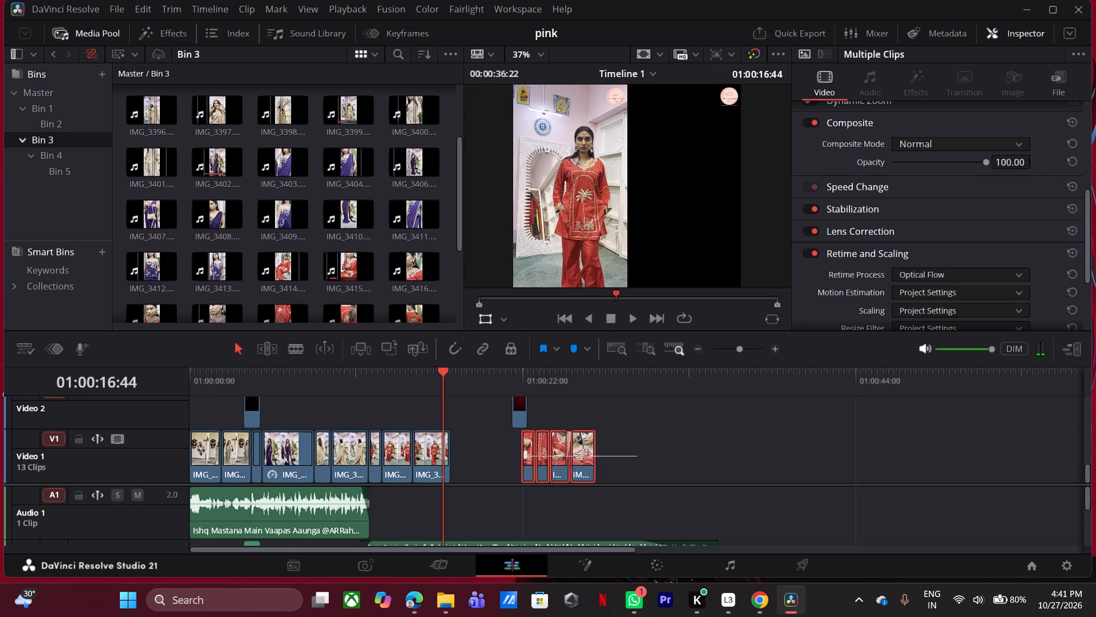
pyautogui.moveTo(502, 460); pyautogui.dragTo(501, 460)
pyautogui.press('BackSpace')
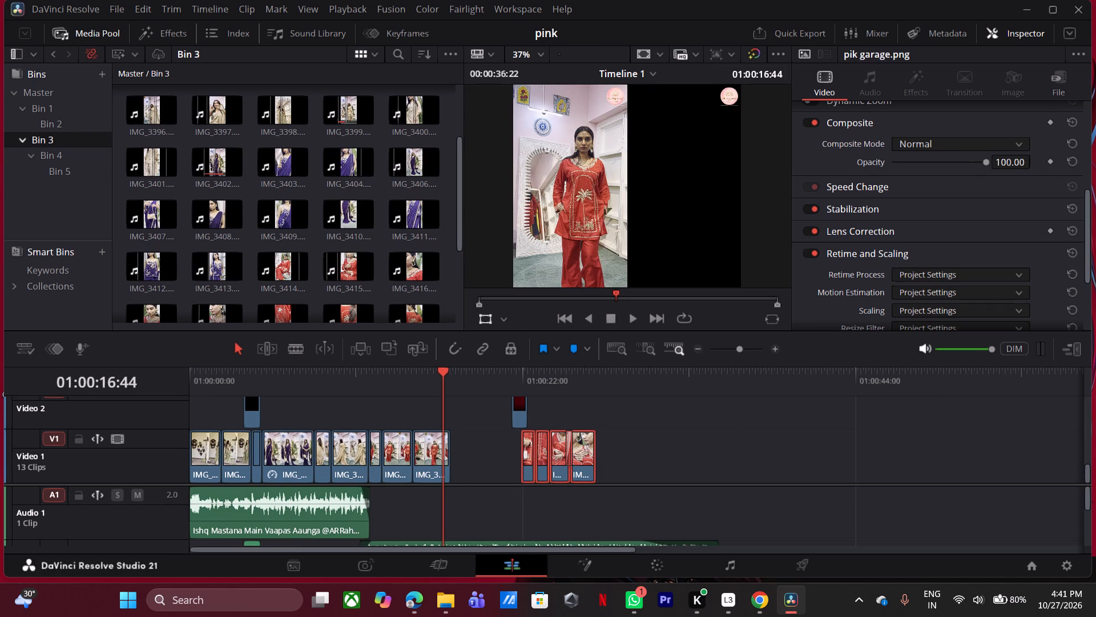
# Move the second light-leak overlay on Video 2 to about 01:00:11:30, over the cut from IMG_3399.MOV to IMG_3426.MOV.
pyautogui.moveTo(521, 420); pyautogui.dragTo(402, 428)
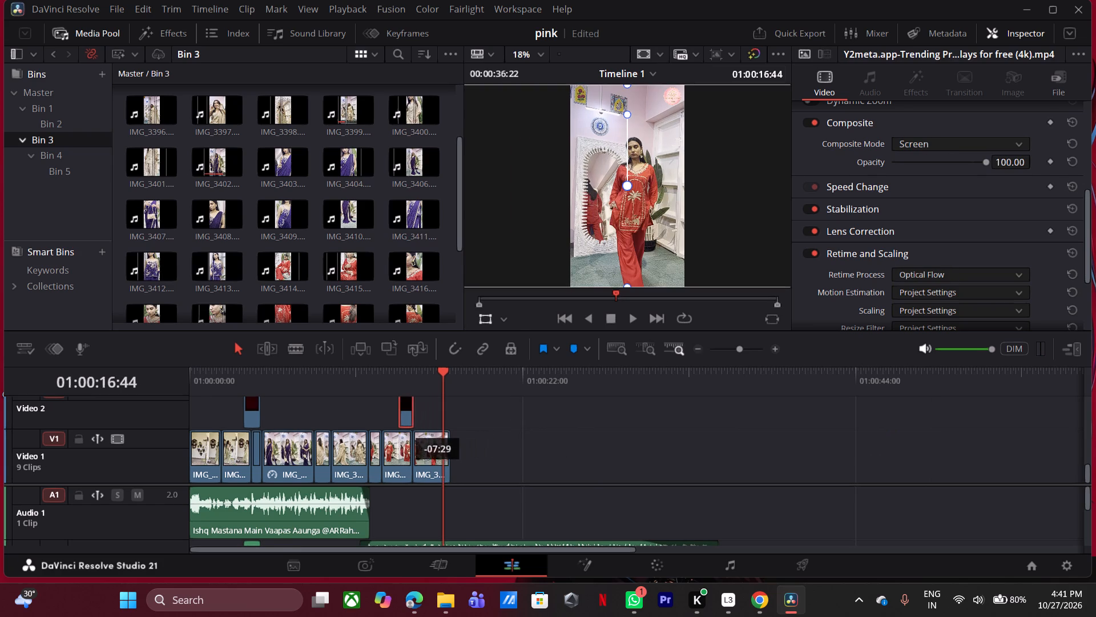
pyautogui.moveTo(402, 428); pyautogui.dragTo(372, 419)
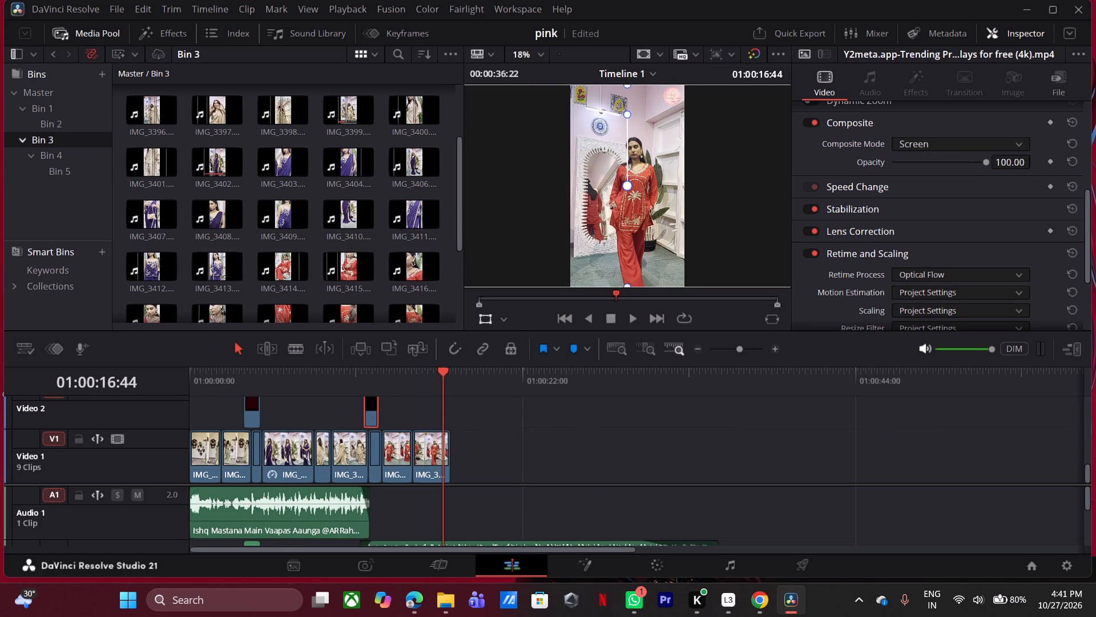
# Move both pik garage.png logo clips down to Video 3, together with the Pink Garage Logo Outro clip above them.
pyautogui.scroll(3, 539, 433)
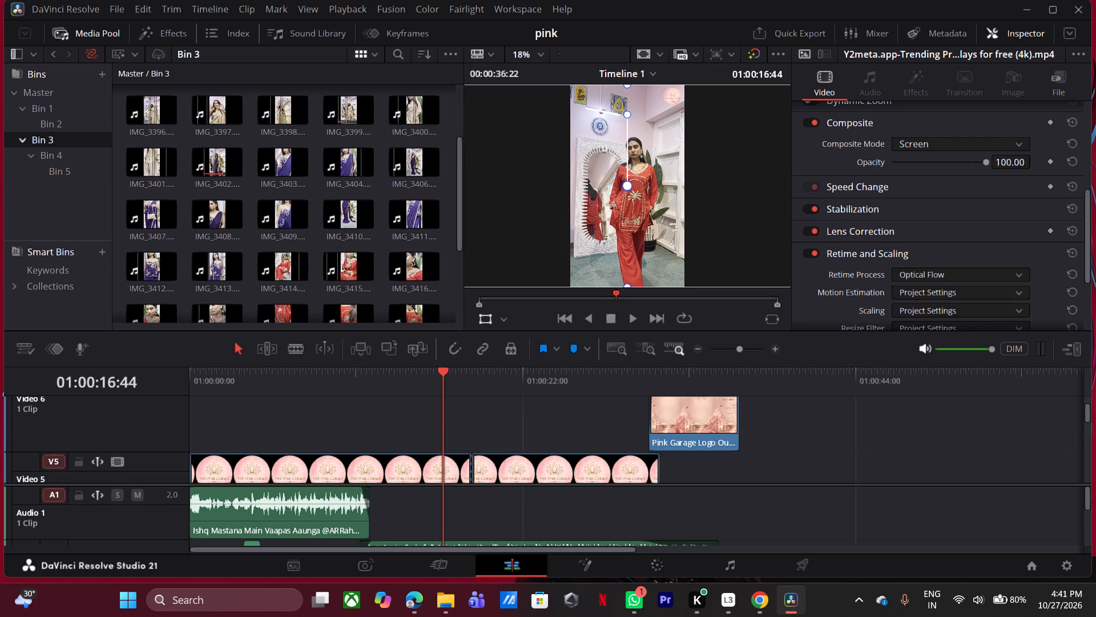
pyautogui.moveTo(397, 436); pyautogui.dragTo(714, 475)
pyautogui.scroll(-1, 686, 456)
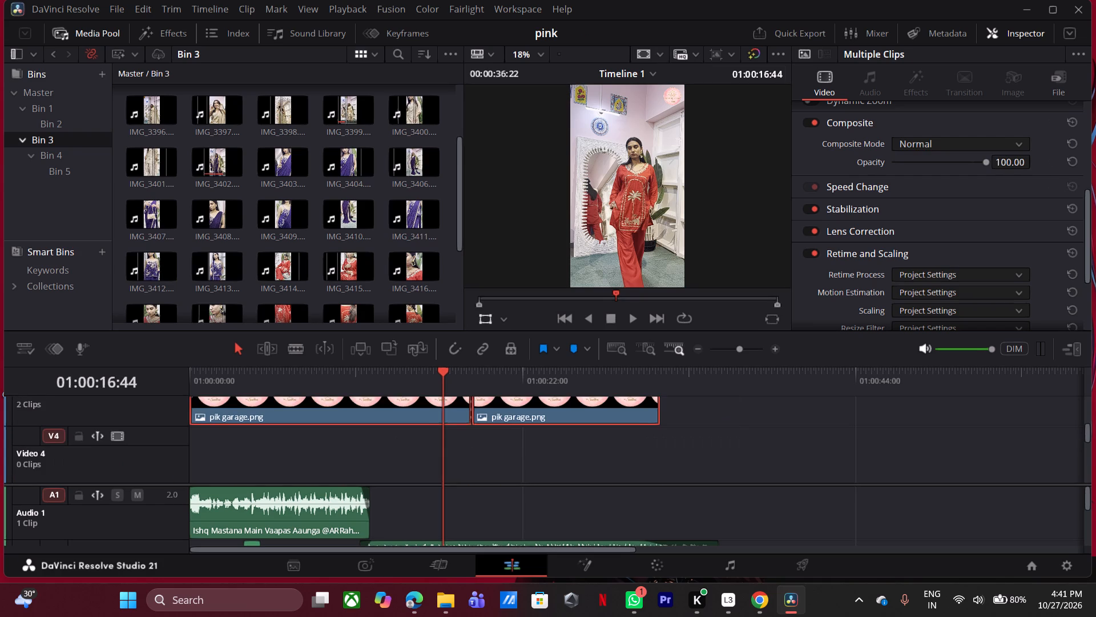
pyautogui.moveTo(568, 417); pyautogui.dragTo(500, 456)
pyautogui.scroll(-1, 498, 456)
pyautogui.moveTo(530, 404); pyautogui.dragTo(494, 421)
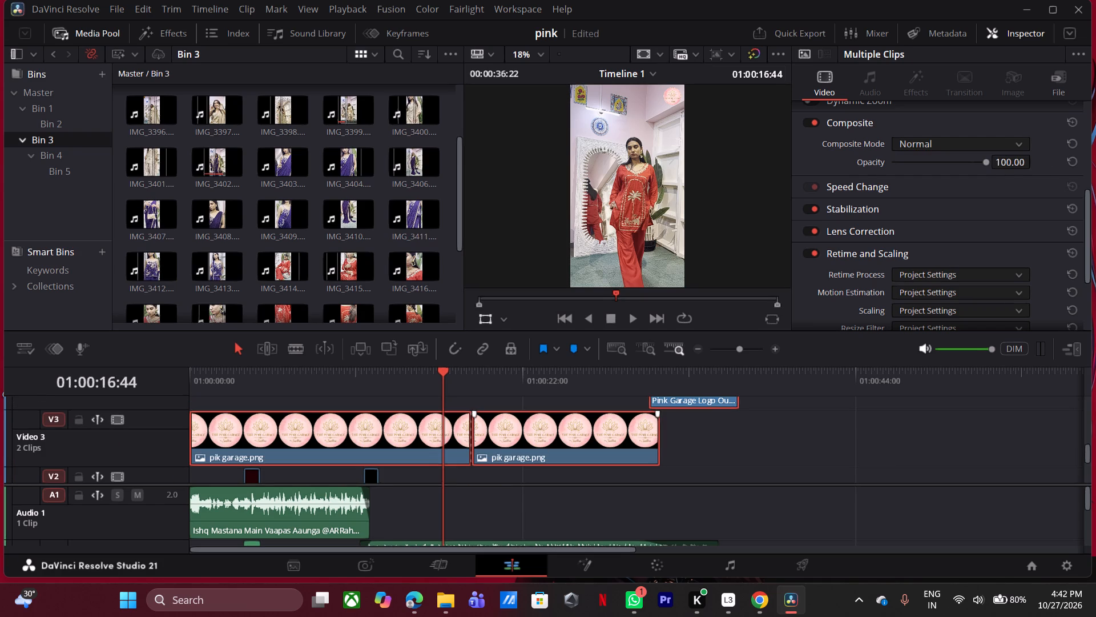
# Delete the second pik garage.png logo clip from Video 3.
pyautogui.click(727, 454)
pyautogui.click(598, 441)
pyautogui.press('BackSpace')
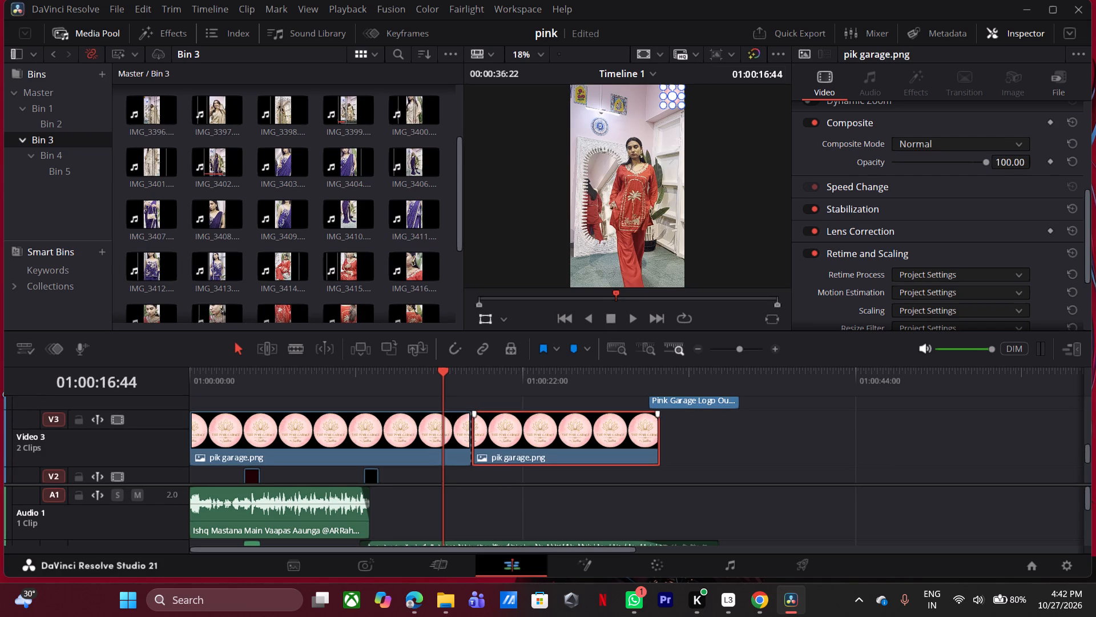
# Move Pink Garage Logo Outro.mp4 on Video 4 to start at about 01:00:16:30, over the end of IMG_3428.MOV, and play it.
pyautogui.moveTo(670, 404); pyautogui.dragTo(475, 407)
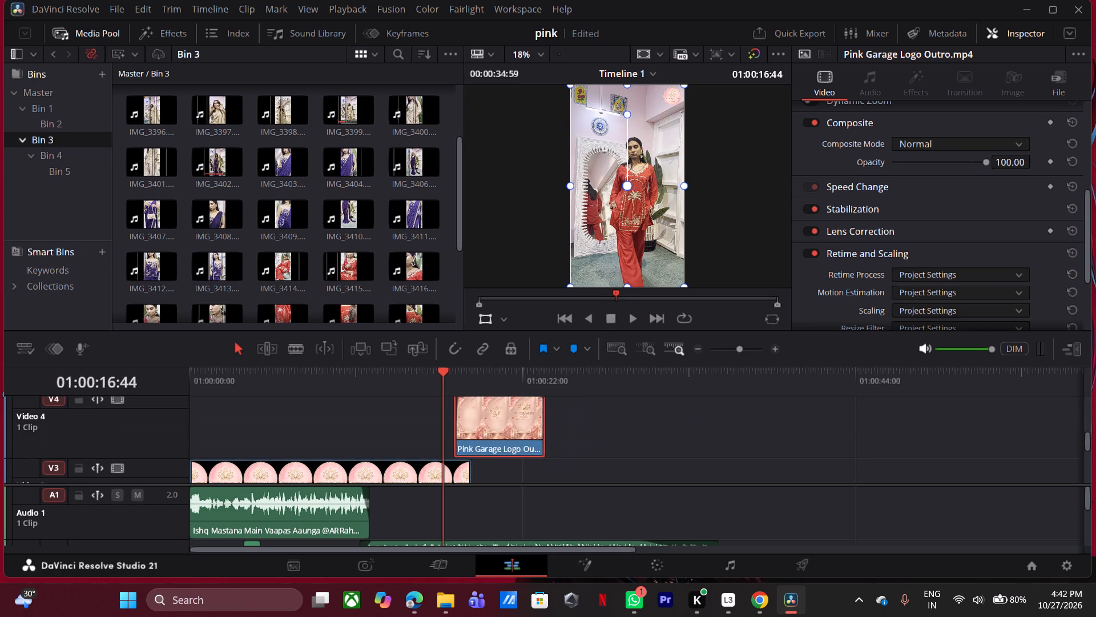
pyautogui.scroll(-5, 490, 426)
pyautogui.scroll(2, 498, 412)
pyautogui.moveTo(500, 437); pyautogui.dragTo(502, 432)
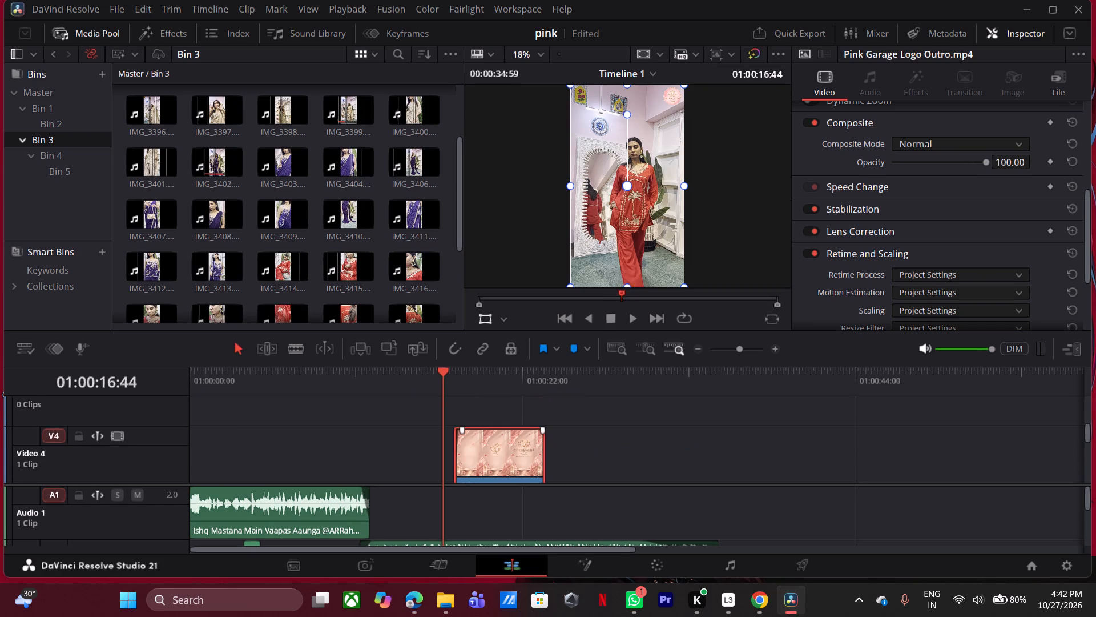
pyautogui.moveTo(502, 432); pyautogui.dragTo(489, 444)
pyautogui.press('space')
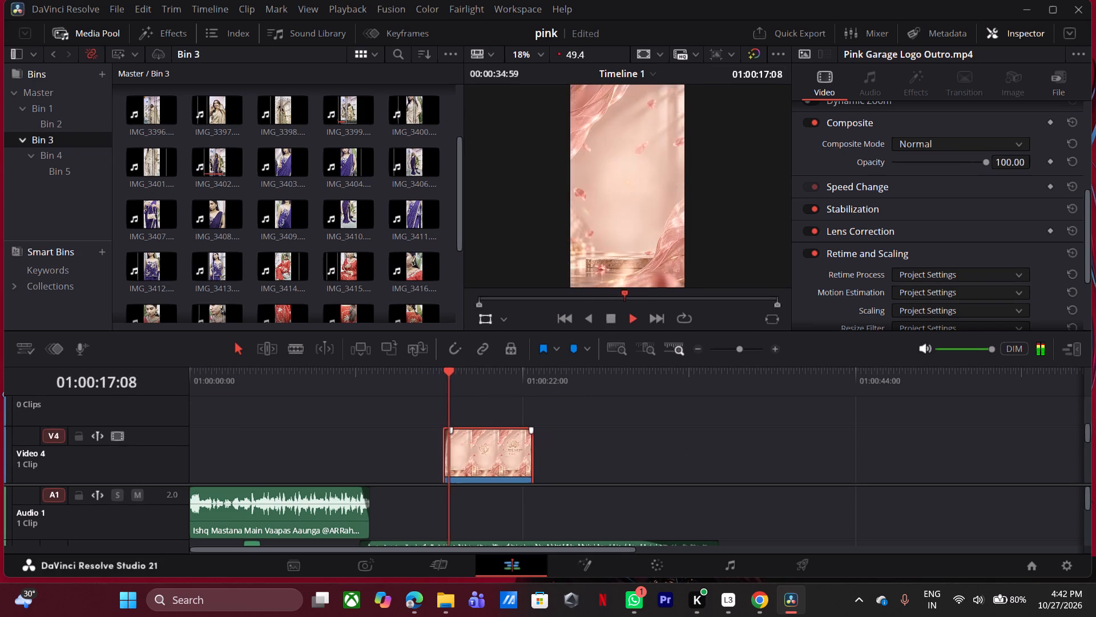
pyautogui.scroll(-1, 519, 450)
pyautogui.press('space')
pyautogui.doubleClick(780, 350)
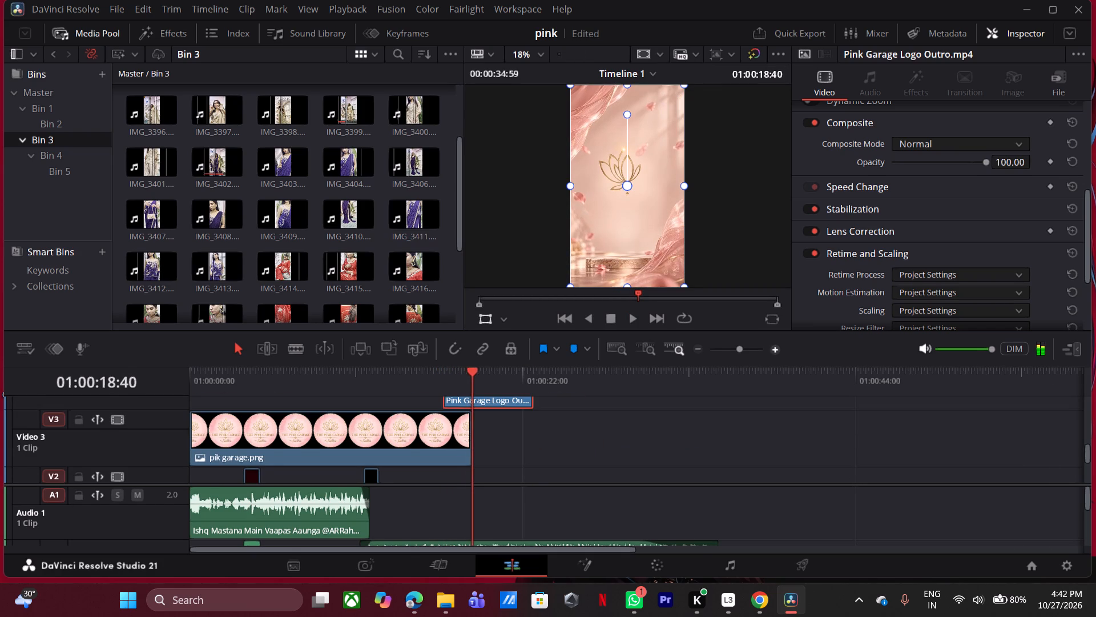
pyautogui.scroll(1, 590, 454)
pyautogui.moveTo(588, 460); pyautogui.dragTo(571, 465)
pyautogui.click(418, 382)
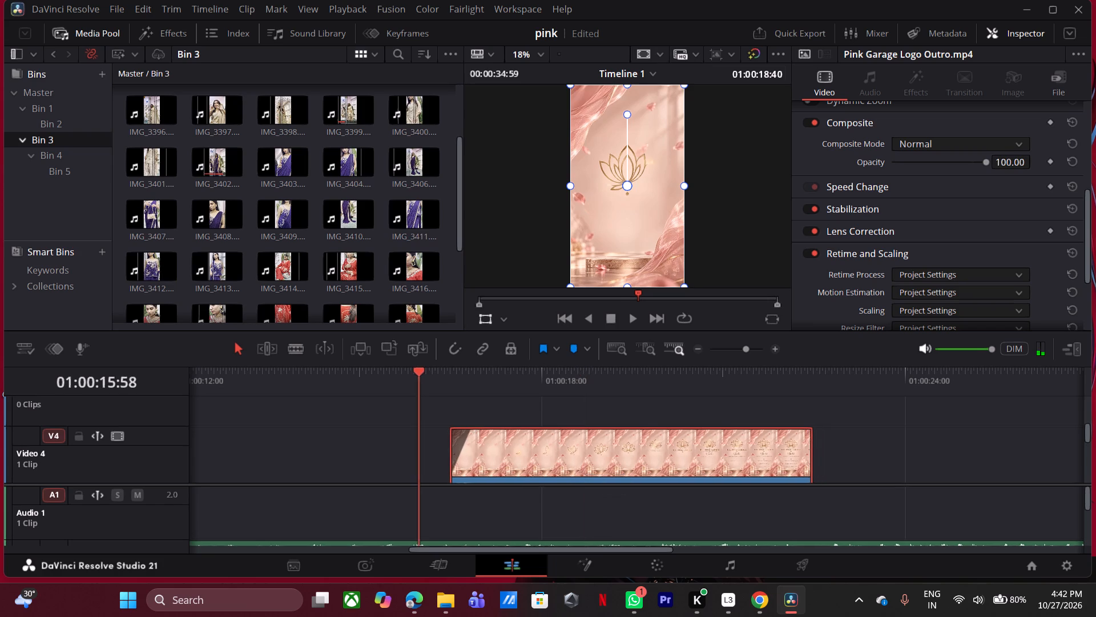
pyautogui.press('space')
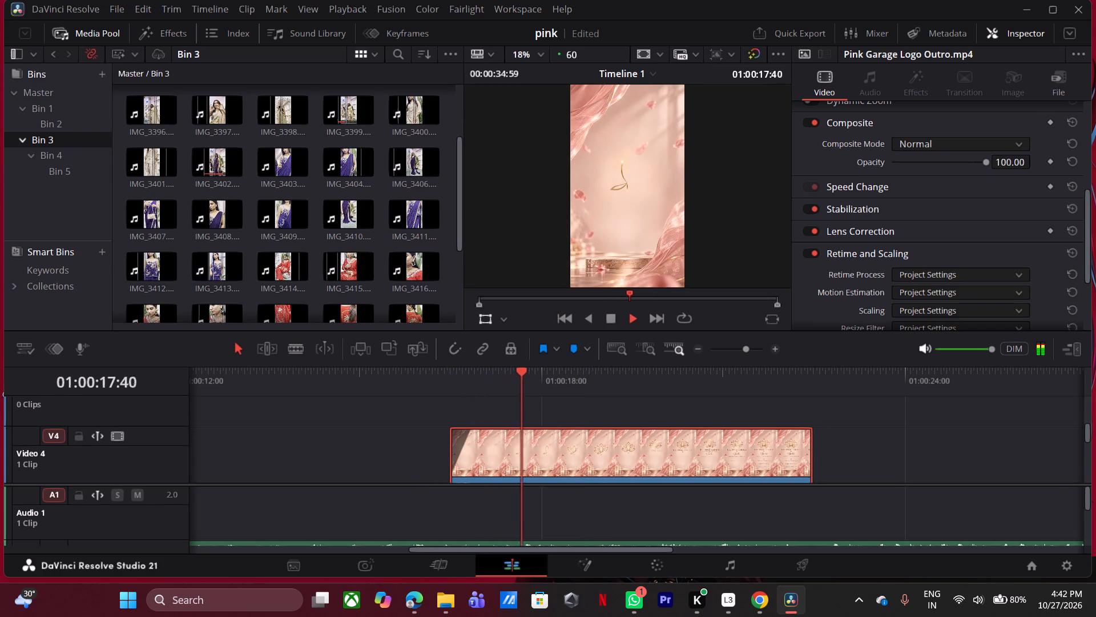
# Delete the leftover light-leak audio clip from Audio 3.
pyautogui.scroll(-1, 715, 504)
pyautogui.click(775, 529)
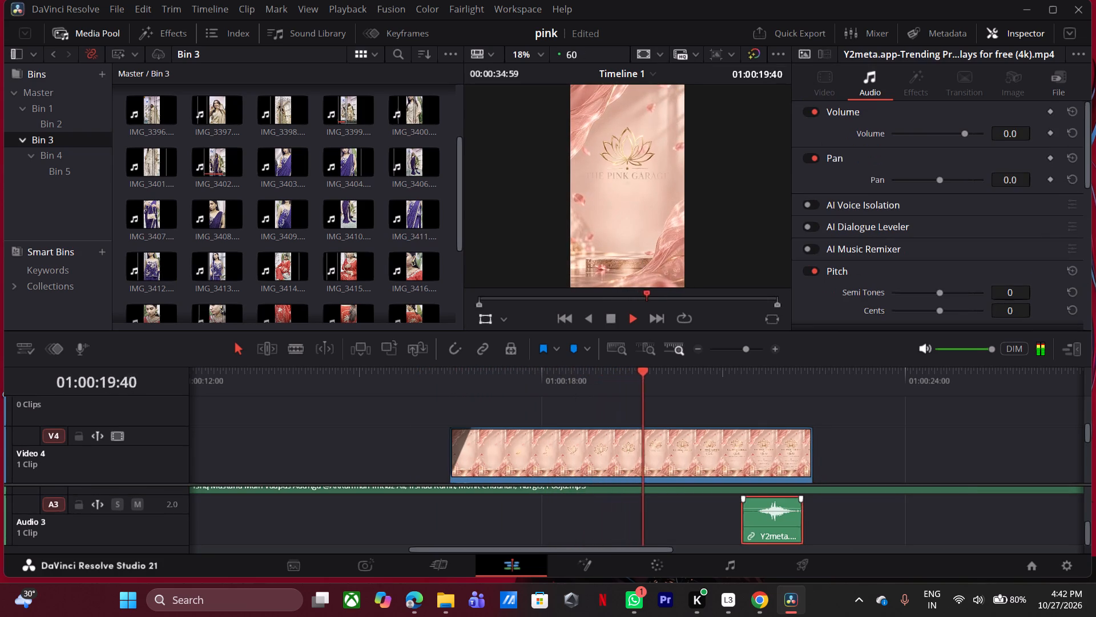
pyautogui.press('BackSpace')
# Split the Ishq Mastana song on Audio 2 at the outro's end, 01:00:22:29, and delete the remainder.
pyautogui.scroll(1, 775, 518)
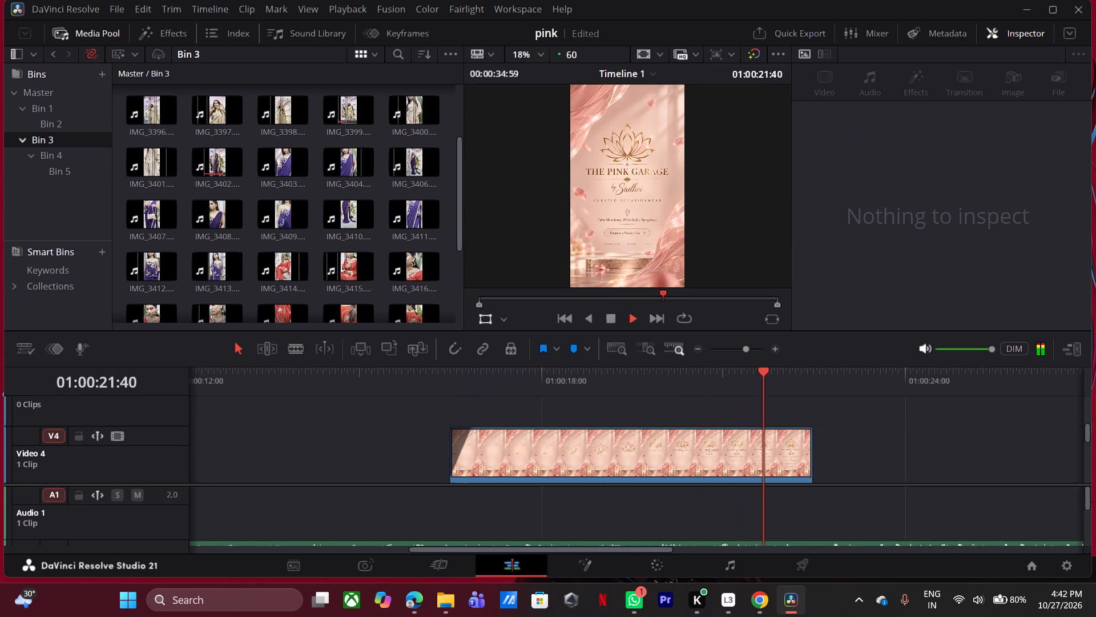
pyautogui.press('space')
pyautogui.click(820, 542)
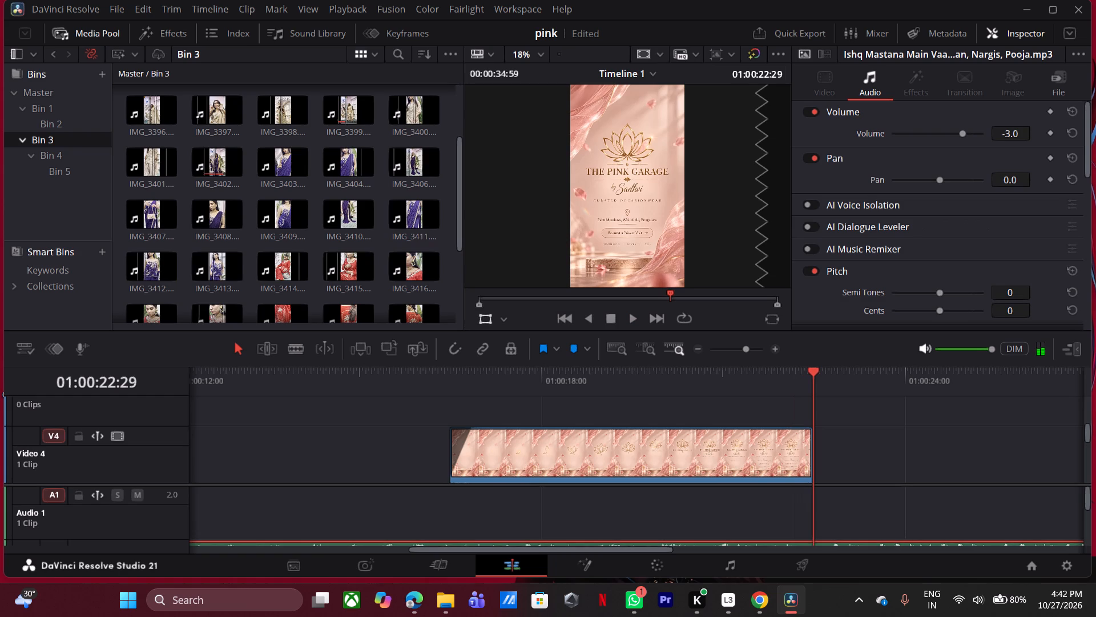
pyautogui.hotkey('ctrl', 'b')
pyautogui.doubleClick(839, 537)
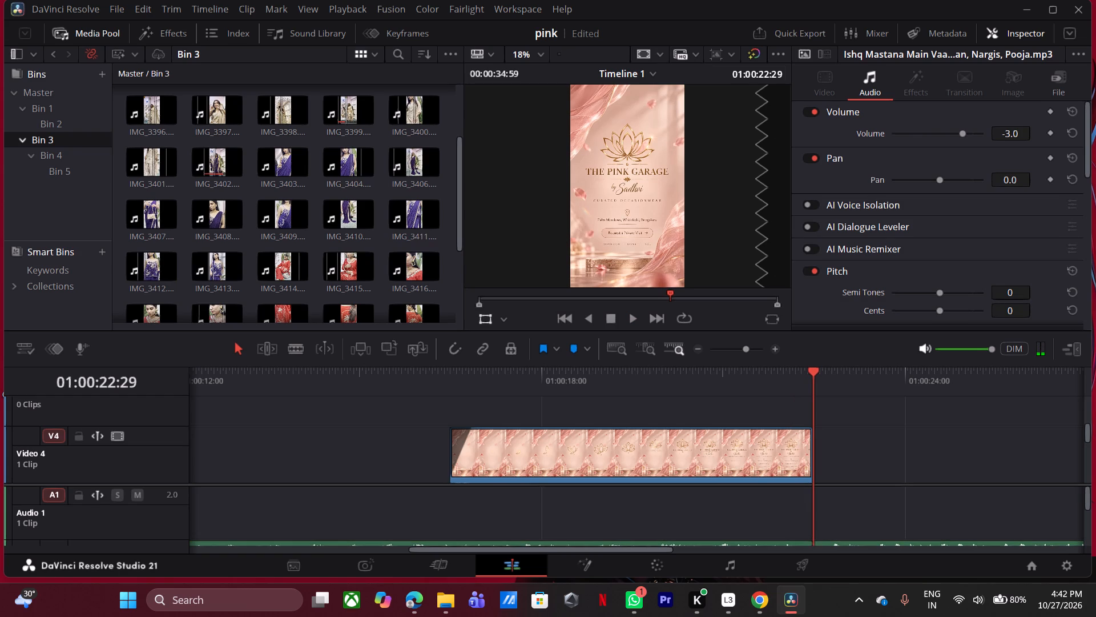
pyautogui.click(841, 539)
pyautogui.click(837, 545)
pyautogui.press('BackSpace')
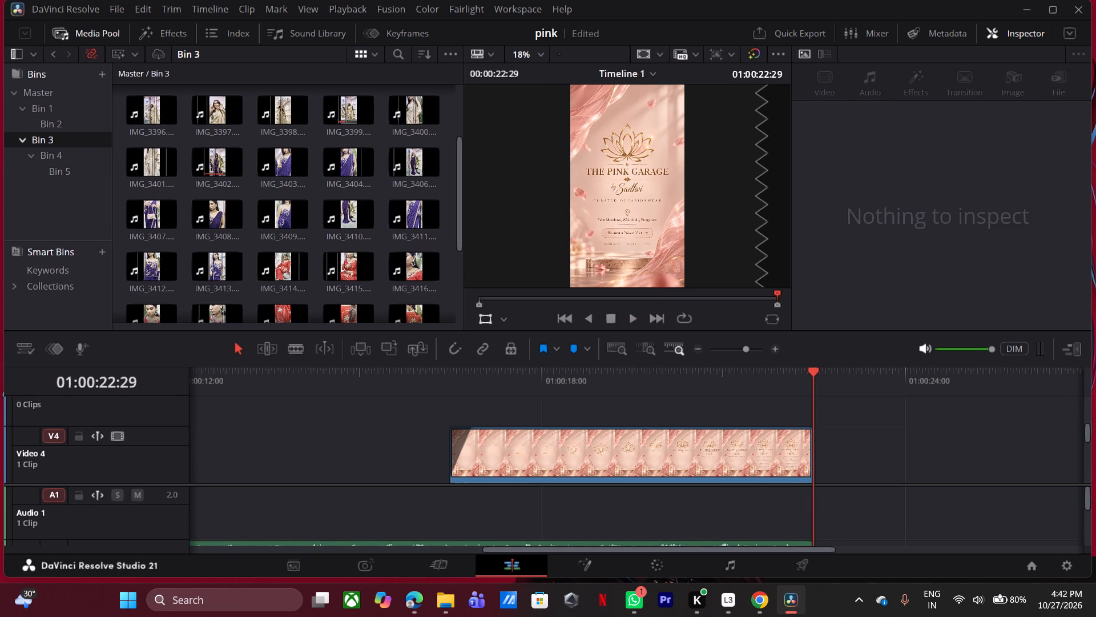
# Add a fade-out of about 4 seconds to the song on Audio 2 and trim its end to about 01:00:21:09.
pyautogui.moveTo(841, 485); pyautogui.dragTo(845, 462)
pyautogui.moveTo(811, 519); pyautogui.dragTo(553, 510)
pyautogui.moveTo(812, 538); pyautogui.dragTo(739, 530)
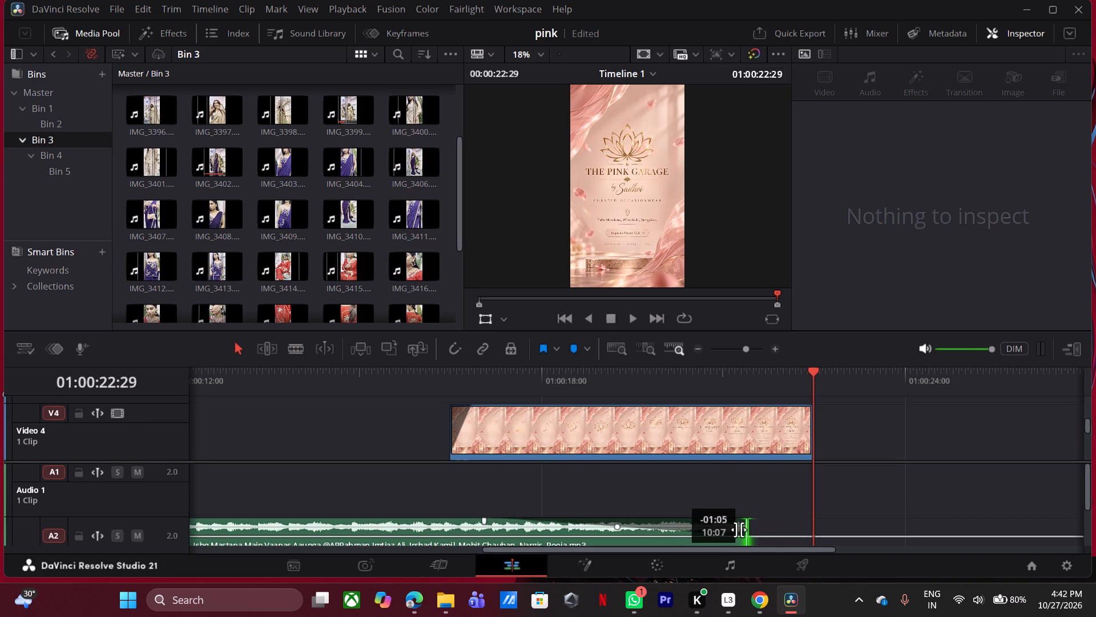
pyautogui.moveTo(739, 530); pyautogui.dragTo(730, 530)
# Play the ending with the outro and music fade, and the opening from the timeline start through both IMG_3387.MOV clips.
pyautogui.click(416, 392)
pyautogui.press('space')
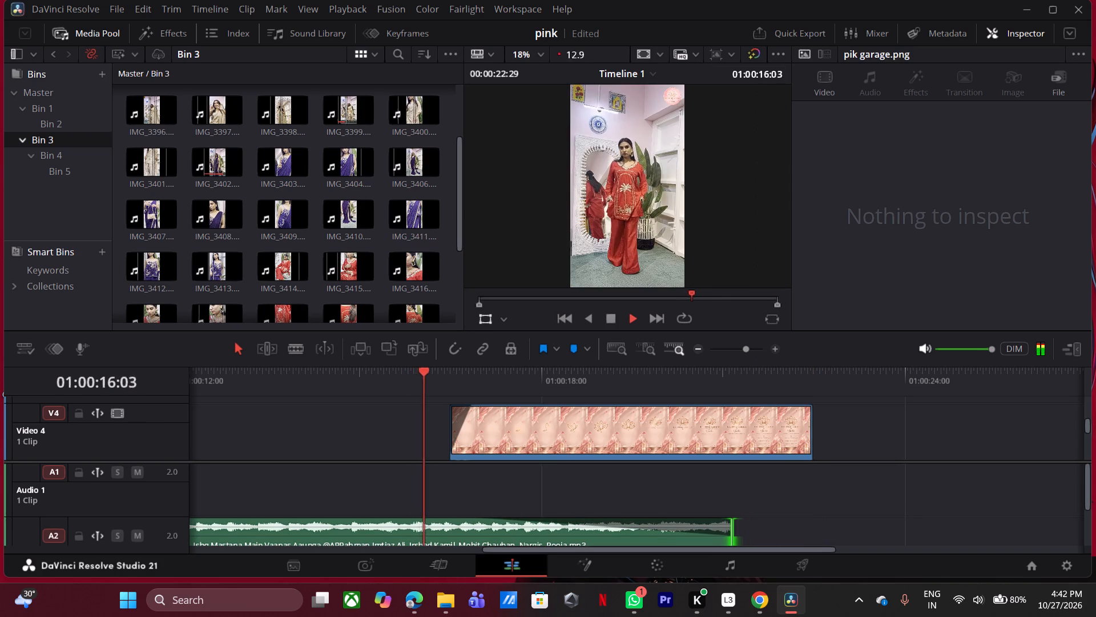
pyautogui.doubleClick(700, 347)
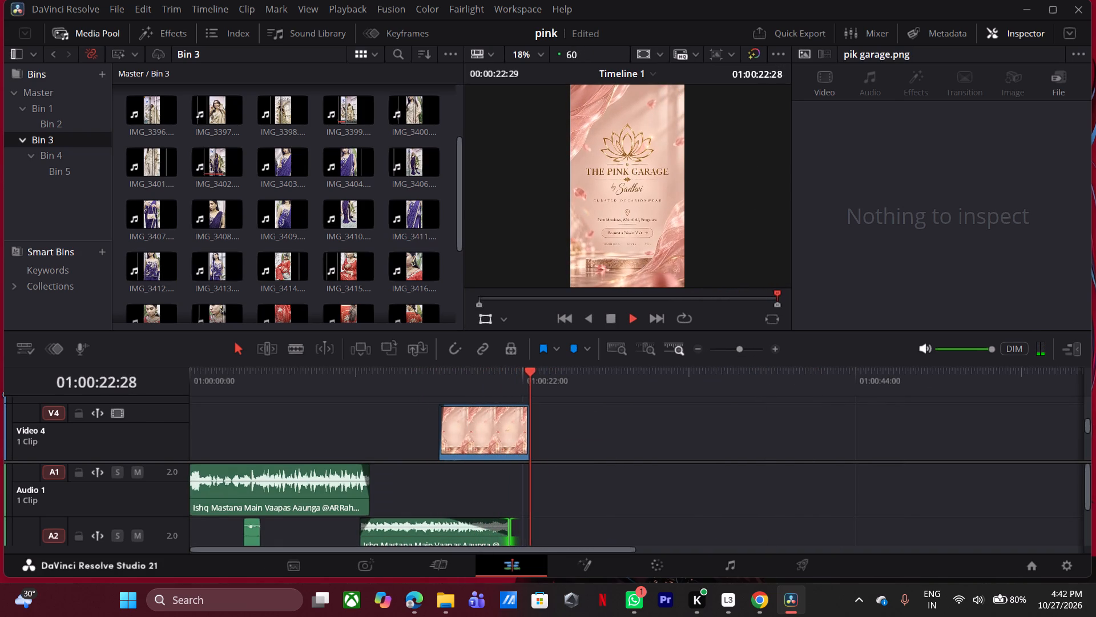
pyautogui.moveTo(205, 375); pyautogui.dragTo(160, 385)
pyautogui.scroll(-6, 340, 408)
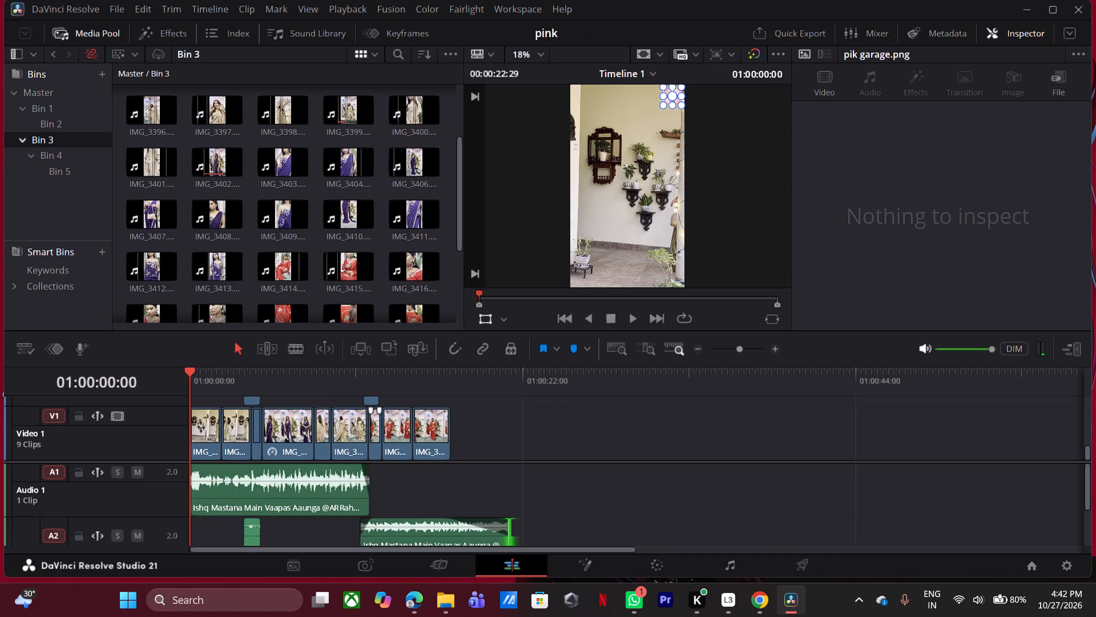
pyautogui.doubleClick(776, 348)
pyautogui.press('space')
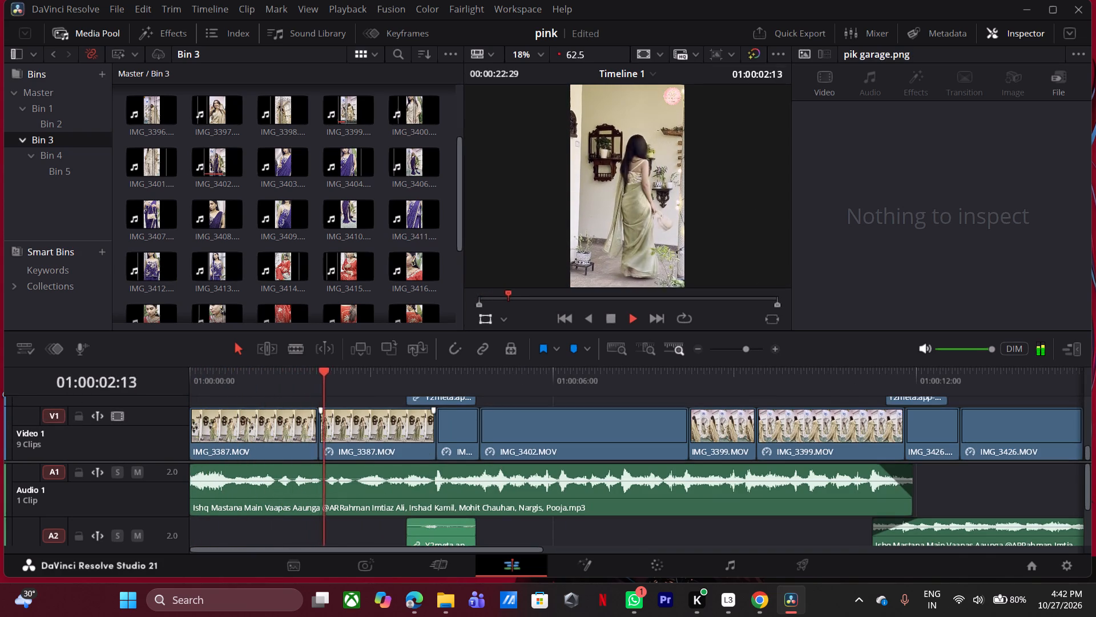
pyautogui.press('space')
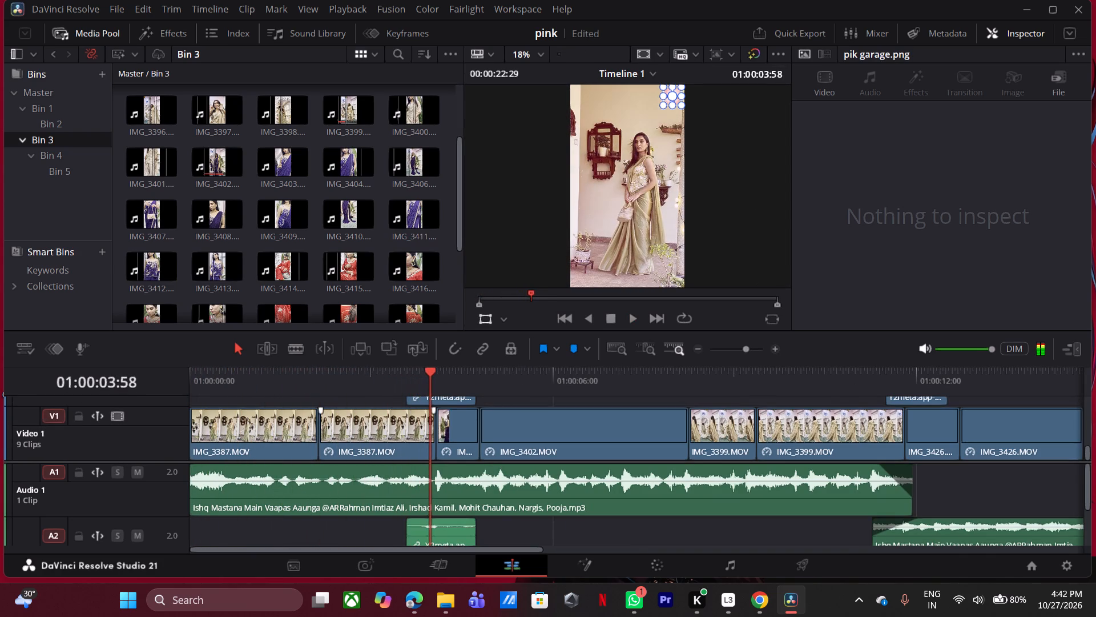
# Set the rotation angle of the first IMG_3387.MOV clip to 2.000.
pyautogui.click(262, 386)
pyautogui.click(284, 432)
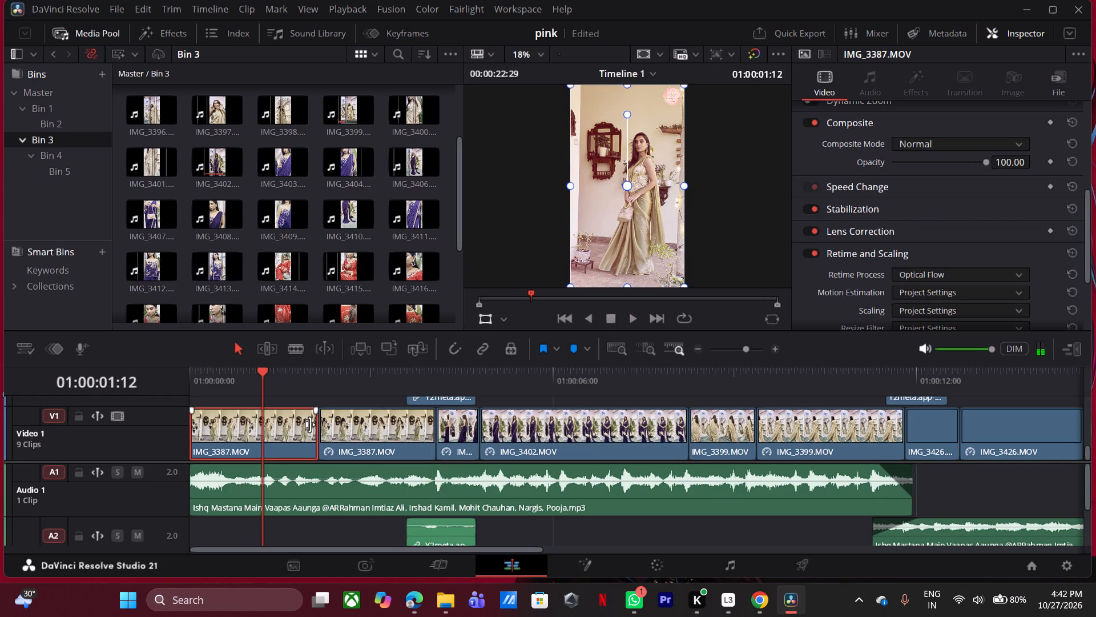
pyautogui.scroll(7, 934, 189)
pyautogui.scroll(-1, 736, 181)
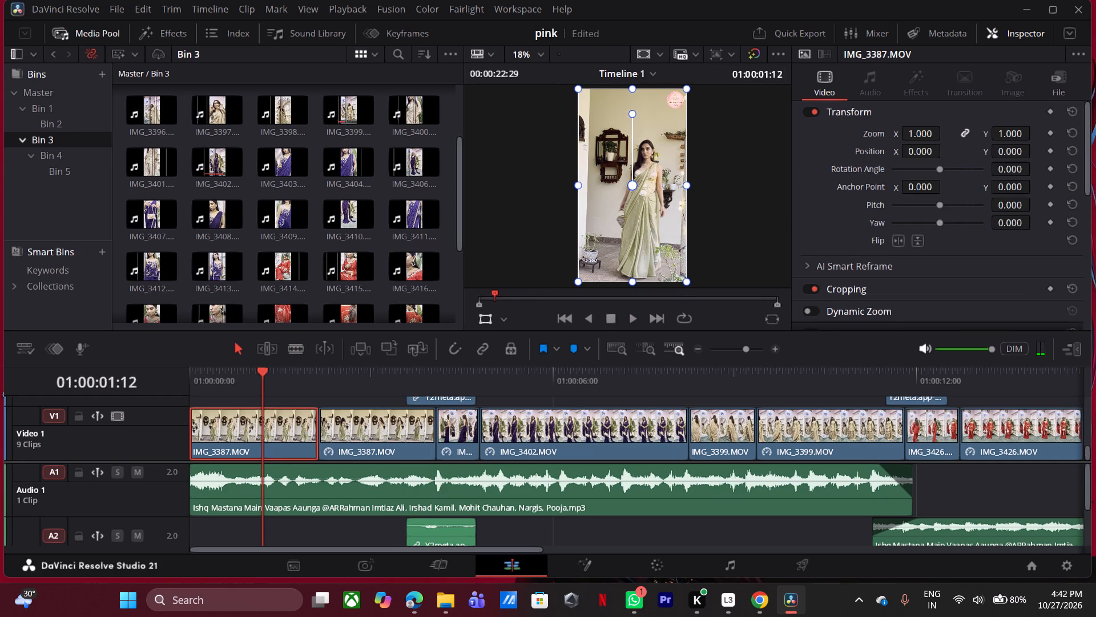
pyautogui.moveTo(1017, 165); pyautogui.dragTo(1029, 168)
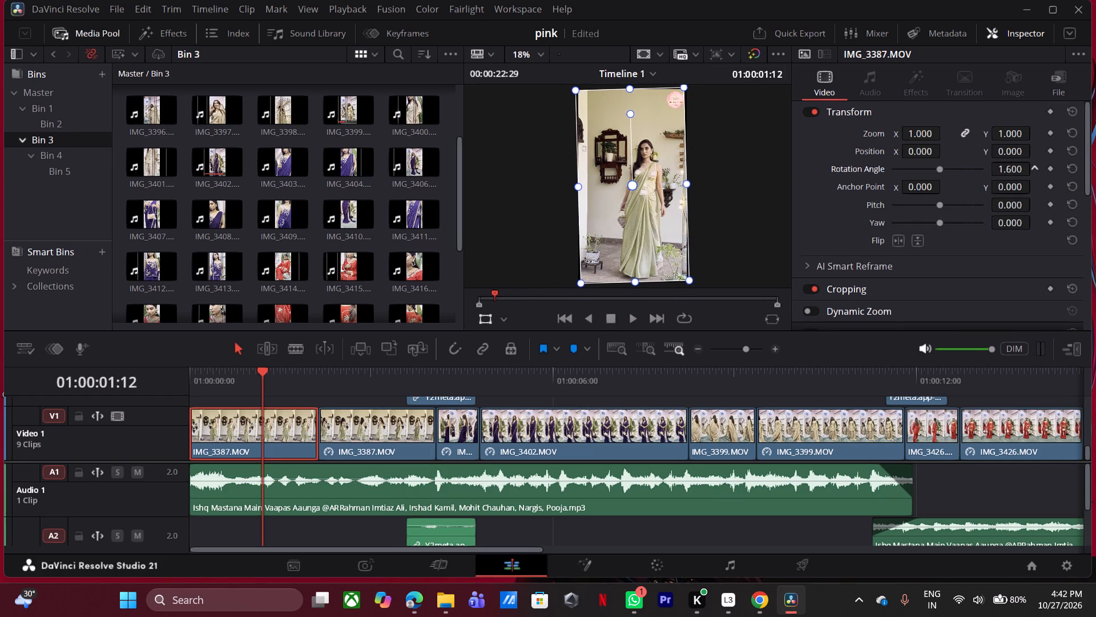
pyautogui.moveTo(1029, 168); pyautogui.dragTo(1031, 169)
# Set the zoom of the first IMG_3387.MOV clip to 1.090 on both axes.
pyautogui.click(928, 134)
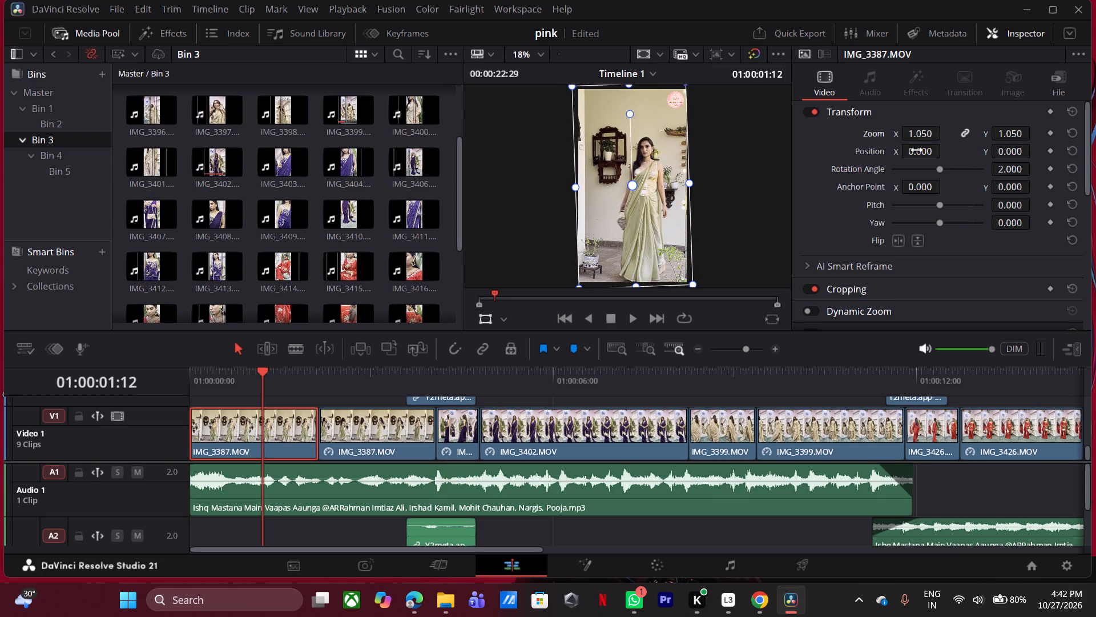
pyautogui.click(926, 137)
pyautogui.moveTo(926, 137); pyautogui.dragTo(928, 136)
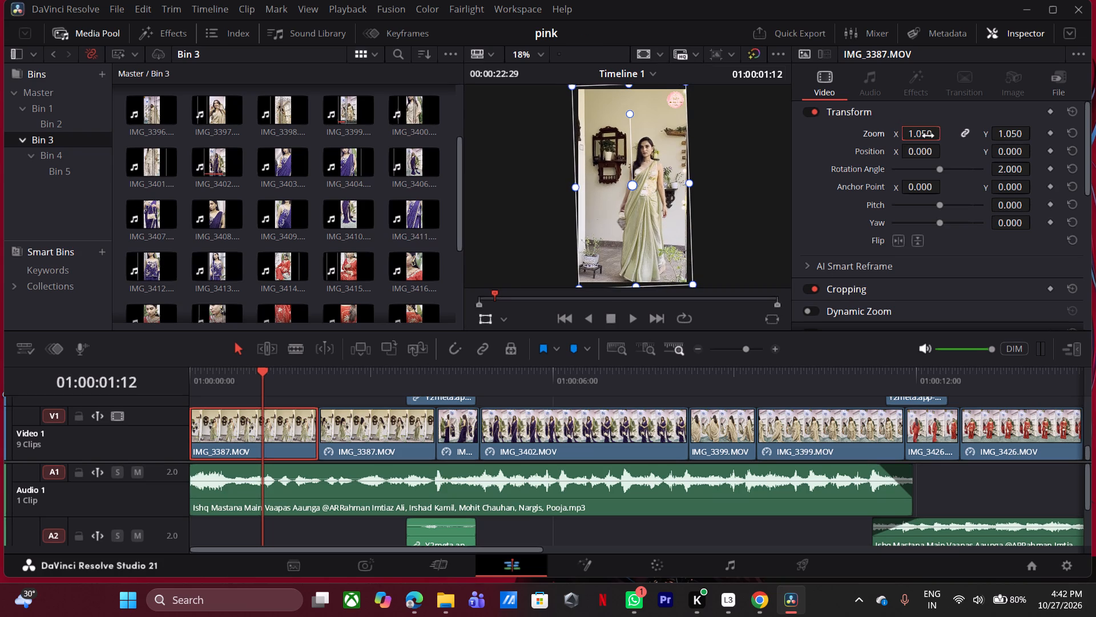
pyautogui.moveTo(928, 136); pyautogui.dragTo(937, 135)
pyautogui.click(960, 146)
pyautogui.click(924, 138)
pyautogui.moveTo(924, 138); pyautogui.dragTo(925, 138)
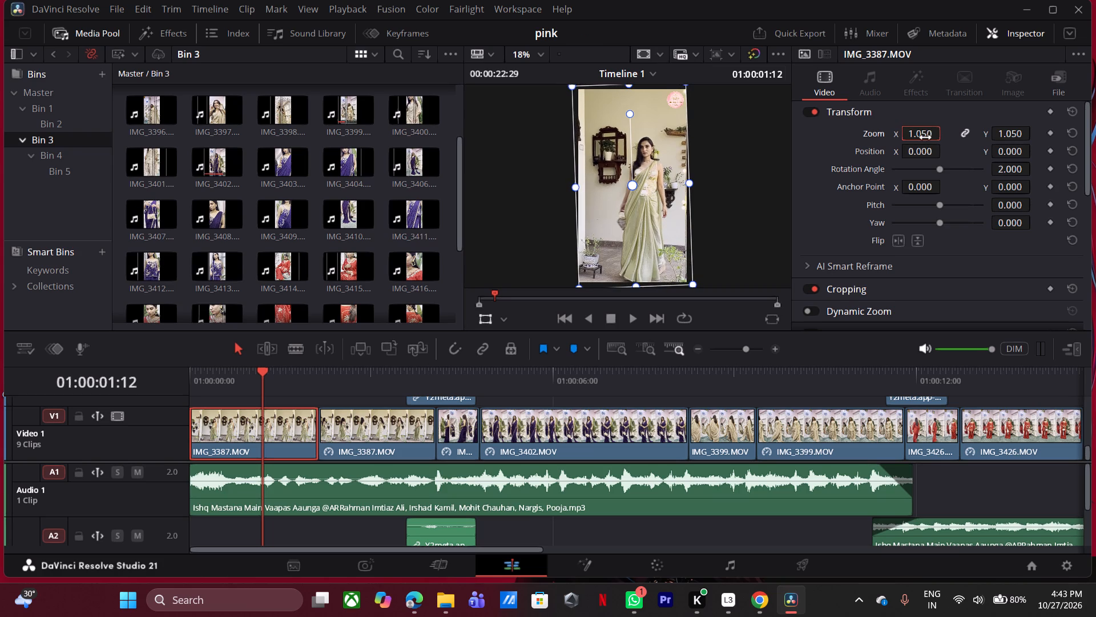
pyautogui.moveTo(925, 138); pyautogui.dragTo(929, 138)
pyautogui.click(948, 151)
pyautogui.click(918, 135)
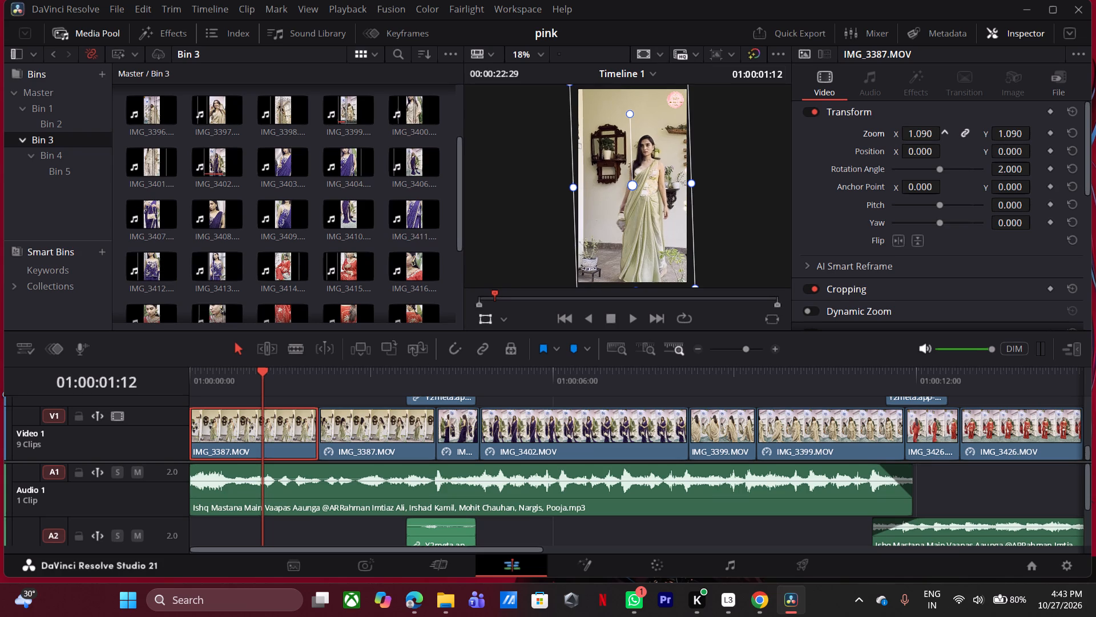
# Copy the first IMG_3387.MOV clip's zoom value and apply 1.090 to the second IMG_3387.MOV clip.
pyautogui.scroll(-4, 711, 191)
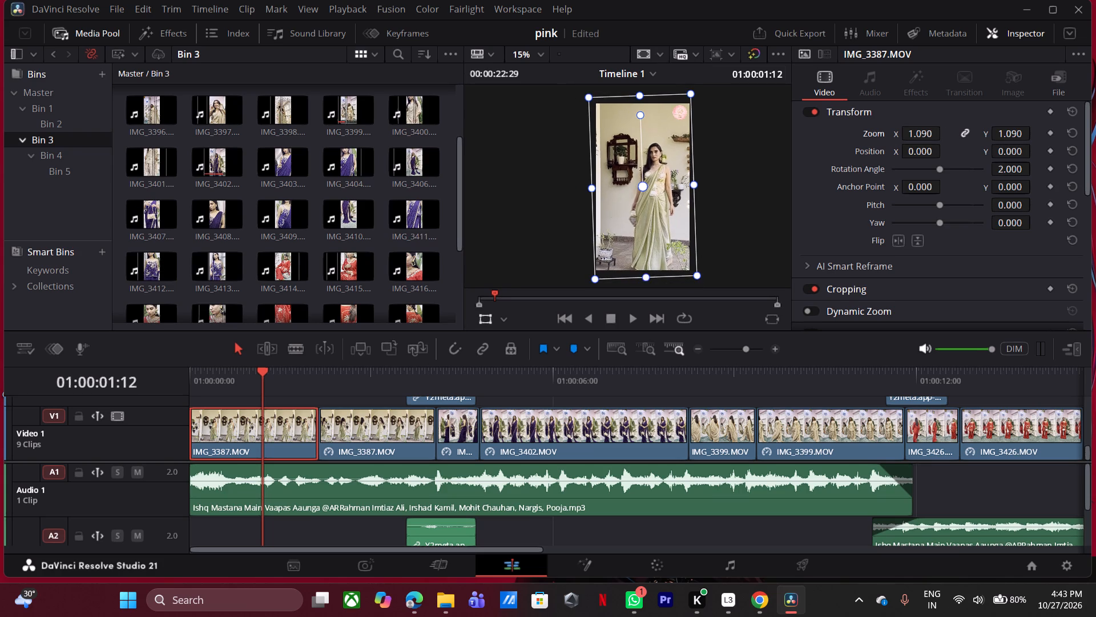
pyautogui.doubleClick(917, 137)
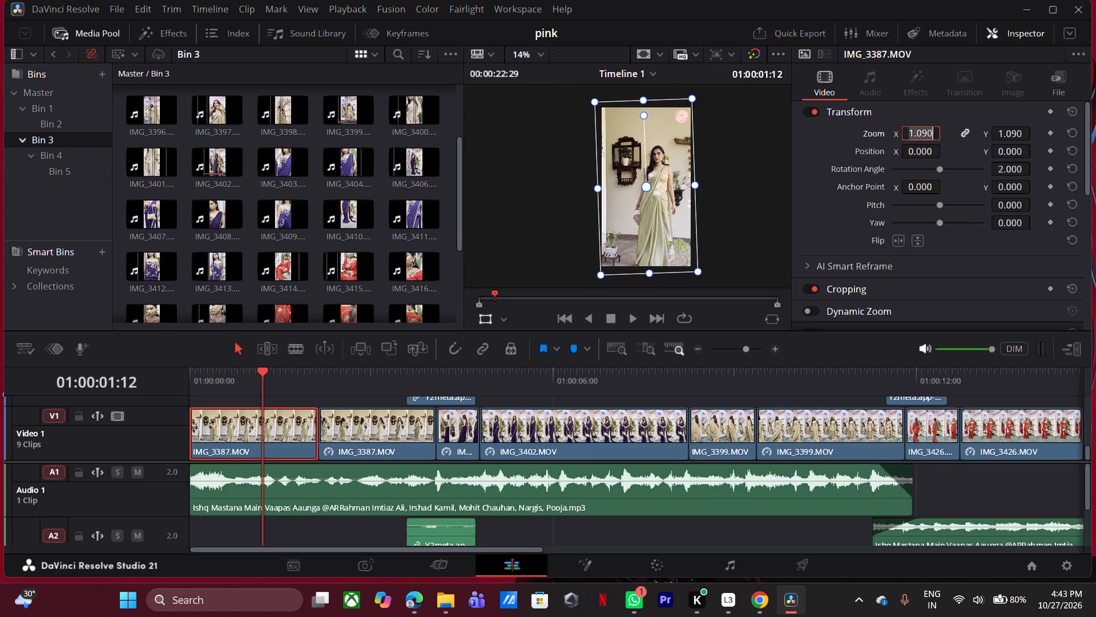
pyautogui.hotkey('ctrl', 'c')
pyautogui.click(375, 428)
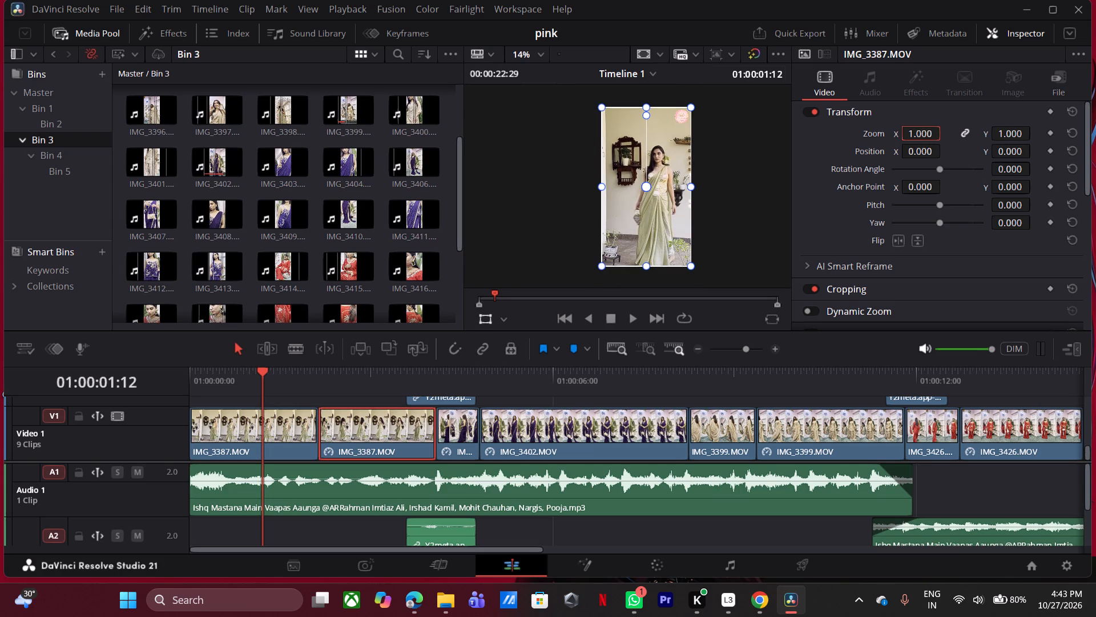
pyautogui.doubleClick(930, 138)
pyautogui.hotkey('ctrl', 'v')
pyautogui.click(816, 232)
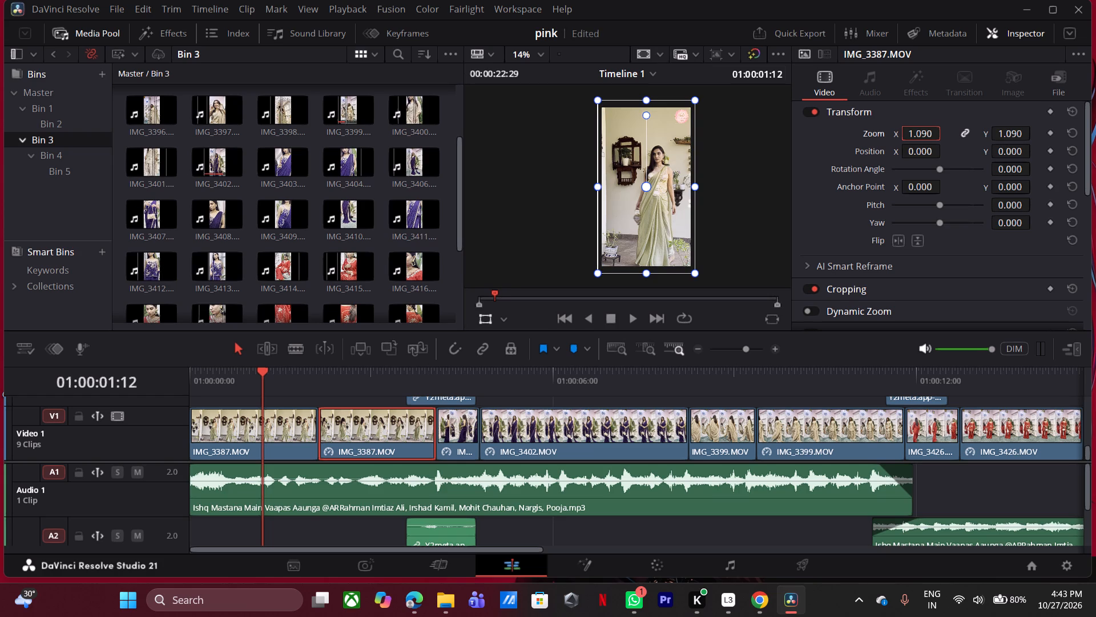
# Play the opening, copy the first IMG_3387.MOV clip's rotation angle and apply 2.000 to the second IMG_3387.MOV clip.
pyautogui.moveTo(260, 382); pyautogui.dragTo(190, 397)
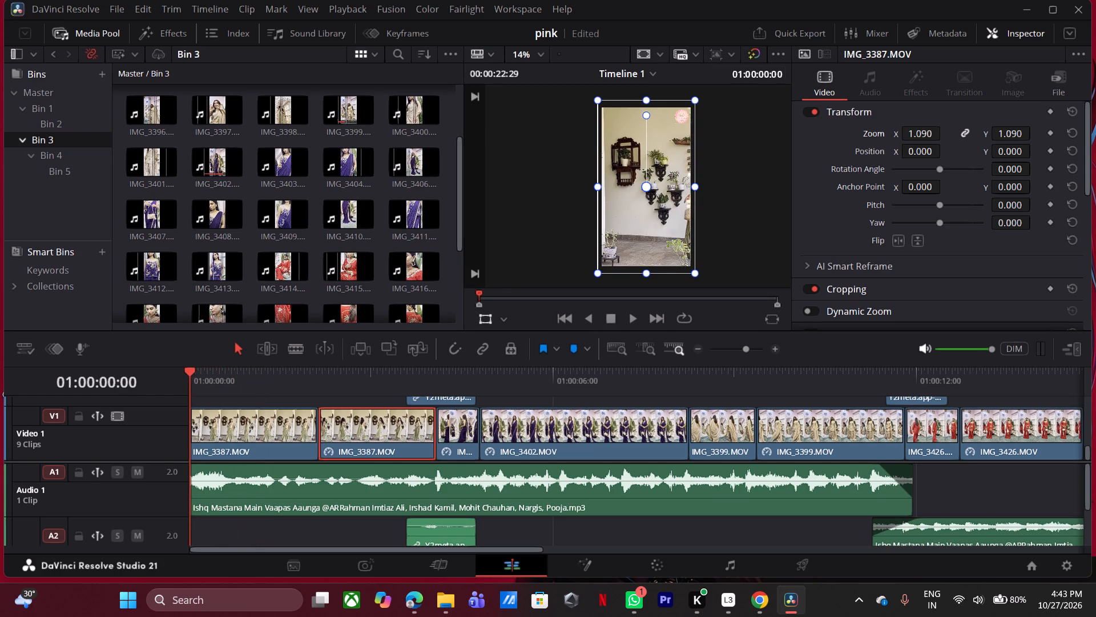
pyautogui.press('space')
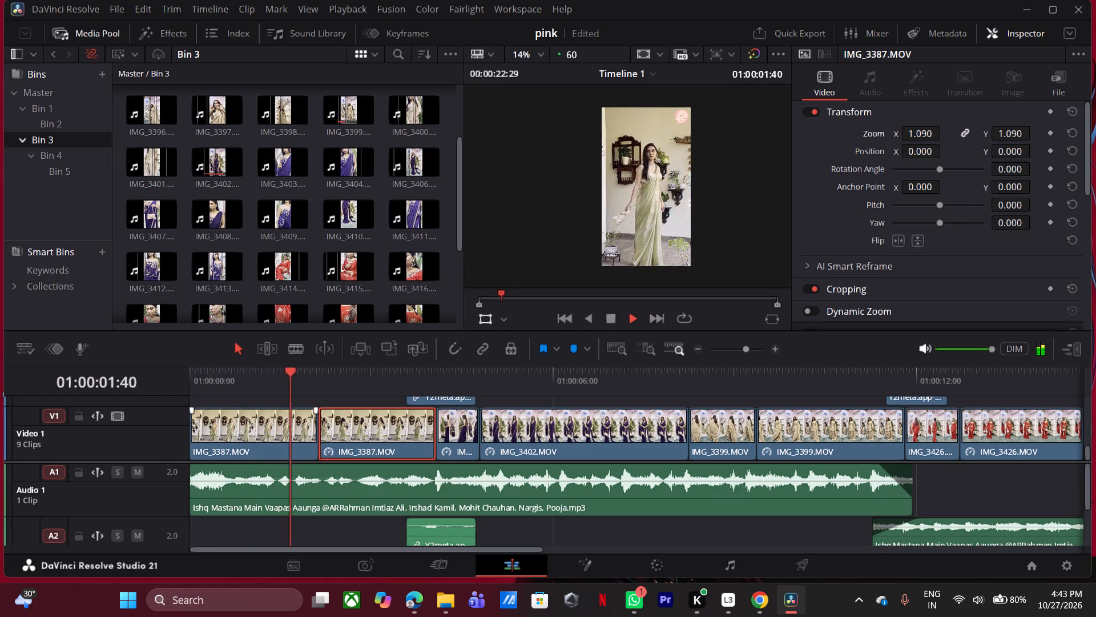
pyautogui.press('space')
pyautogui.click(356, 436)
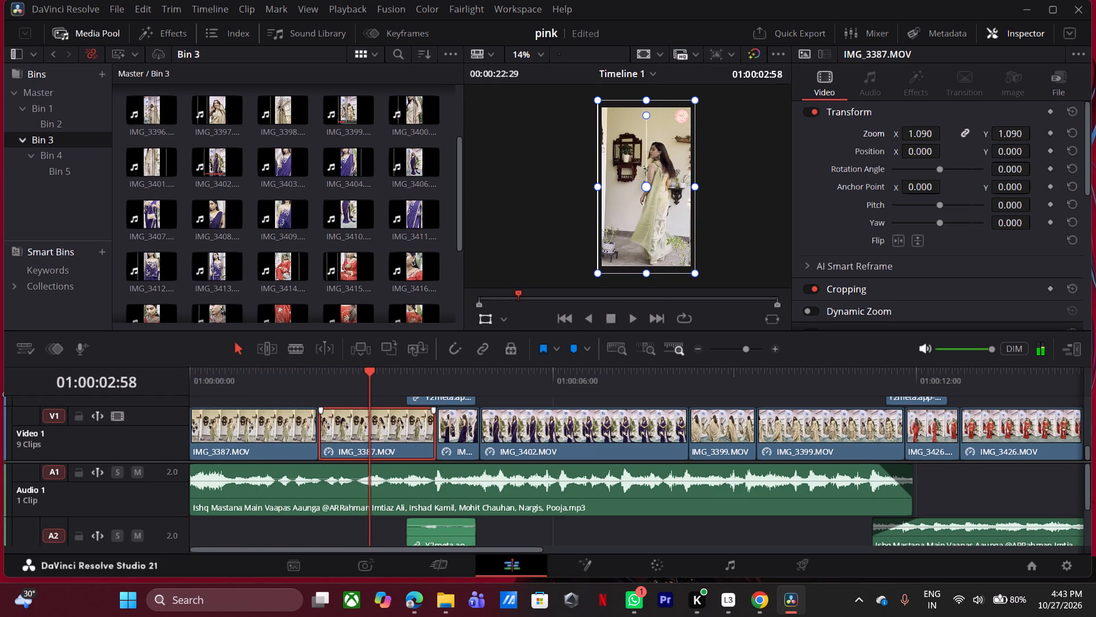
pyautogui.click(246, 430)
pyautogui.doubleClick(1008, 166)
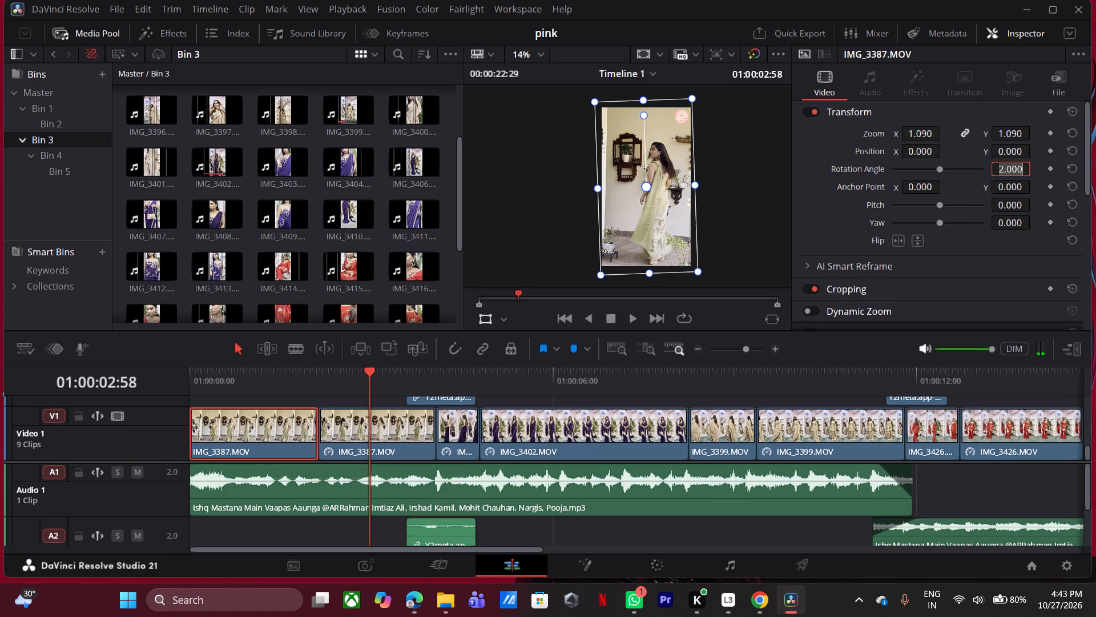
pyautogui.hotkey('ctrl', 'c')
pyautogui.click(388, 420)
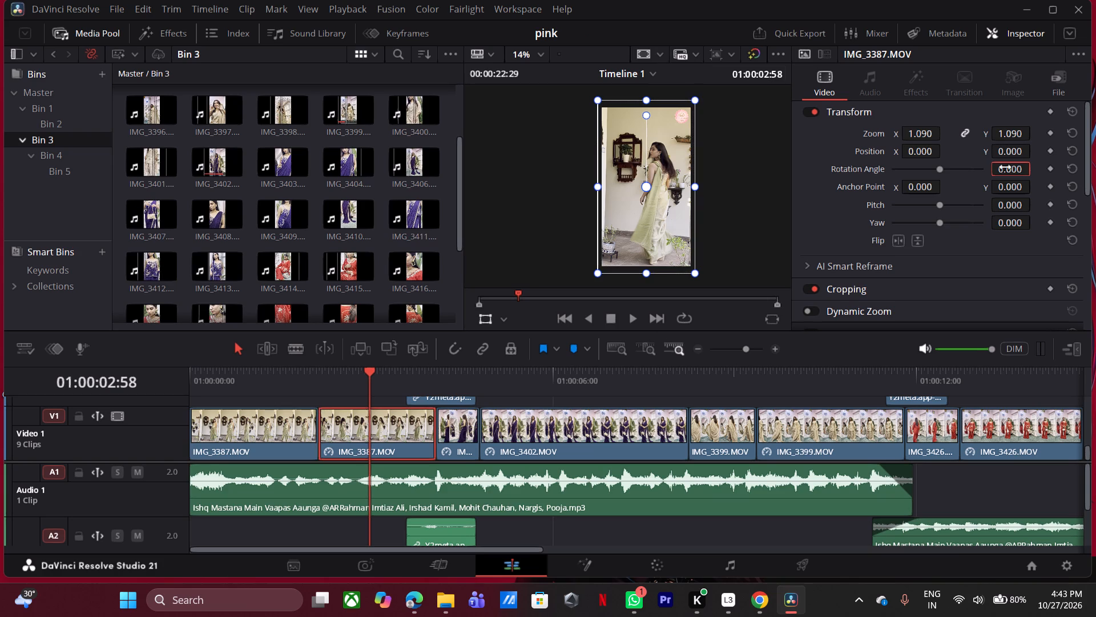
pyautogui.doubleClick(1005, 167)
pyautogui.hotkey('ctrl', 'v')
pyautogui.click(833, 210)
# Play from the first IMG_3387.MOV clip onward, and enable Dynamic Zoom with swapped direction on the longer IMG_3402.MOV clip.
pyautogui.click(296, 387)
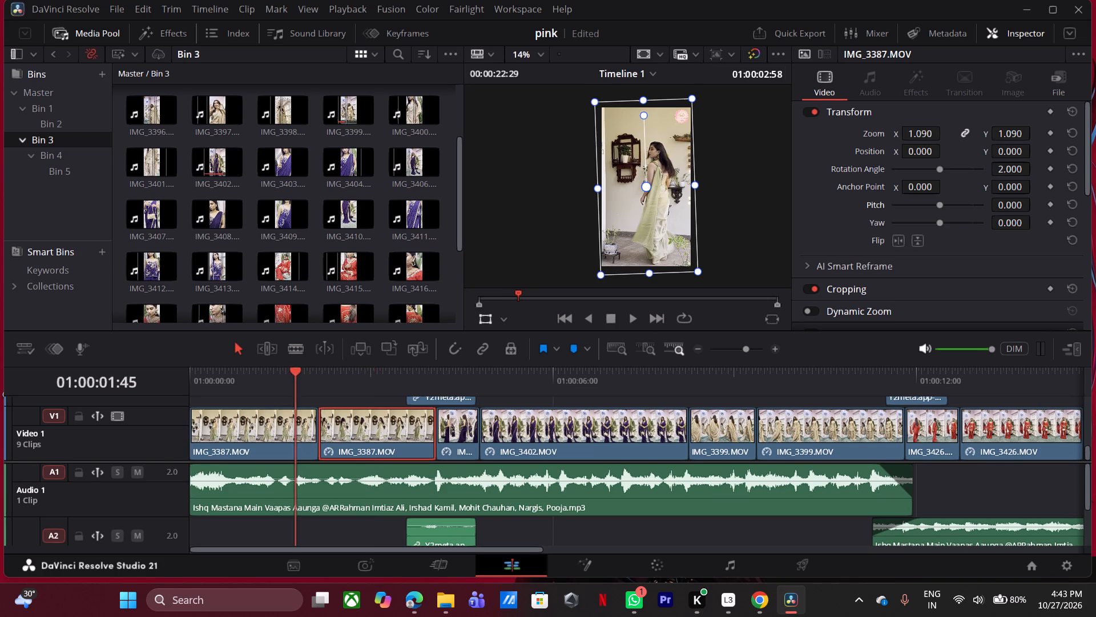
pyautogui.press('space')
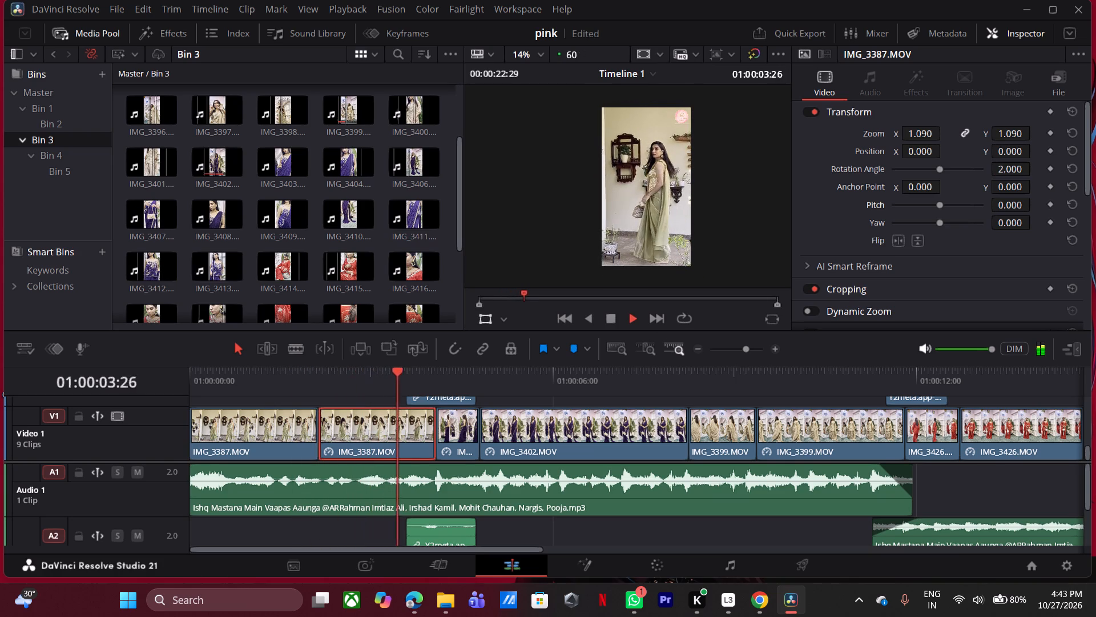
pyautogui.click(422, 380)
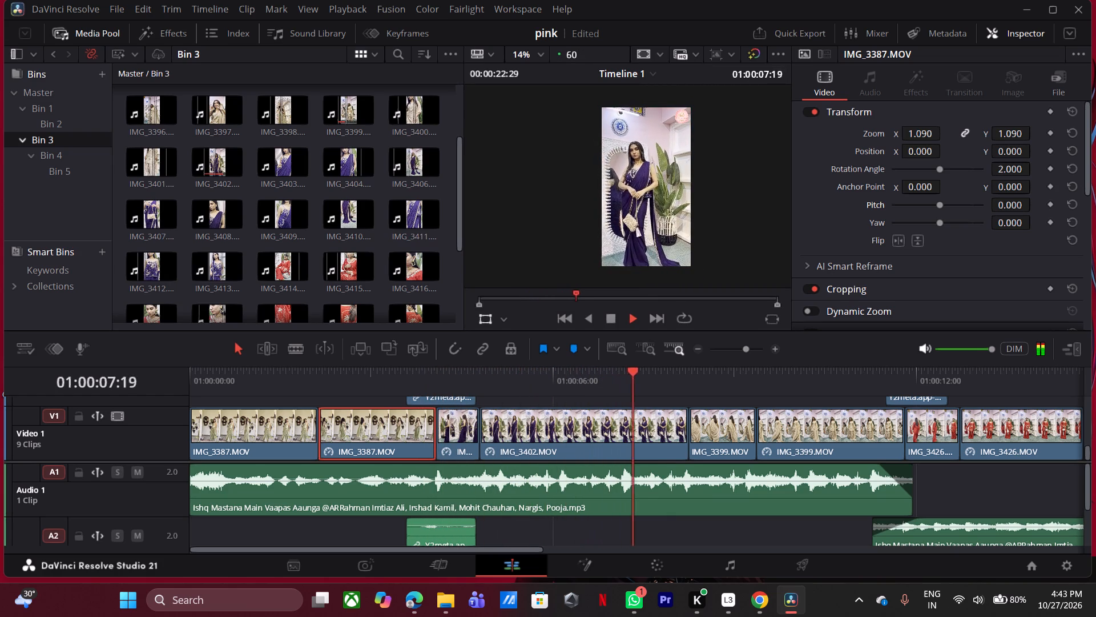
pyautogui.press('space')
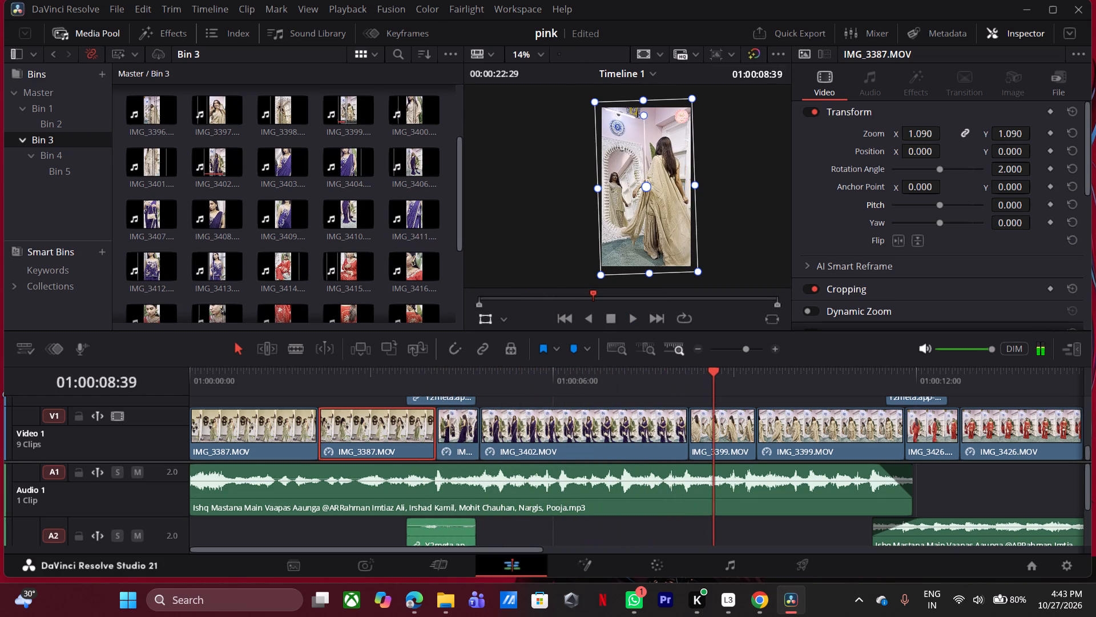
pyautogui.click(537, 434)
pyautogui.scroll(-9, 930, 279)
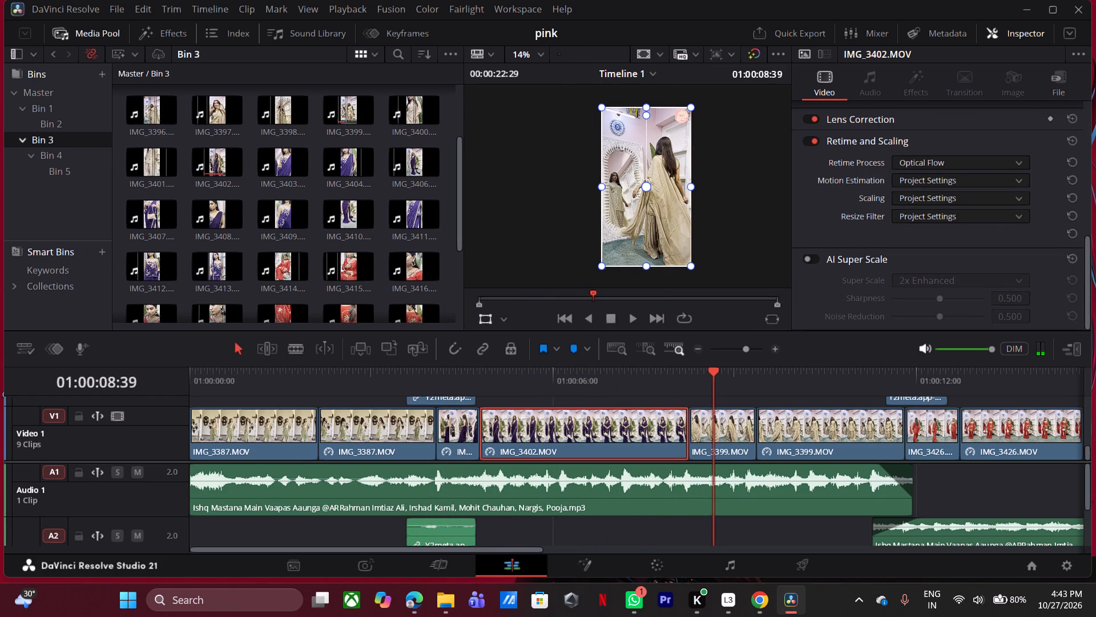
pyautogui.click(475, 378)
pyautogui.click(536, 419)
pyautogui.scroll(5, 933, 260)
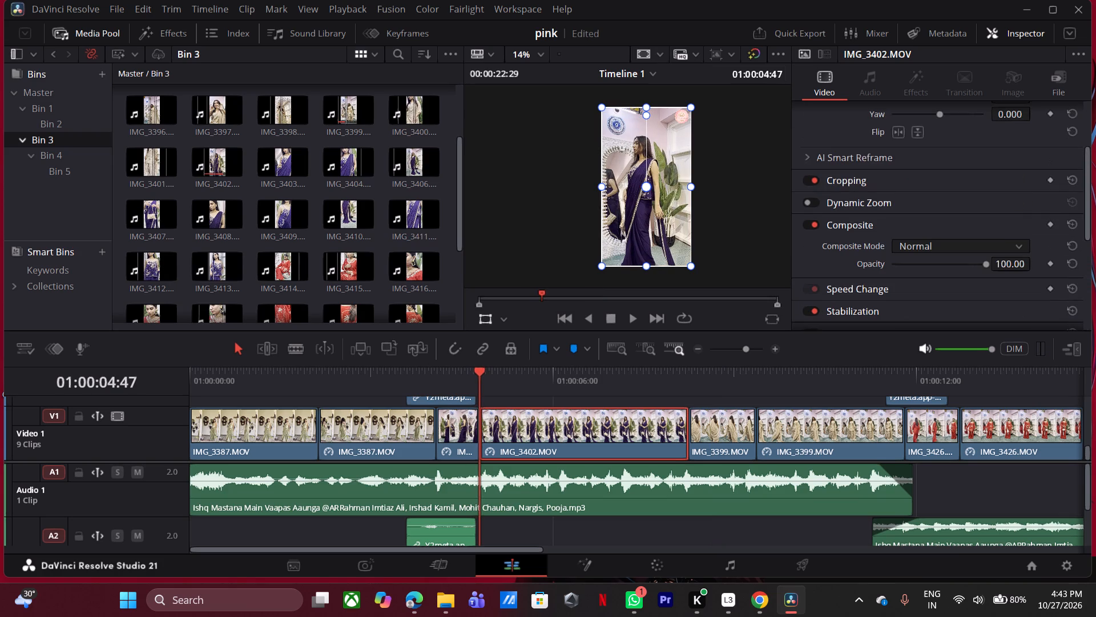
pyautogui.scroll(2, 912, 197)
pyautogui.click(918, 282)
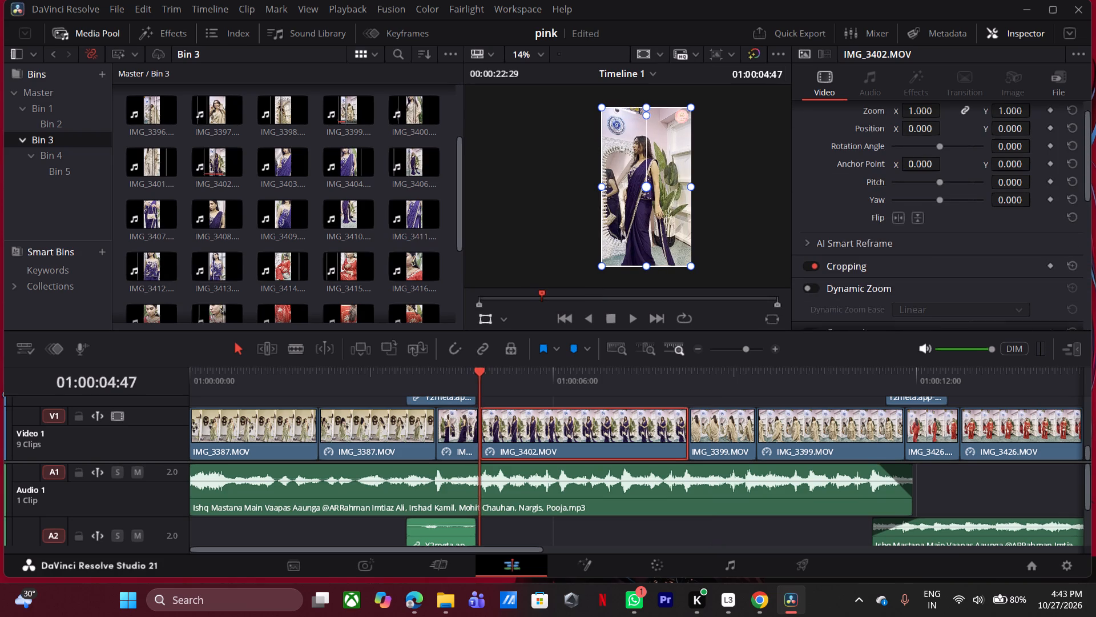
pyautogui.click(811, 284)
pyautogui.click(960, 324)
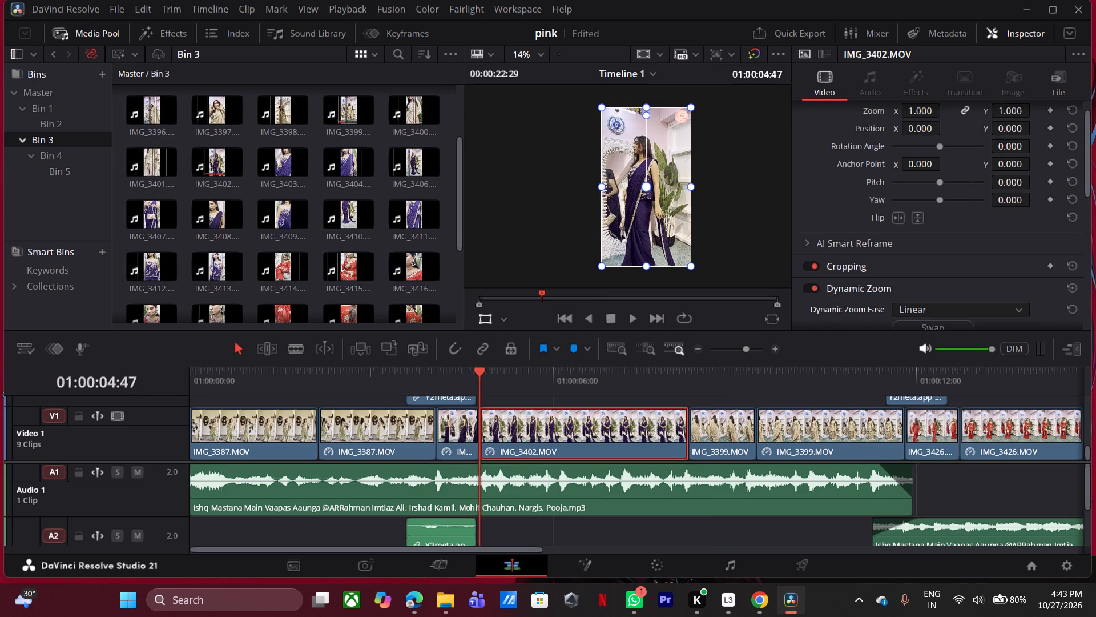
# Review the IMG_3402.MOV and IMG_3399.MOV clips, and enable Dynamic Zoom with swapped direction on the second IMG_3399.MOV clip.
pyautogui.moveTo(471, 373); pyautogui.dragTo(518, 383)
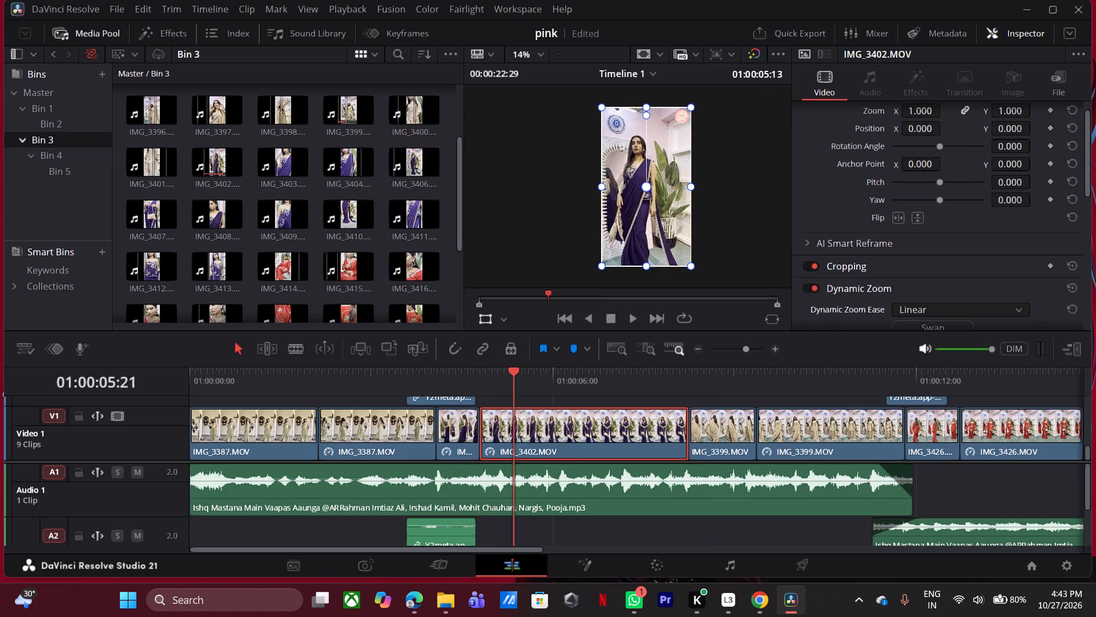
pyautogui.moveTo(518, 383); pyautogui.dragTo(696, 388)
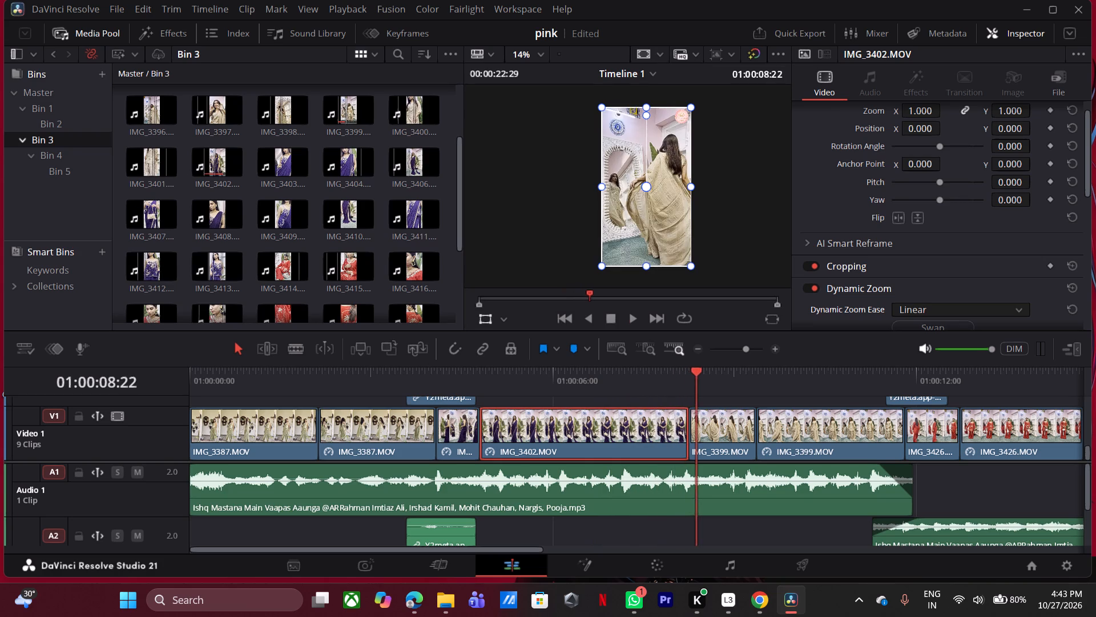
pyautogui.press('space')
pyautogui.press('space')
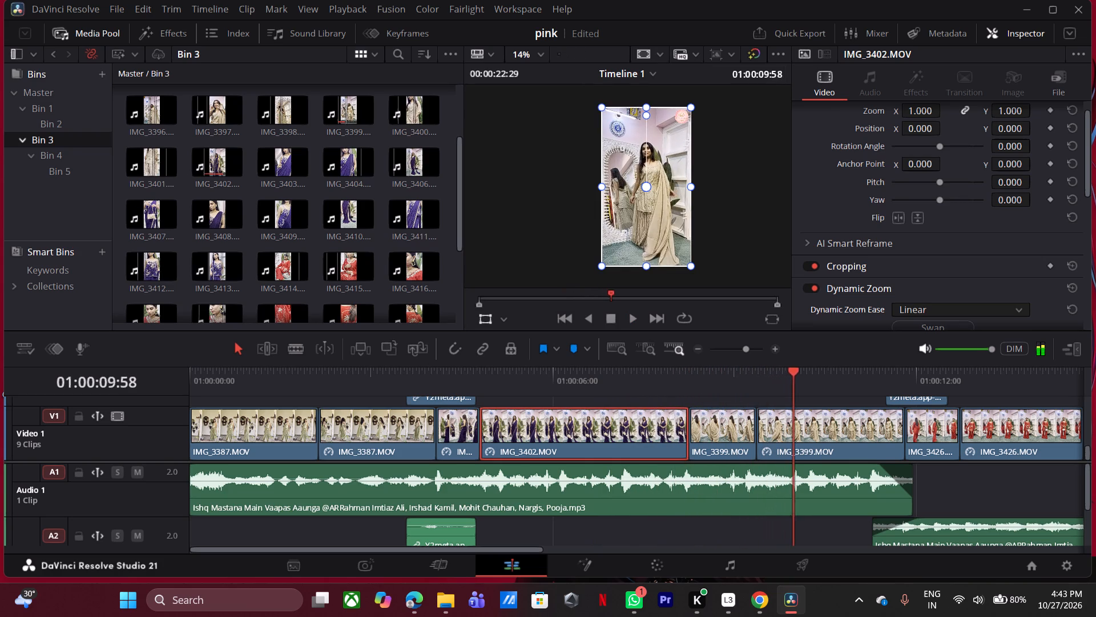
pyautogui.click(764, 379)
pyautogui.click(799, 430)
pyautogui.click(811, 290)
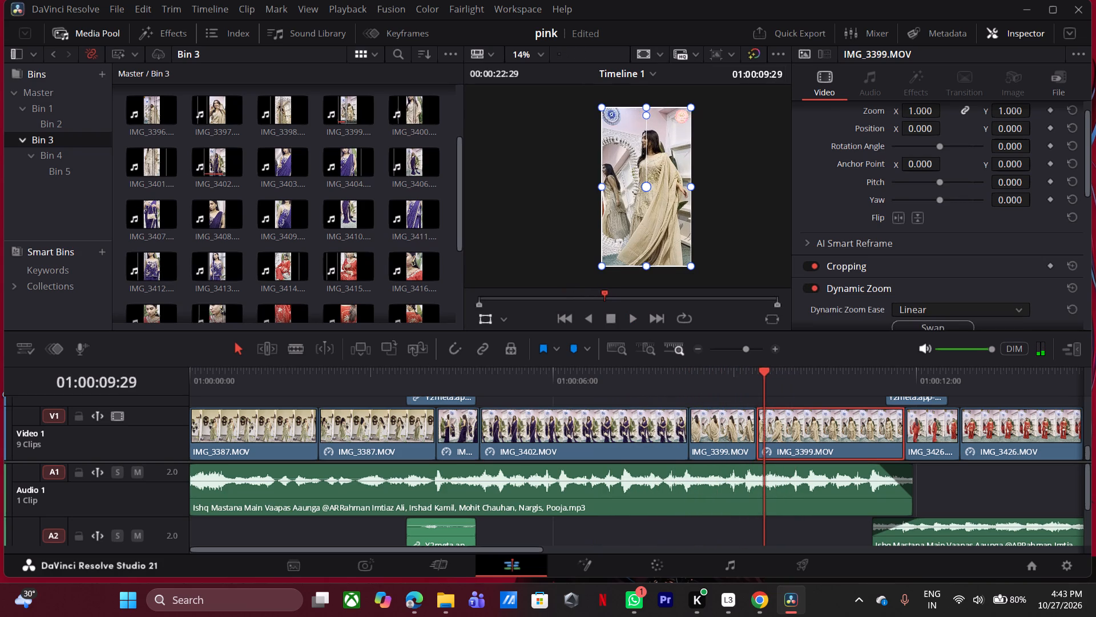
pyautogui.click(927, 326)
# Enable Dynamic Zoom on the second IMG_3426.MOV clip and swap its zoom direction.
pyautogui.moveTo(752, 371); pyautogui.dragTo(880, 375)
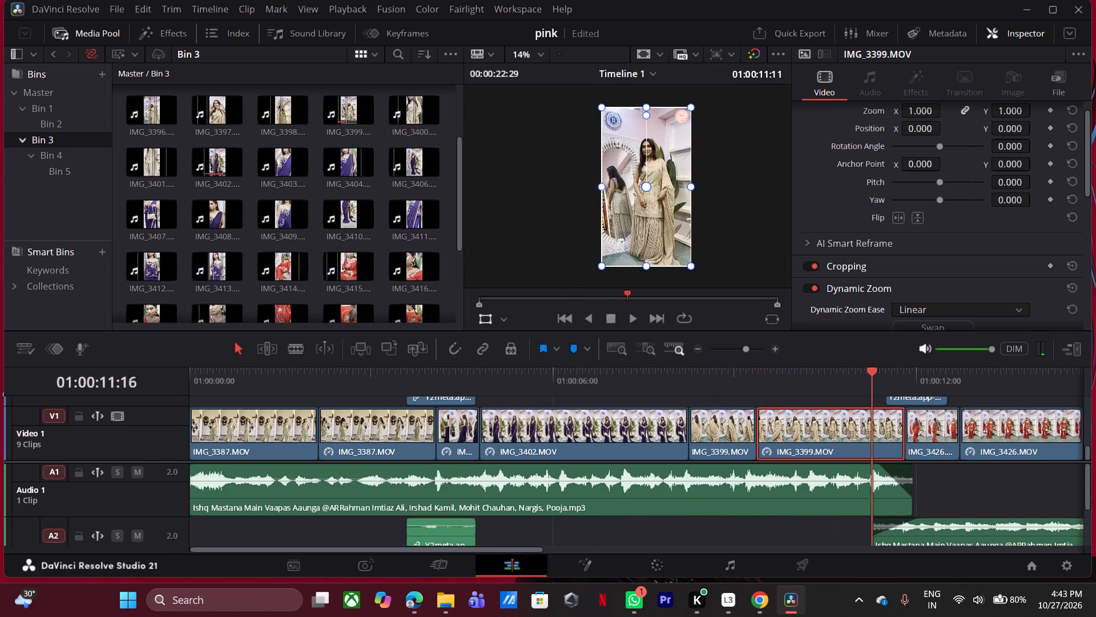
pyautogui.moveTo(880, 375); pyautogui.dragTo(959, 383)
pyautogui.click(986, 414)
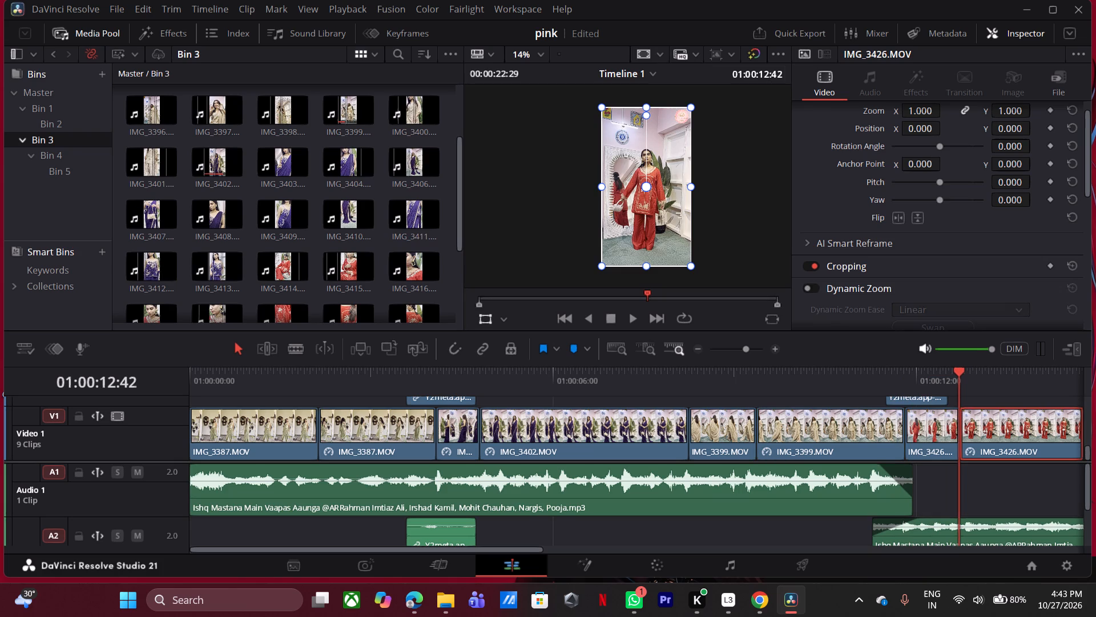
pyautogui.click(813, 287)
pyautogui.click(918, 320)
pyautogui.click(918, 322)
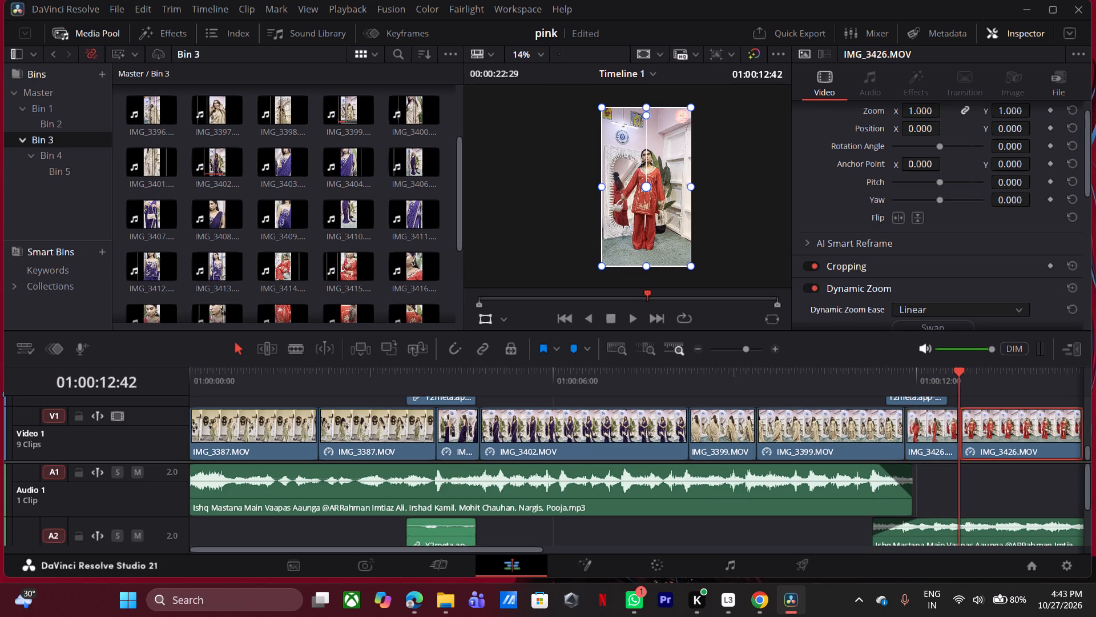
# Scrub through the second IMG_3426.MOV clip and IMG_3428.MOV to the transition into the outro.
pyautogui.click(702, 353)
pyautogui.click(776, 351)
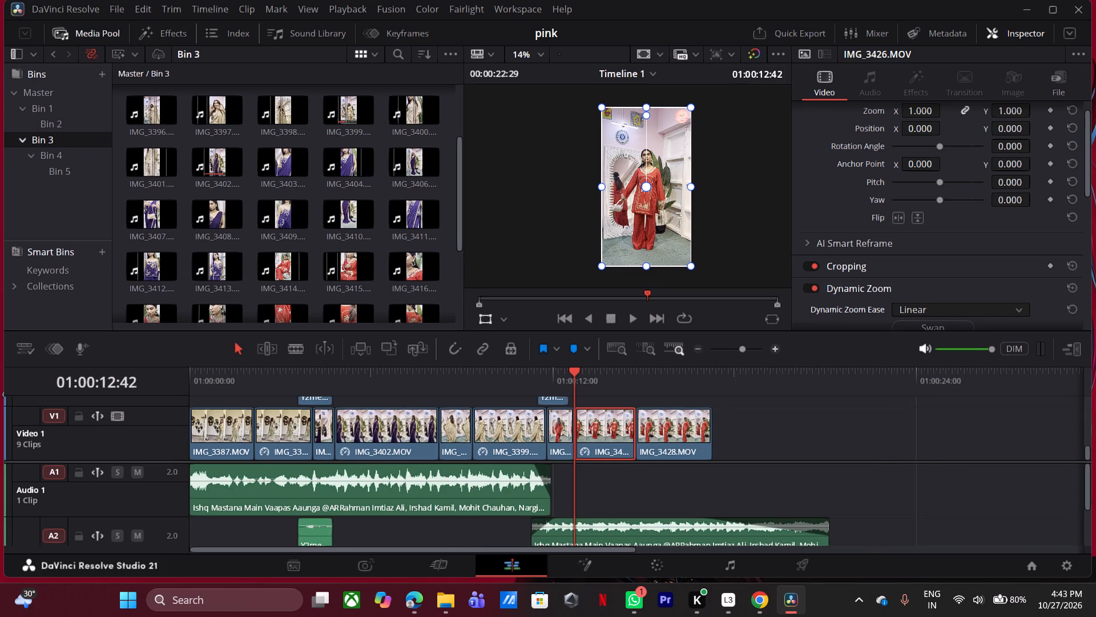
pyautogui.moveTo(602, 377); pyautogui.dragTo(639, 378)
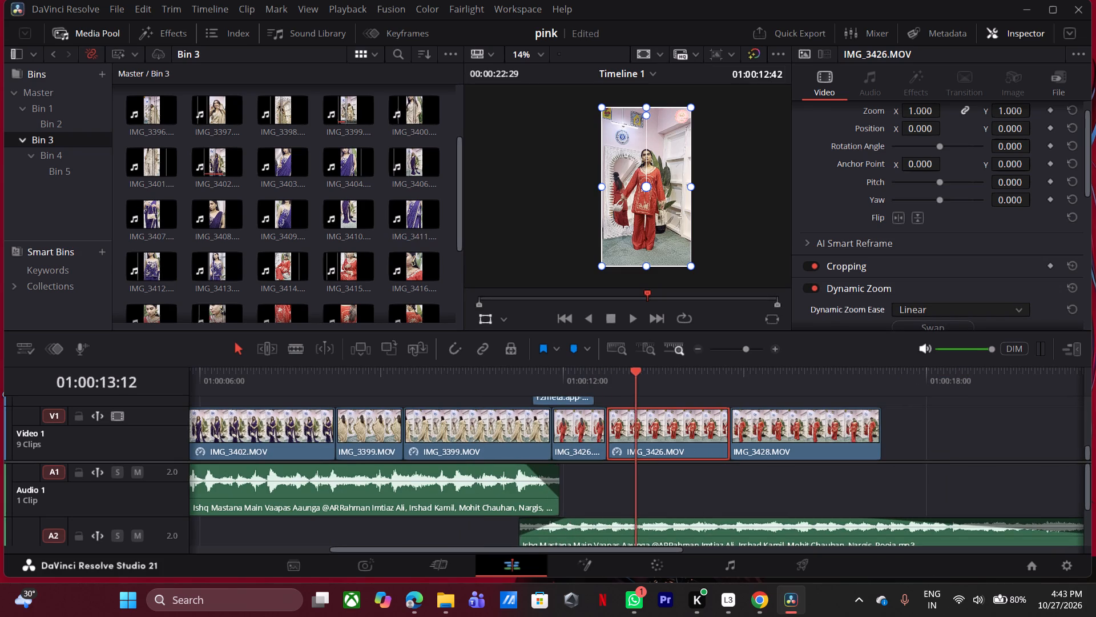
pyautogui.moveTo(639, 378); pyautogui.dragTo(640, 378)
pyautogui.moveTo(641, 372); pyautogui.dragTo(688, 373)
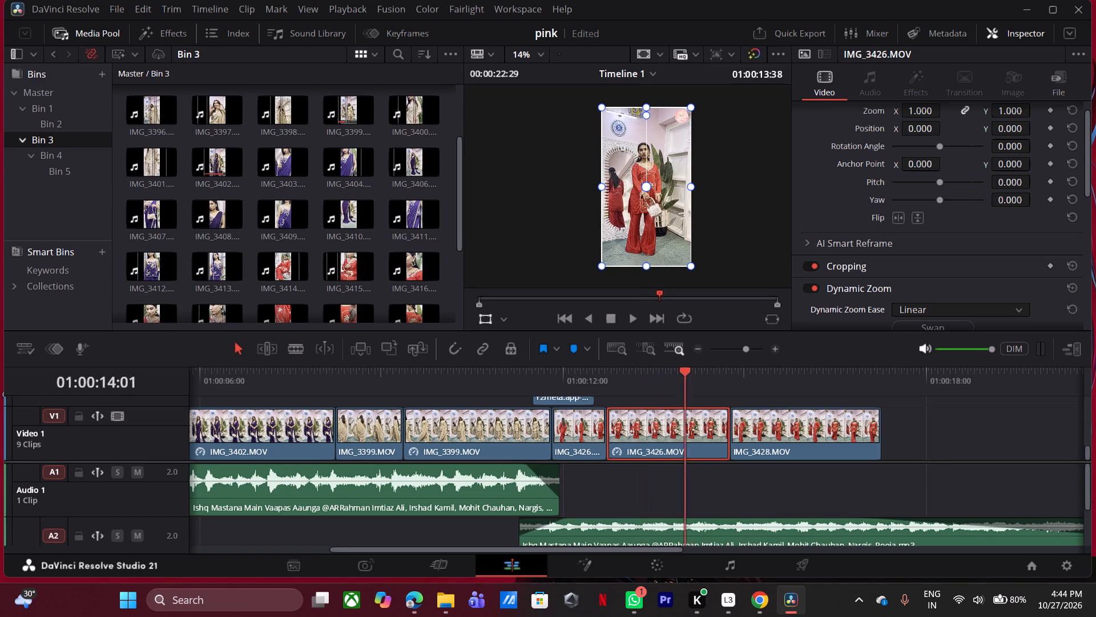
pyautogui.moveTo(688, 373); pyautogui.dragTo(789, 381)
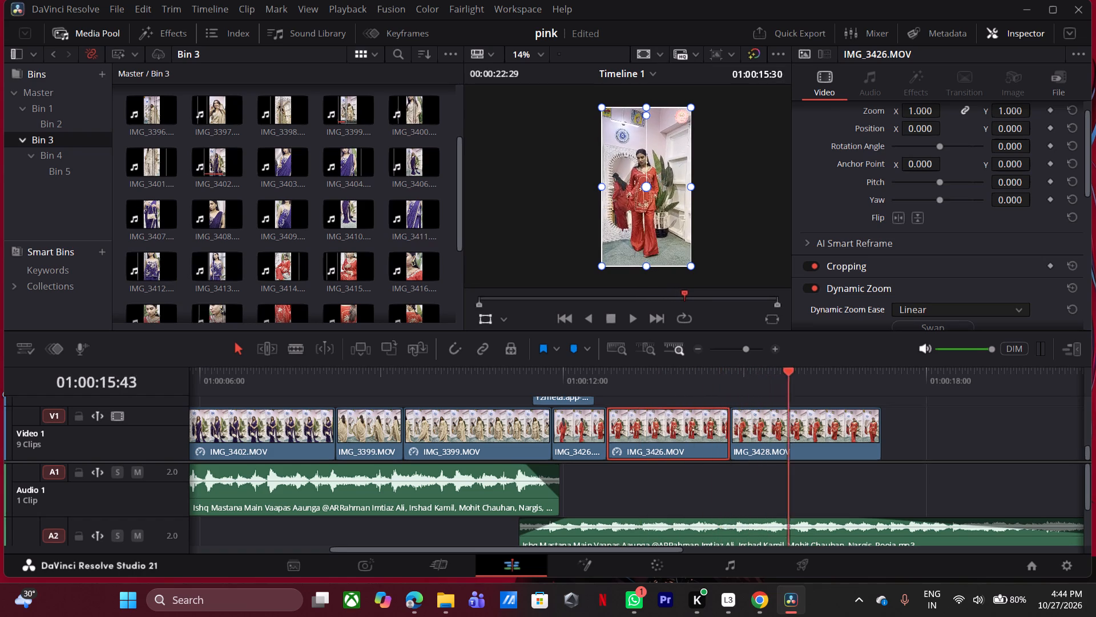
pyautogui.moveTo(789, 381); pyautogui.dragTo(855, 382)
# Play from the timeline start, and enable Dynamic Zoom with swapped direction on the second IMG_3387.MOV clip.
pyautogui.click(699, 348)
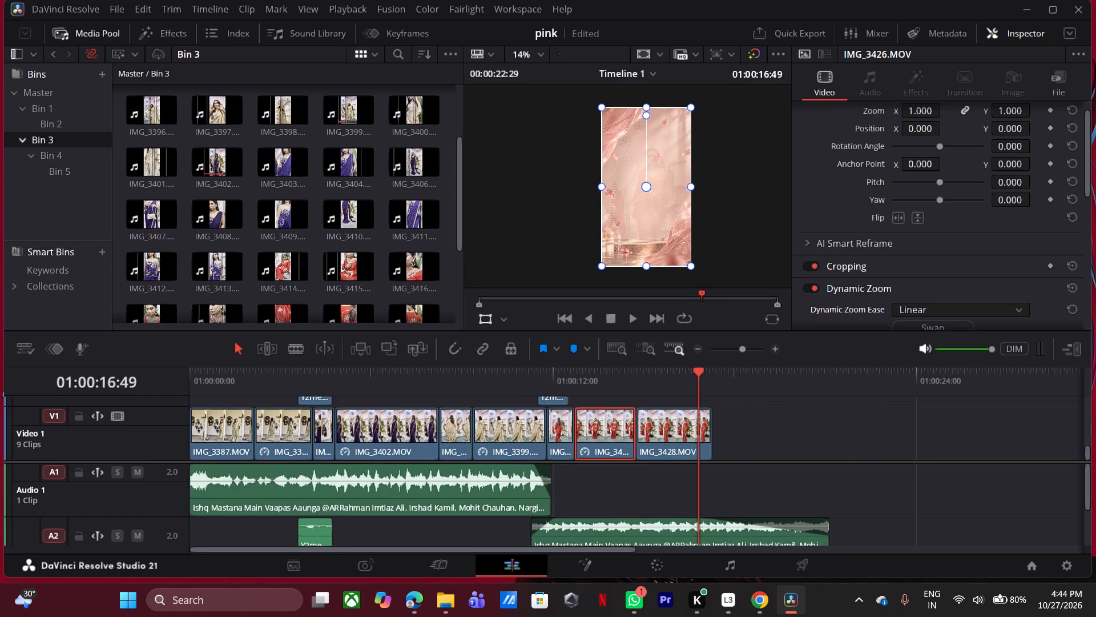
pyautogui.moveTo(246, 387); pyautogui.dragTo(273, 386)
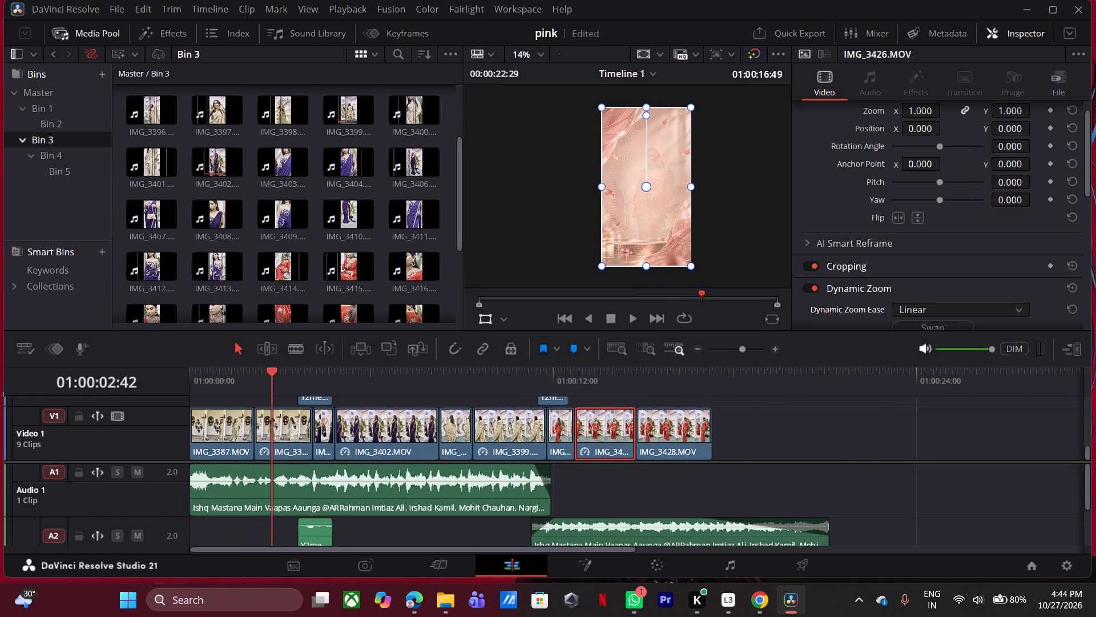
pyautogui.moveTo(273, 386); pyautogui.dragTo(183, 406)
pyautogui.press('space')
pyautogui.doubleClick(777, 347)
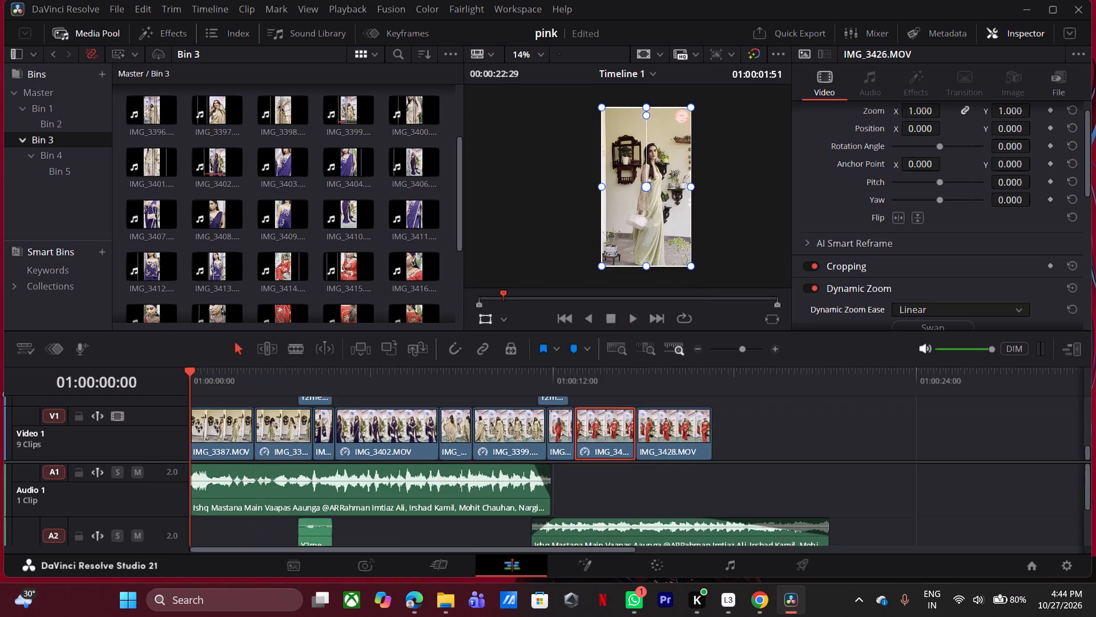
pyautogui.click(533, 418)
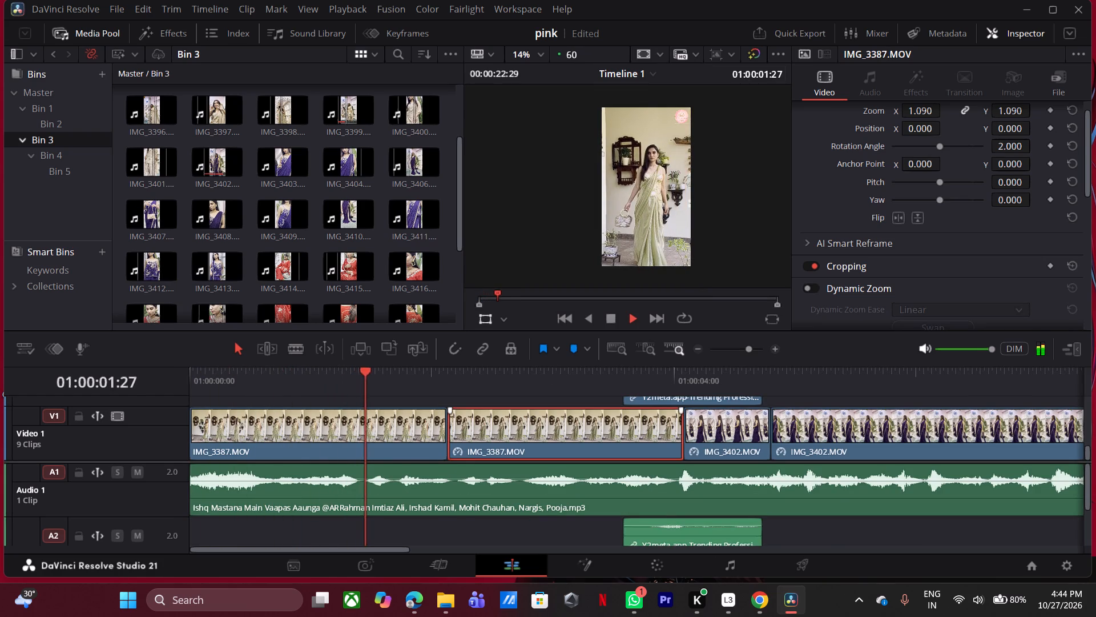
pyautogui.press('space')
pyautogui.moveTo(452, 383); pyautogui.dragTo(446, 385)
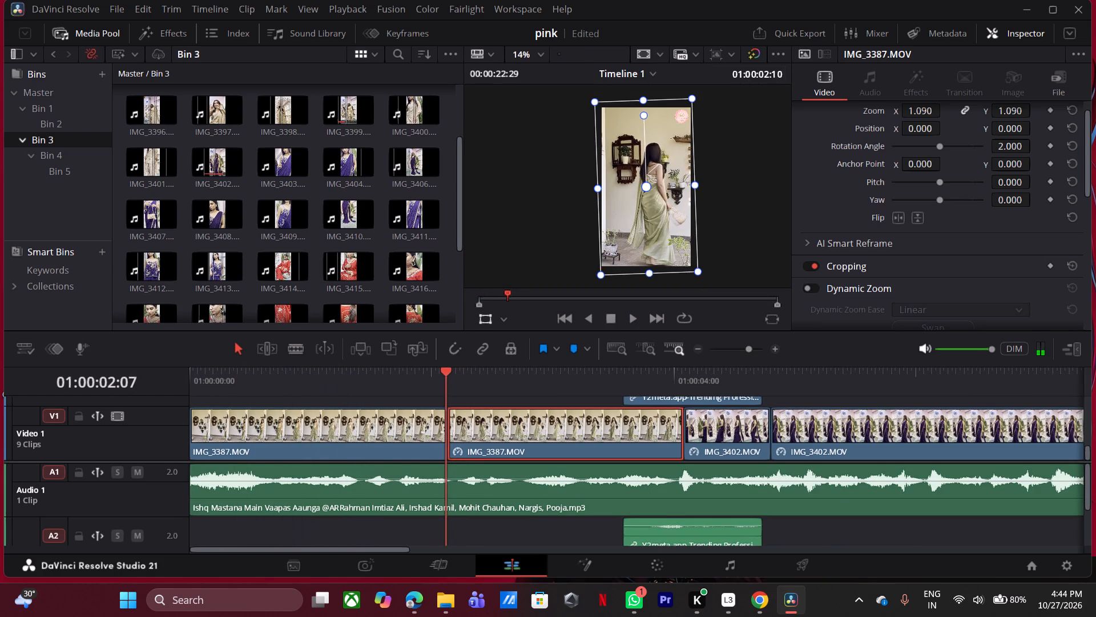
pyautogui.click(807, 287)
pyautogui.click(936, 328)
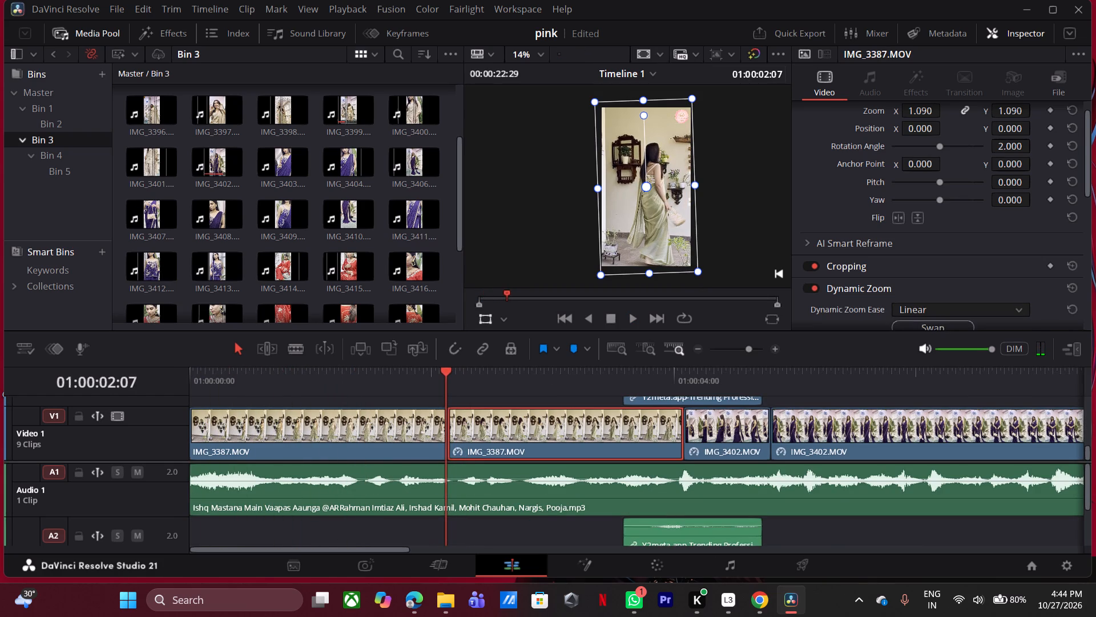
# Swap the Dynamic Zoom direction on the second IMG_3387.MOV clip.
pyautogui.click(936, 328)
# Play back the edit from the second IMG_3387.MOV clip through the IMG_3402.MOV clips into the second IMG_3399.MOV clip.
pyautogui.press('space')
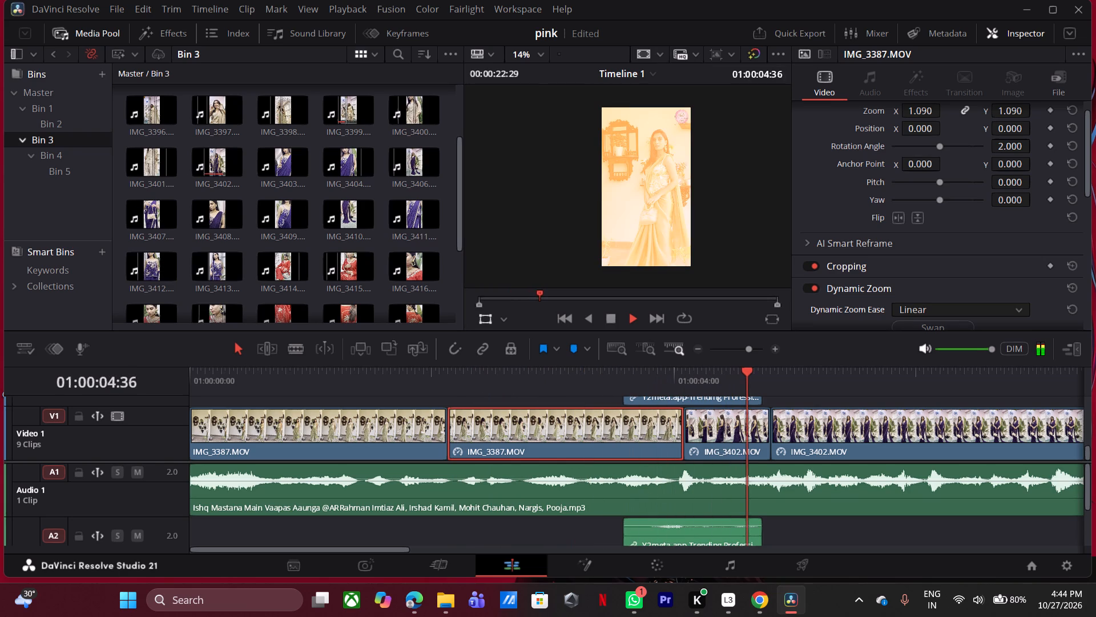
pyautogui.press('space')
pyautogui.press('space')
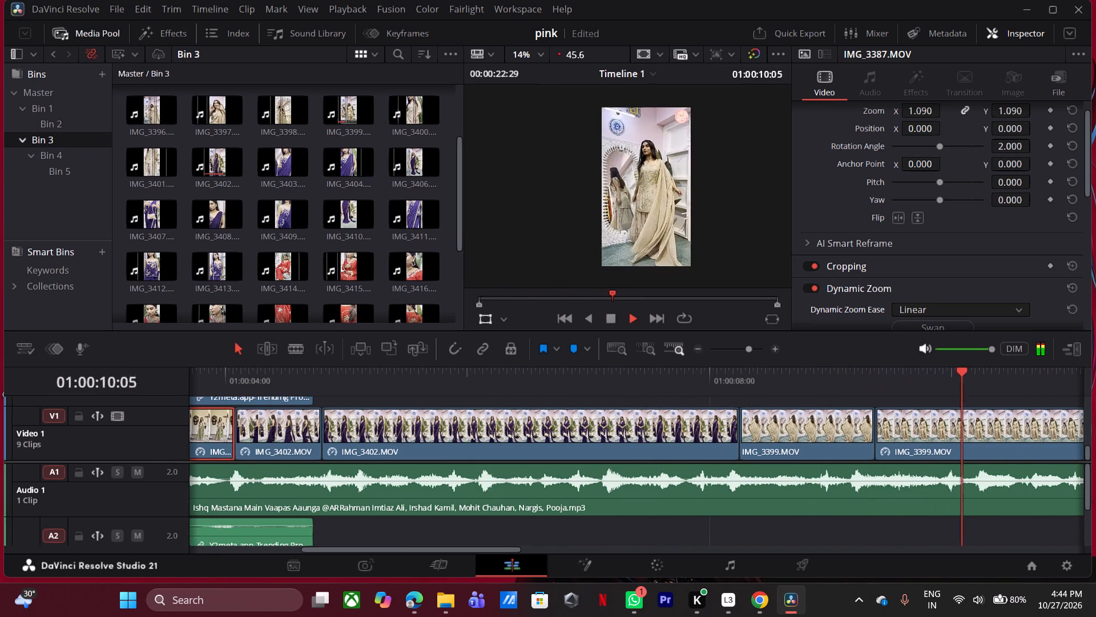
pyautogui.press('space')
pyautogui.click(697, 347)
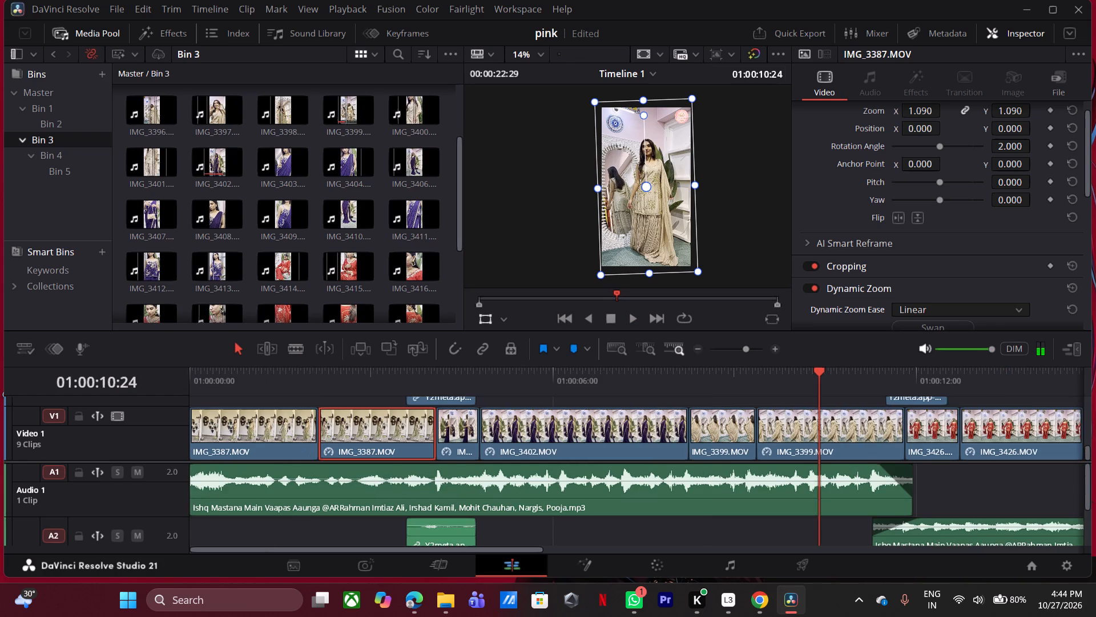
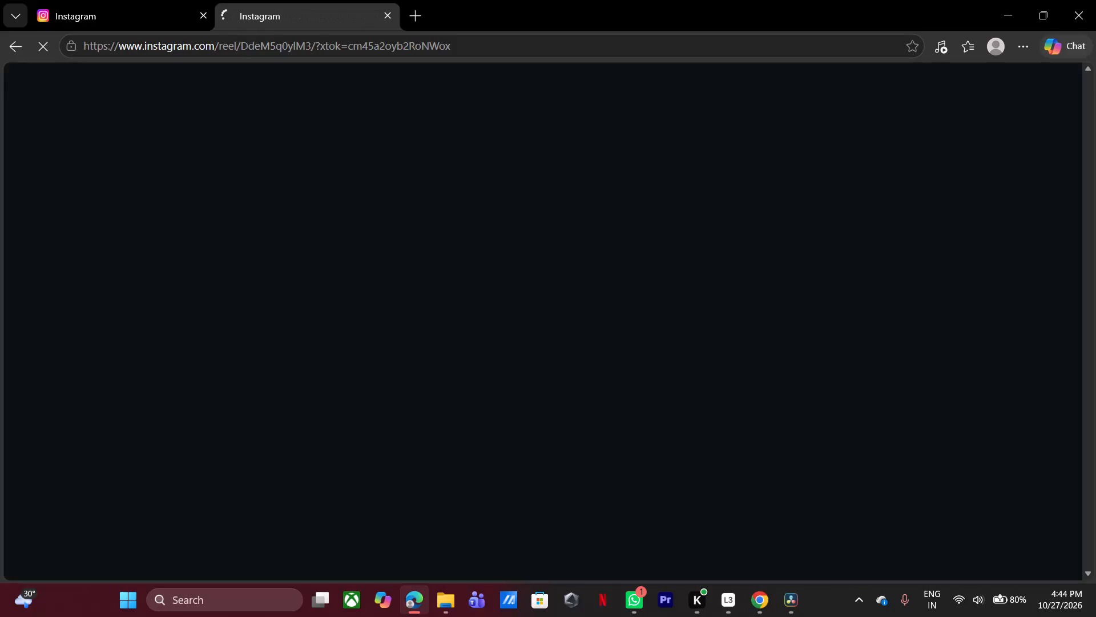
# Pause the vibesandpetals Karwachouth outfit reel on Instagram and capture a screenshot of just its video frame.
pyautogui.click(729, 174)
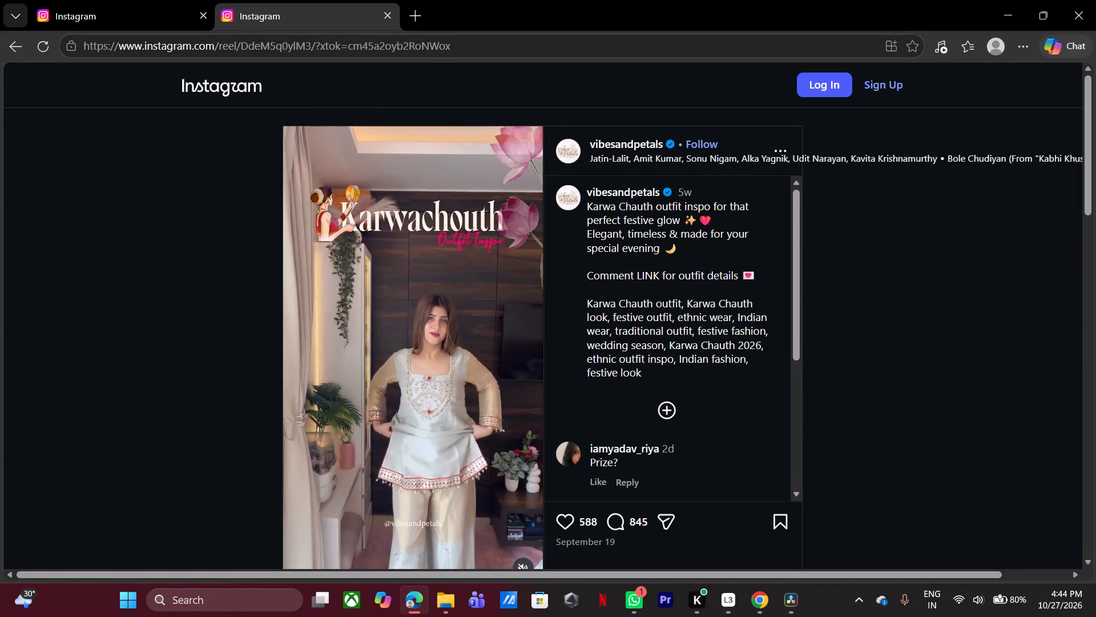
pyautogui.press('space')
pyautogui.scroll(5, 499, 395)
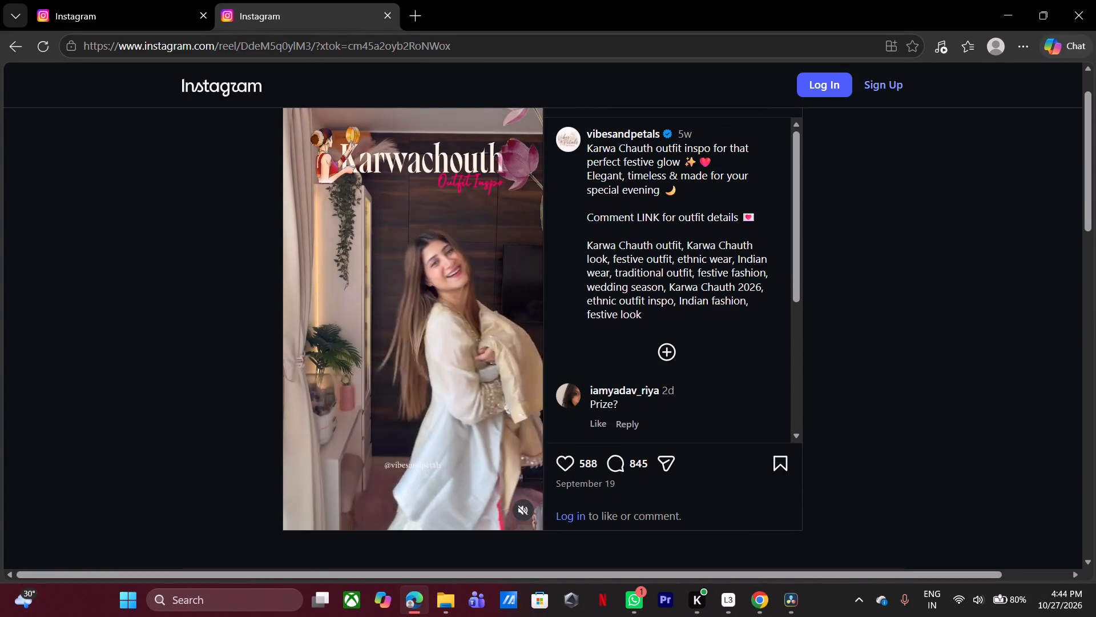
pyautogui.click(449, 404)
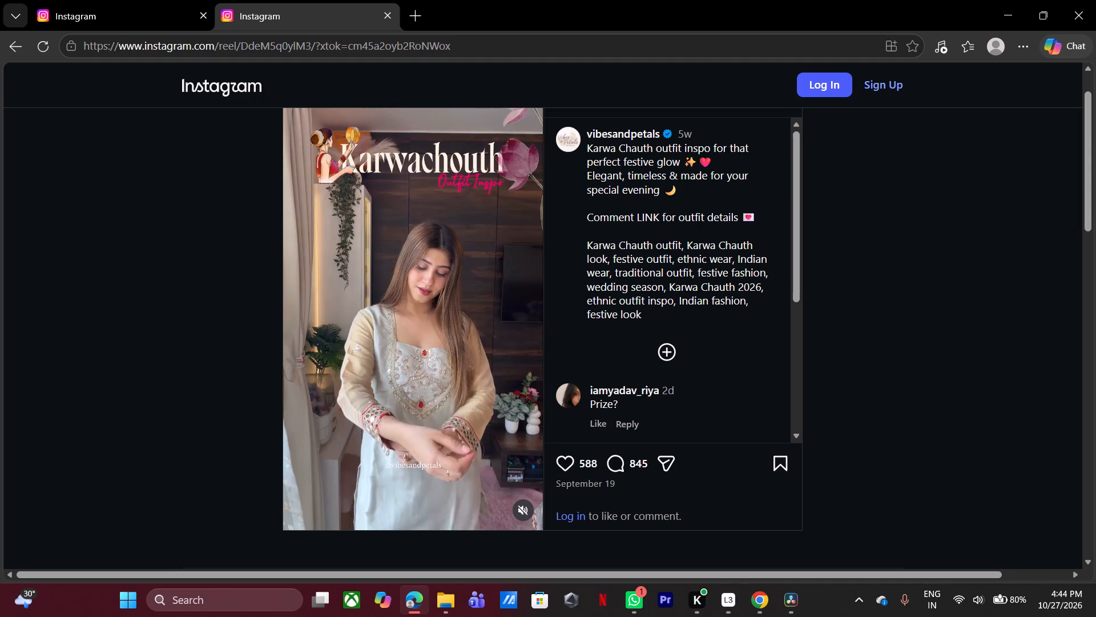
pyautogui.press('shift+super+s')
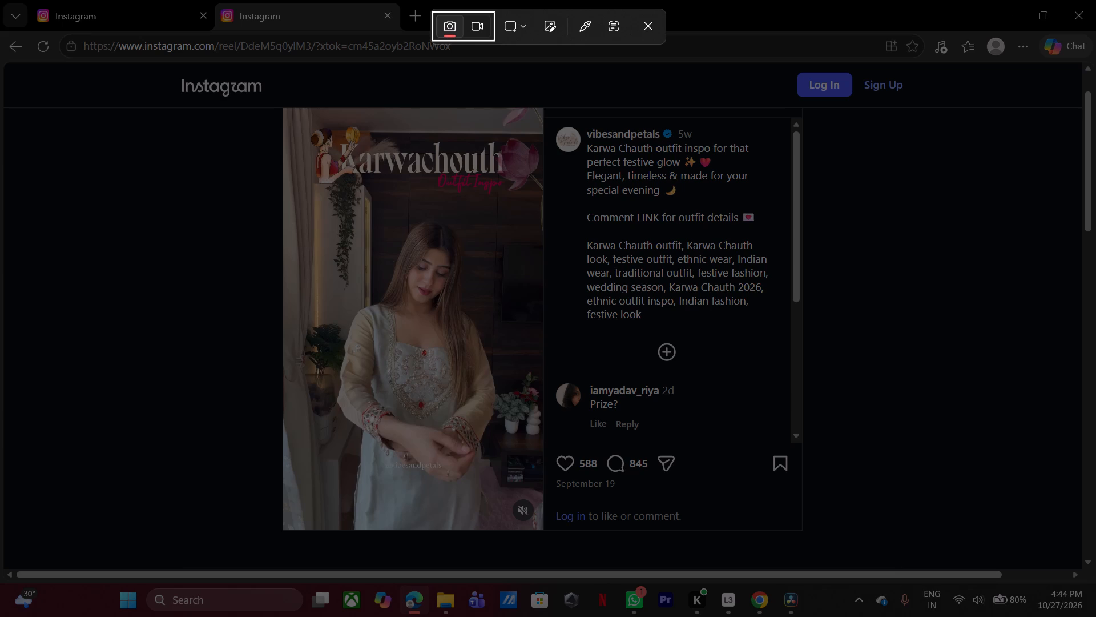
pyautogui.moveTo(280, 102); pyautogui.dragTo(545, 532)
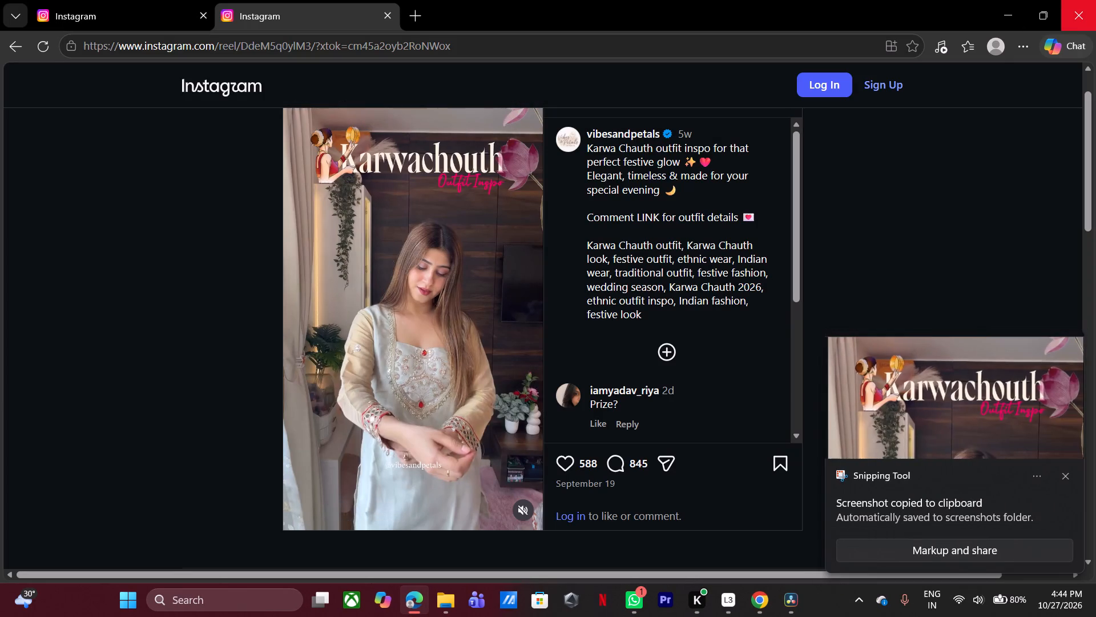